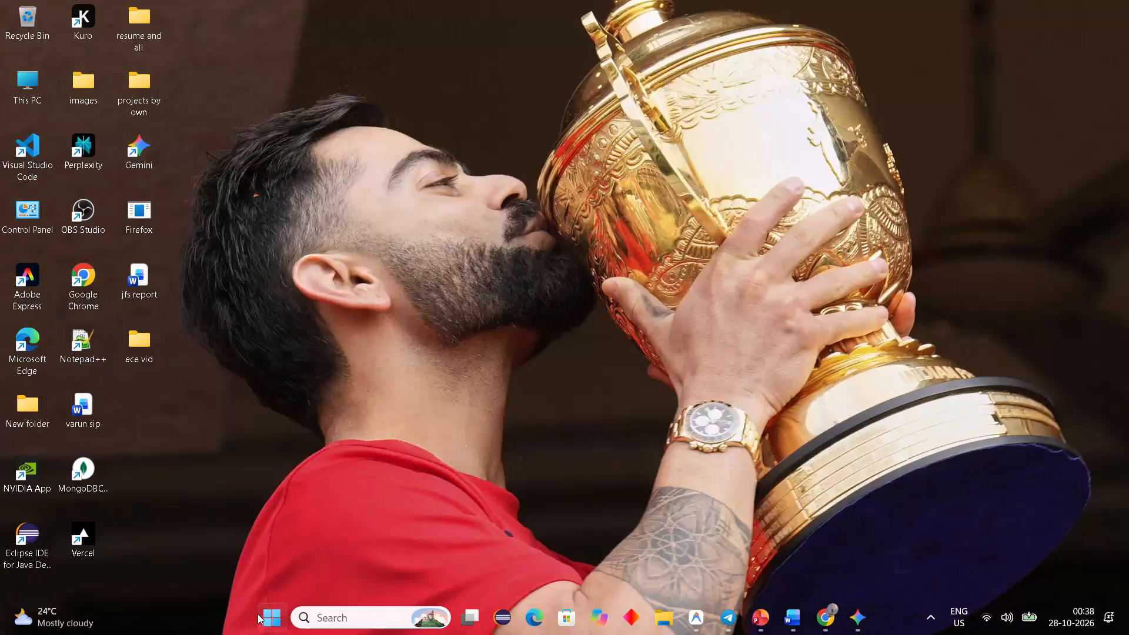
Launch Word and open the recent document jfs report.
scroll(519, 359, down, 10)
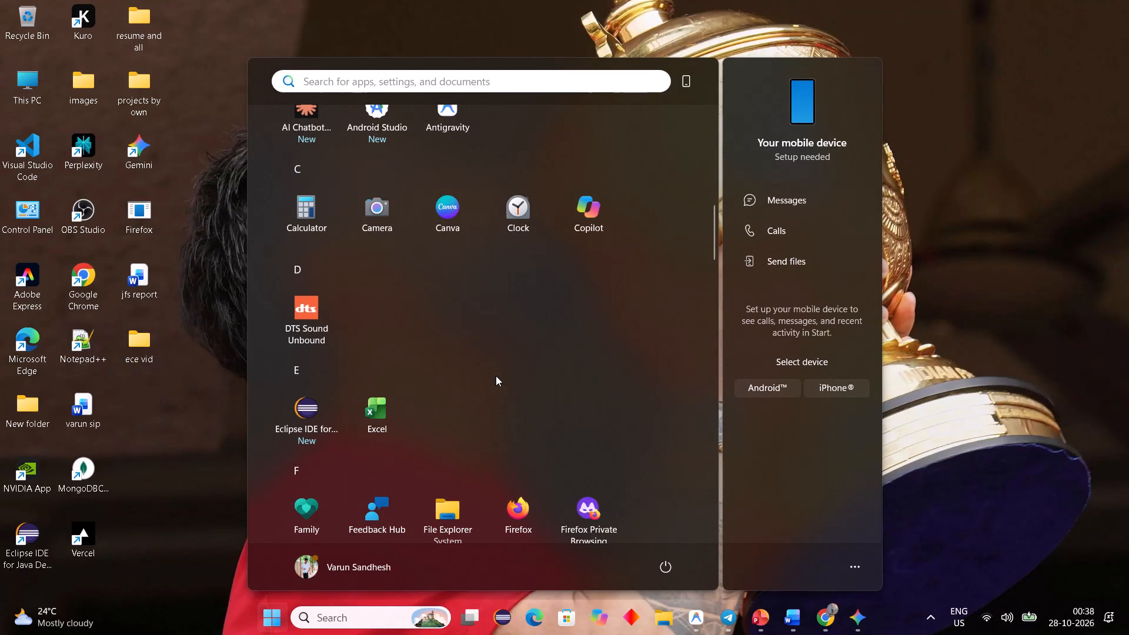
scroll(437, 396, down, 18)
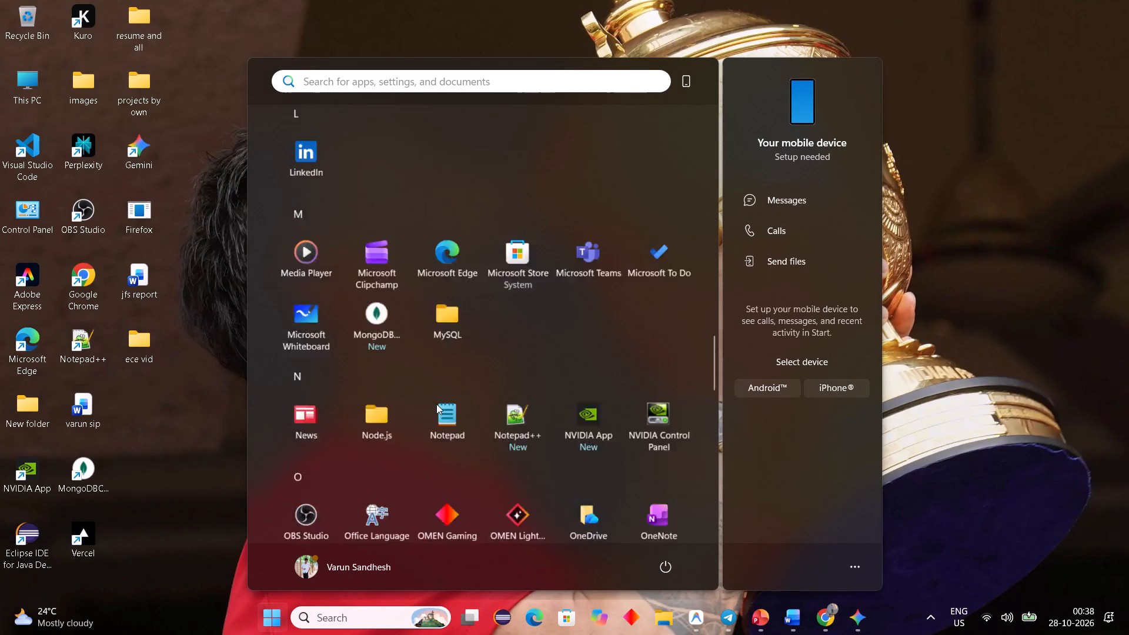
scroll(436, 404, down, 10)
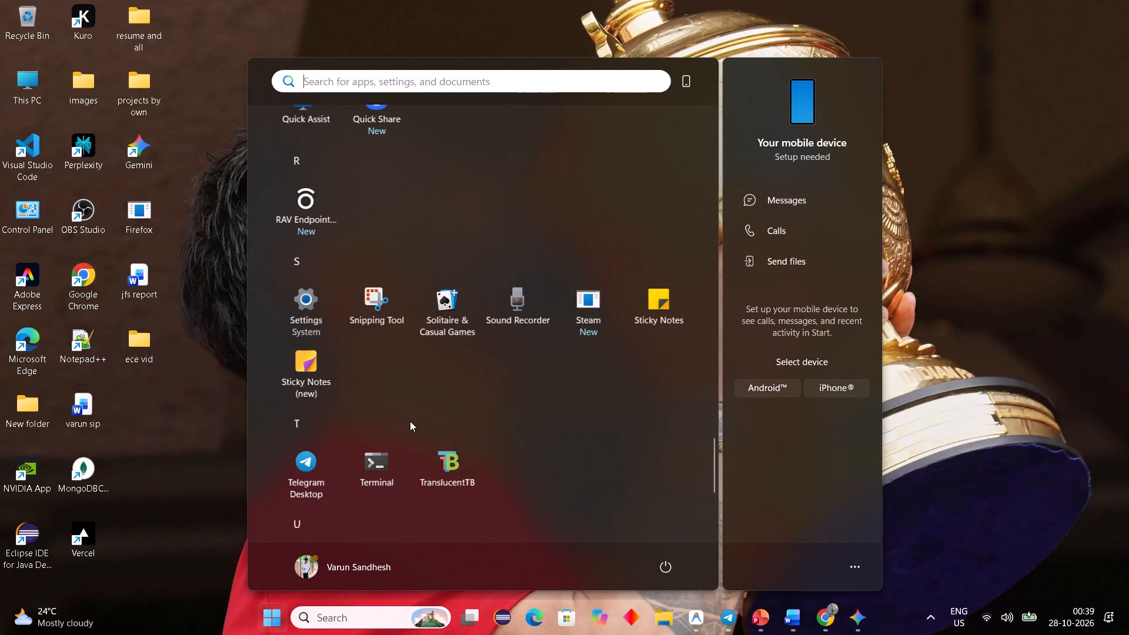
scroll(410, 421, down, 2)
scroll(512, 446, down, 4)
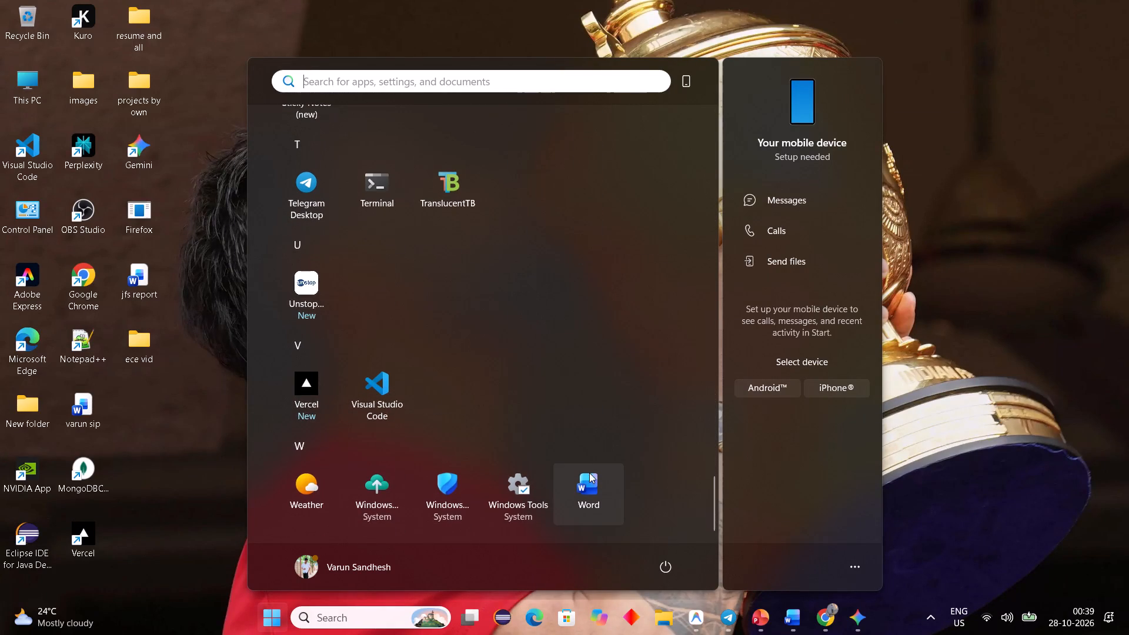
click(589, 475)
scroll(365, 355, down, 2)
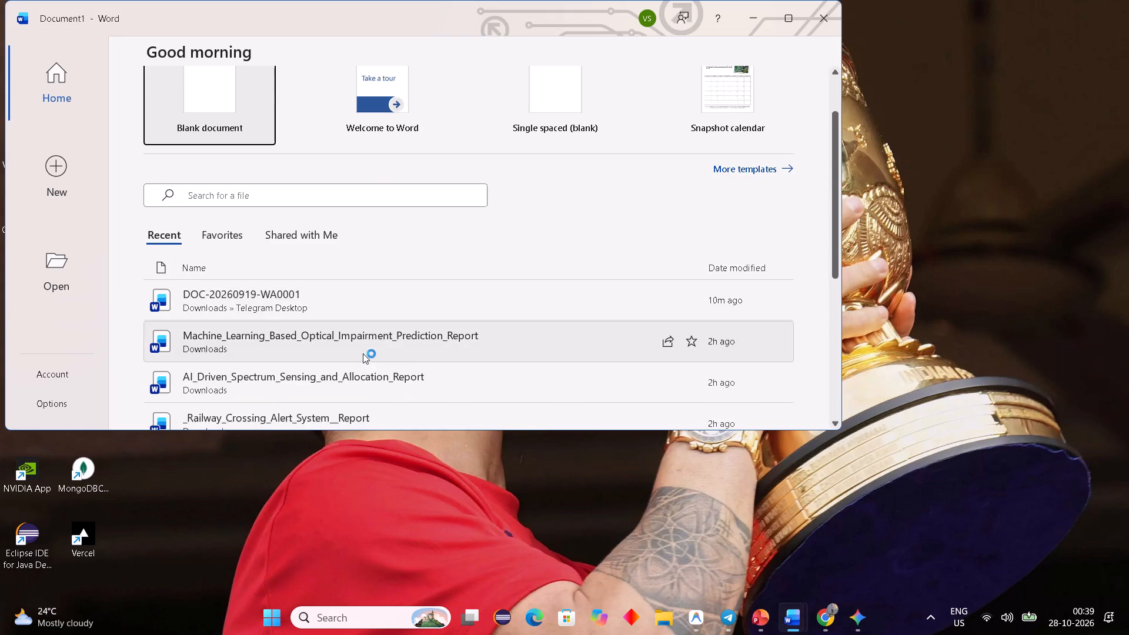
scroll(362, 352, down, 5)
click(293, 365)
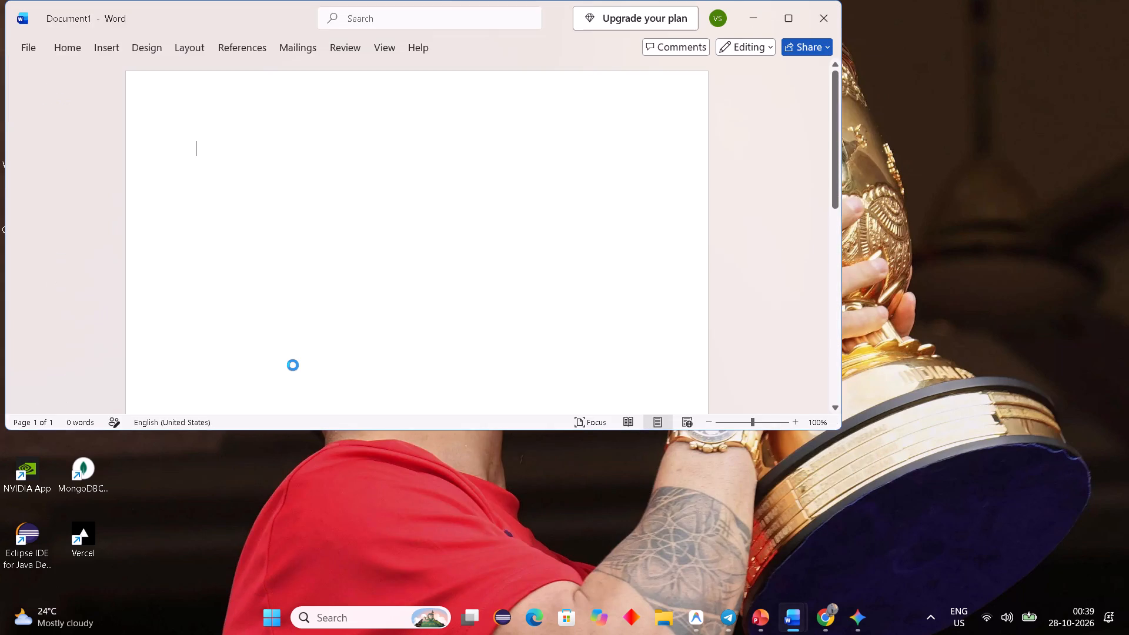
Copy the Report Topic entry "Healthcare Resource and Supply-Chain Resilience – HealthResilience AI" from the report record table.
scroll(342, 308, down, 4)
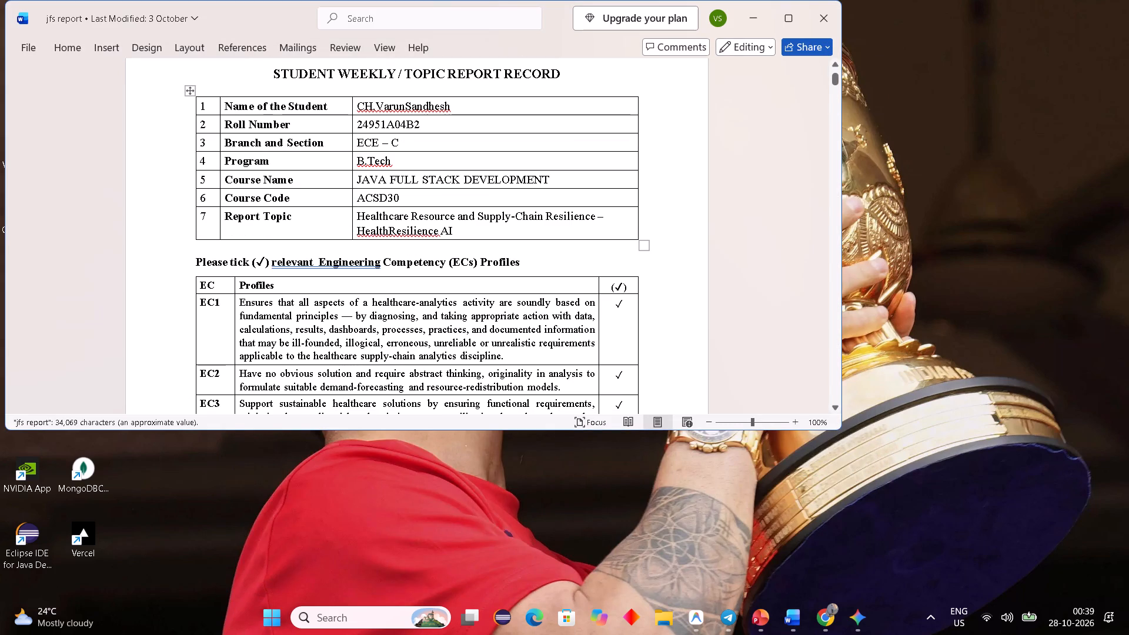
drag(469, 230, 356, 216)
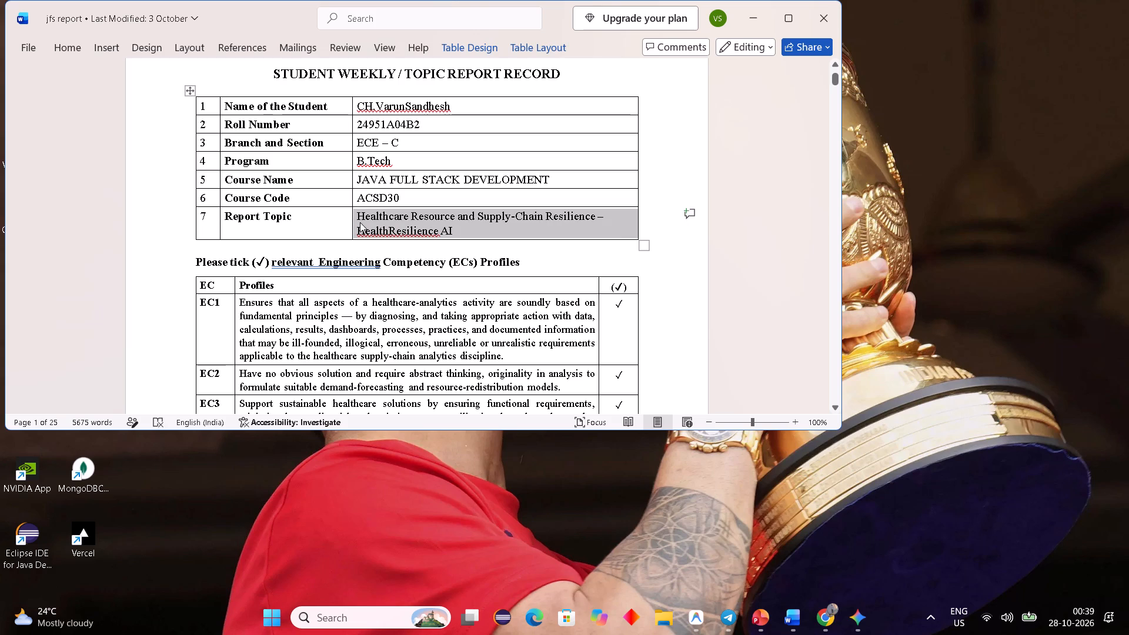
key(ctrl+c)
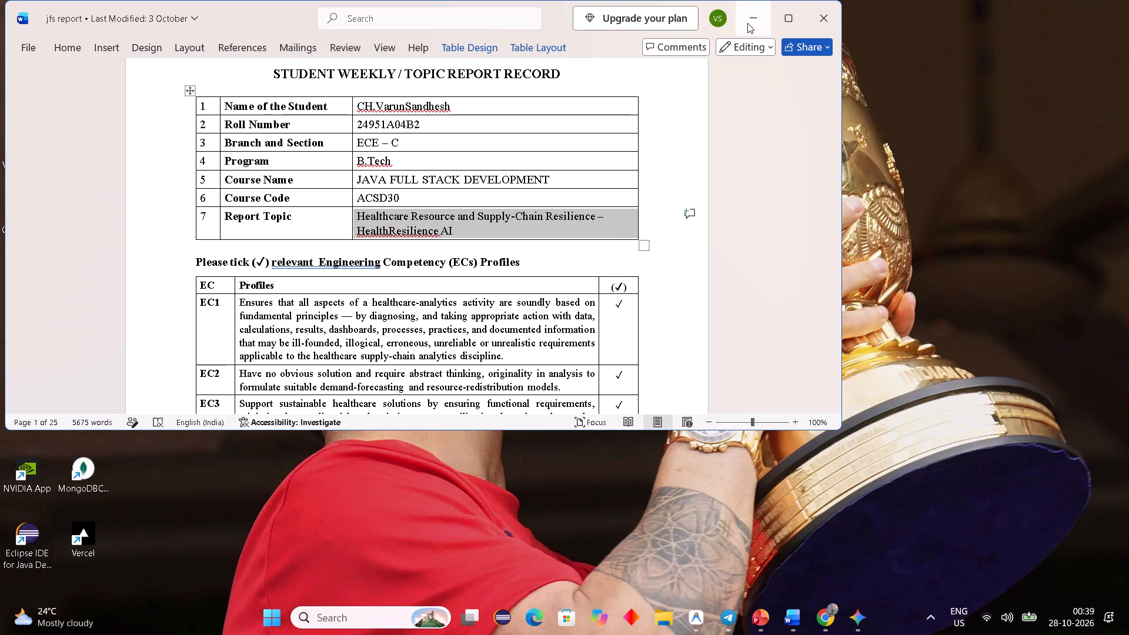
Minimise the report and switch to the API_Health_Monitoring_Dashboard presentation in PowerPoint, with its window maximised.
click(746, 22)
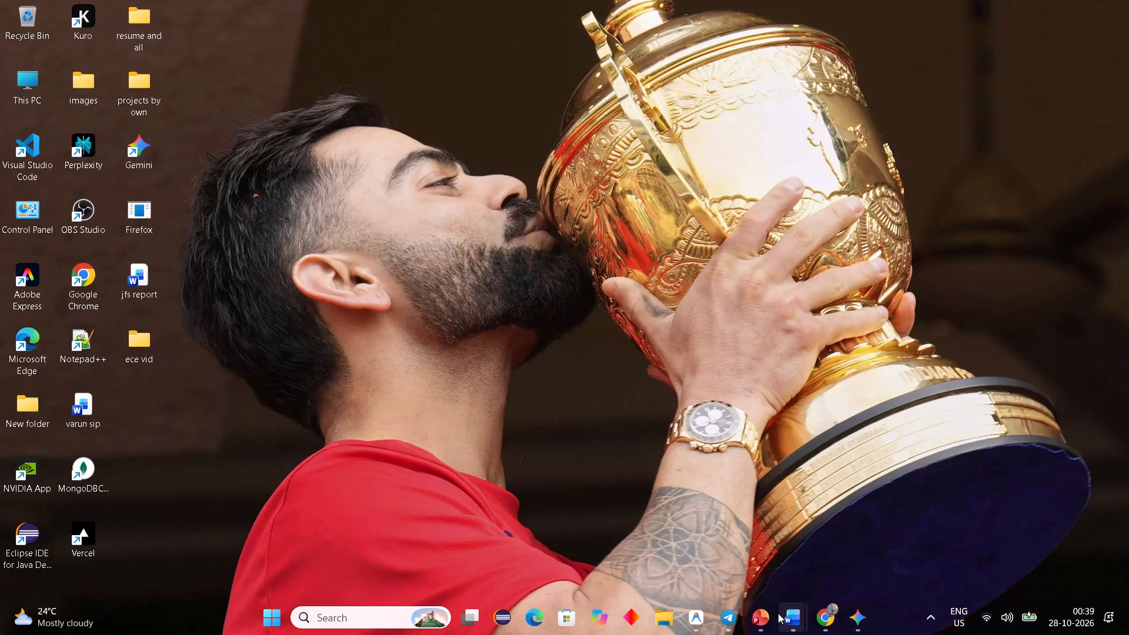
click(766, 611)
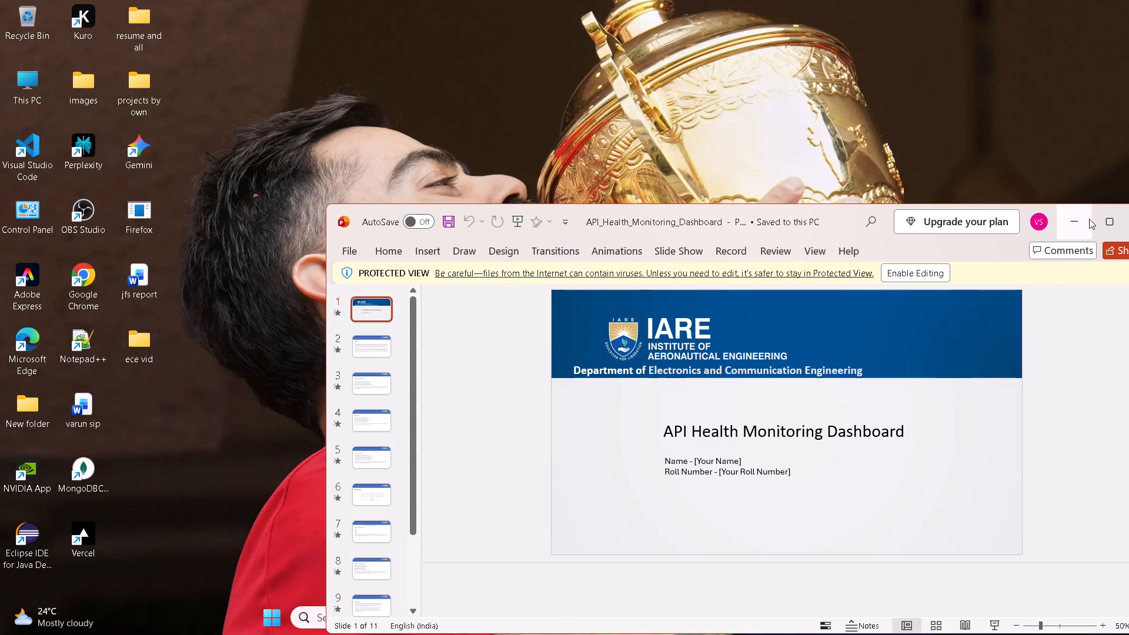
click(1100, 220)
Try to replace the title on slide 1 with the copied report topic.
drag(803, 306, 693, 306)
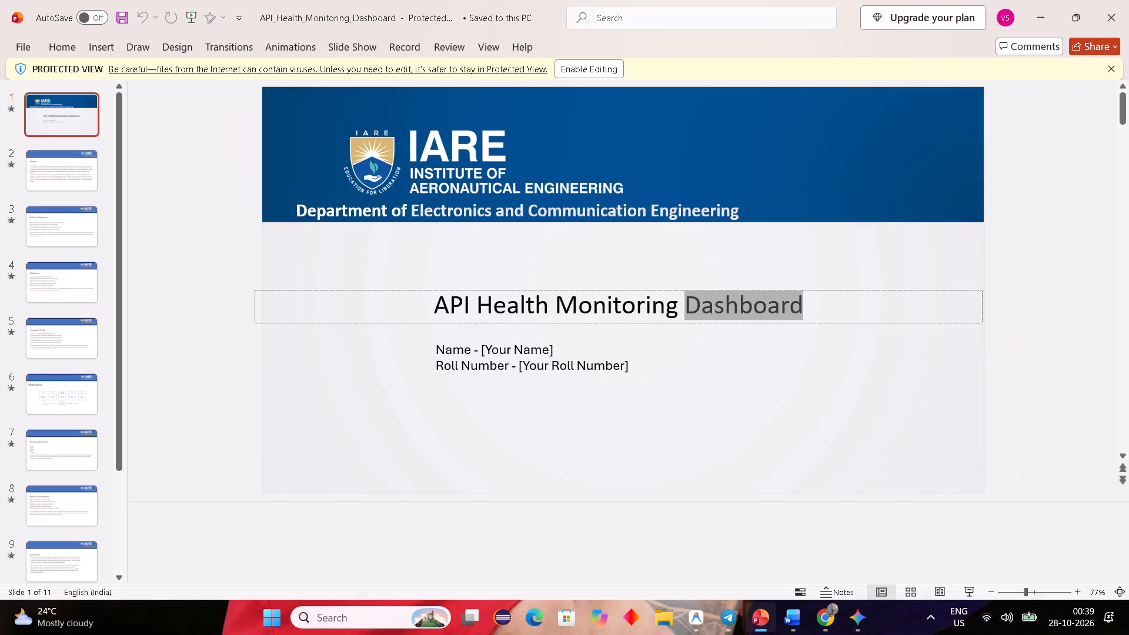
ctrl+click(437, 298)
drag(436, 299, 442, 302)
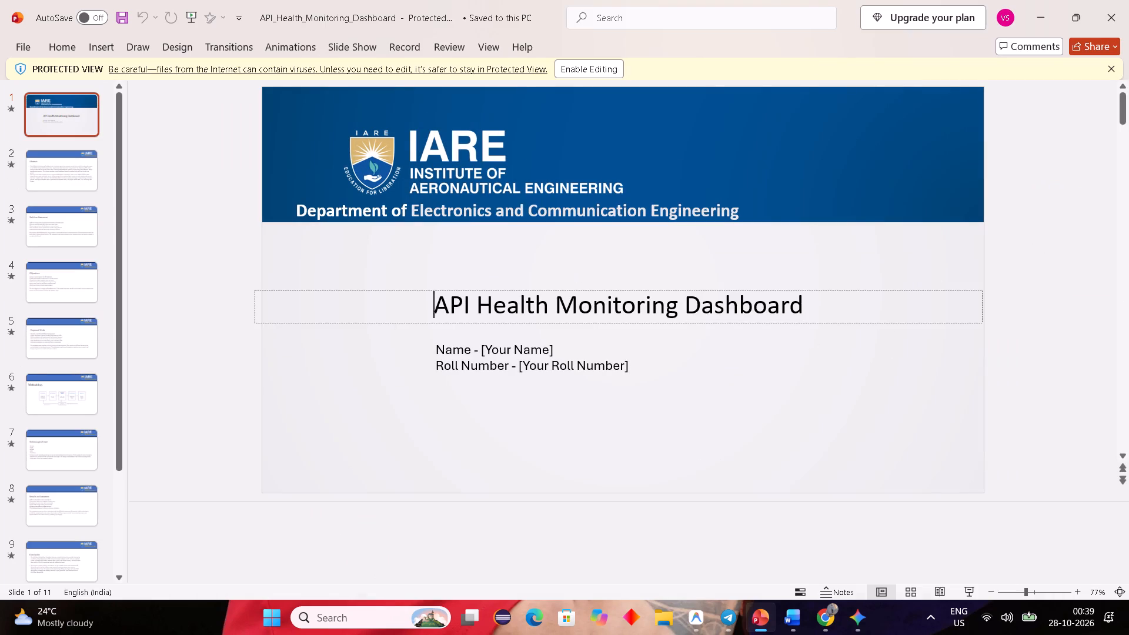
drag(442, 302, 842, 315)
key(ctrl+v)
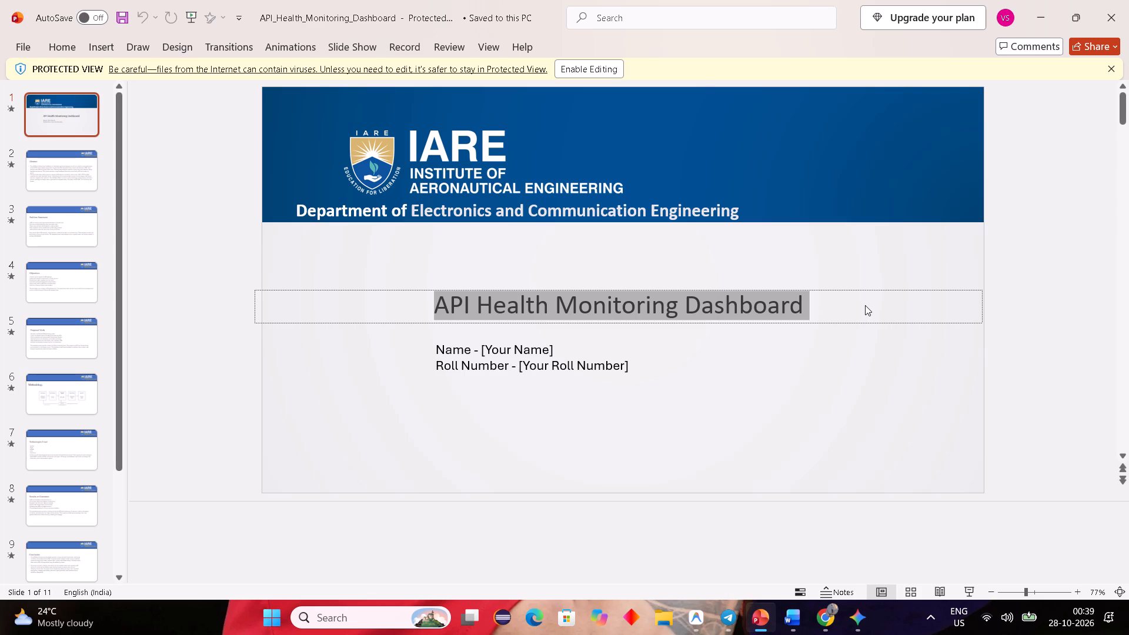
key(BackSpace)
Enable editing for the protected presentation.
click(583, 71)
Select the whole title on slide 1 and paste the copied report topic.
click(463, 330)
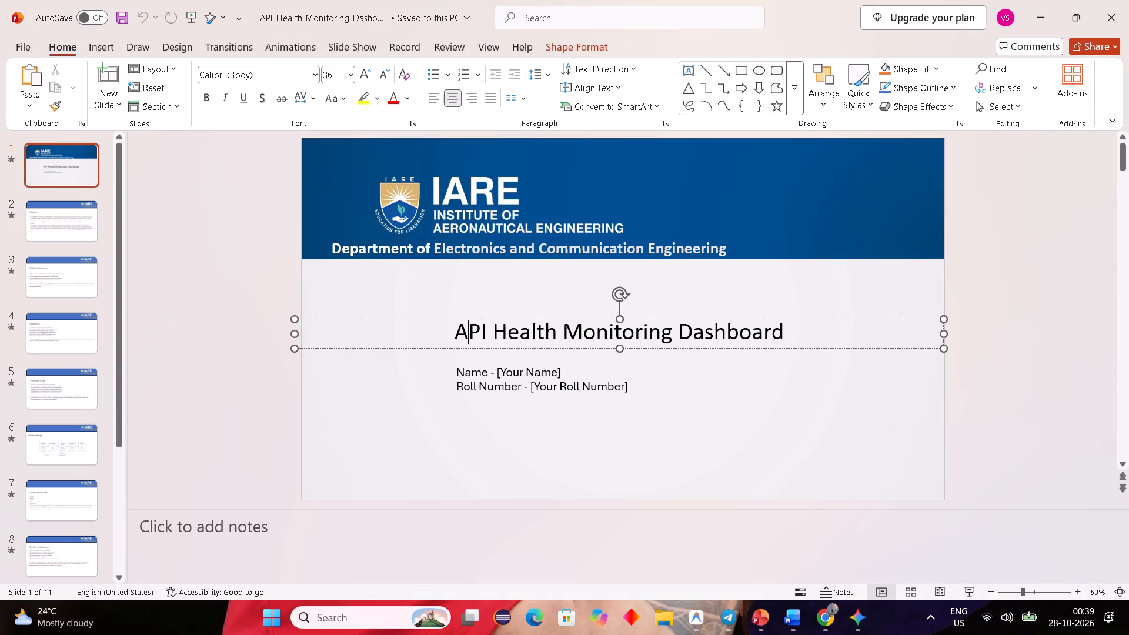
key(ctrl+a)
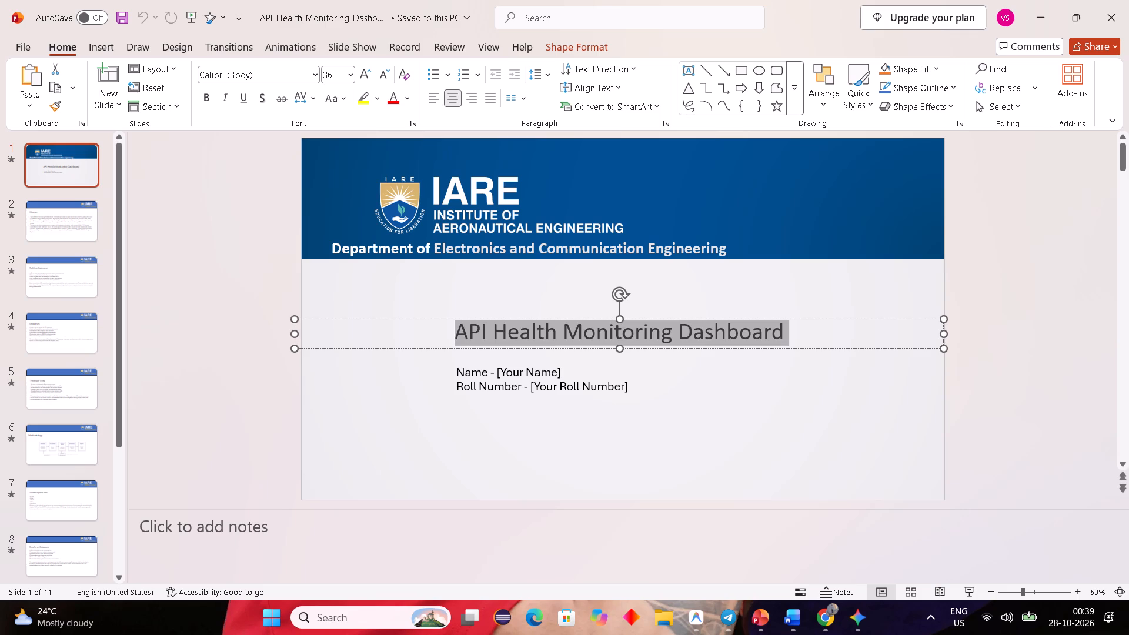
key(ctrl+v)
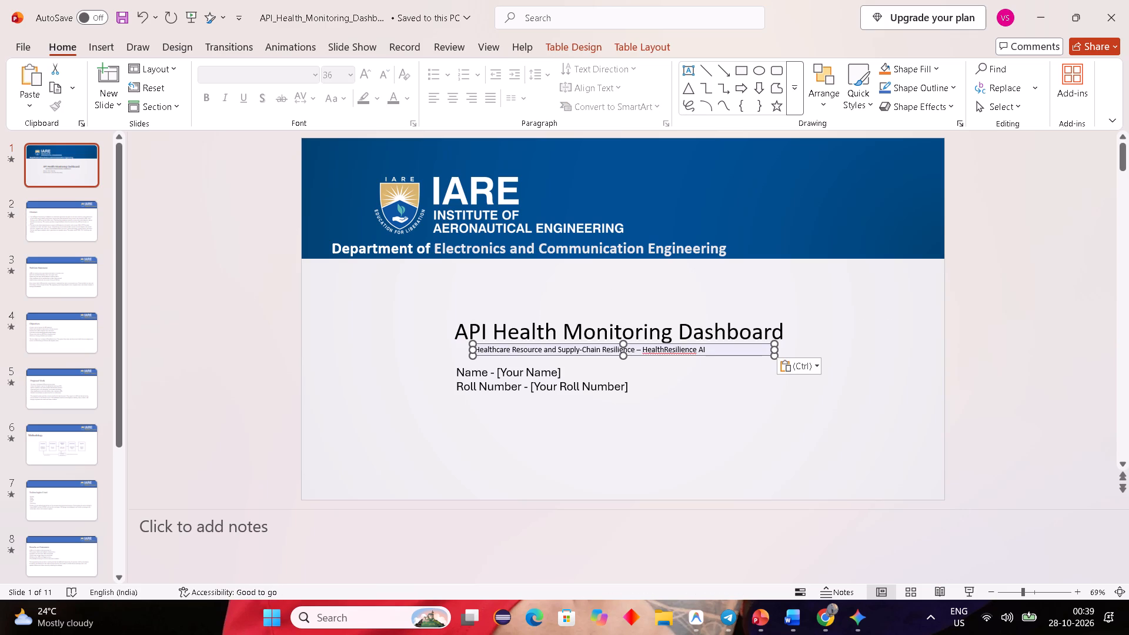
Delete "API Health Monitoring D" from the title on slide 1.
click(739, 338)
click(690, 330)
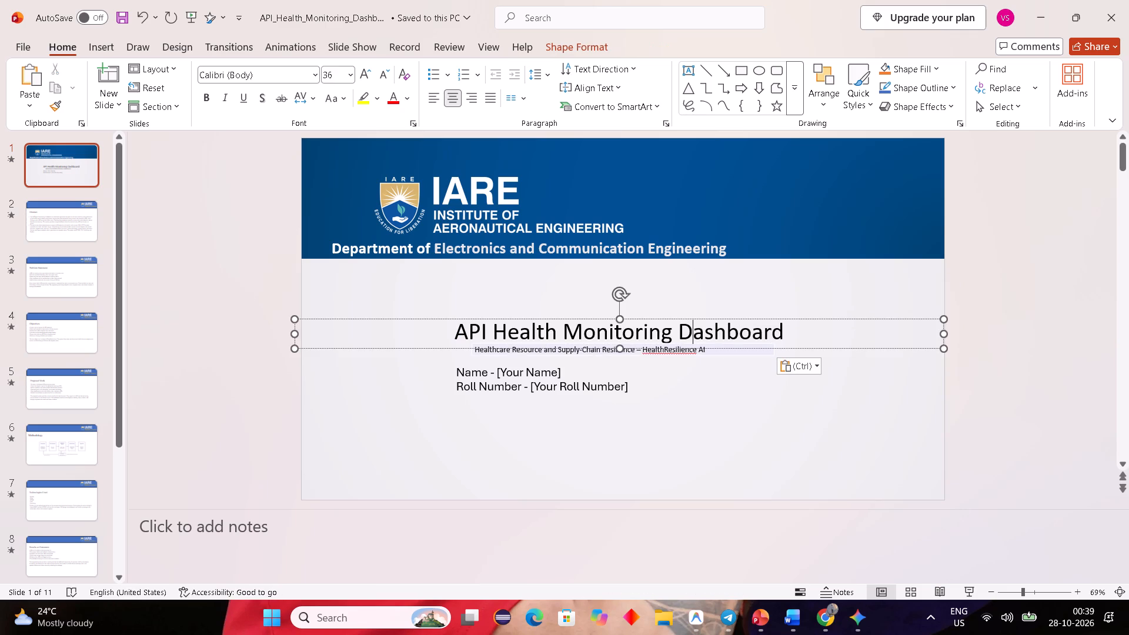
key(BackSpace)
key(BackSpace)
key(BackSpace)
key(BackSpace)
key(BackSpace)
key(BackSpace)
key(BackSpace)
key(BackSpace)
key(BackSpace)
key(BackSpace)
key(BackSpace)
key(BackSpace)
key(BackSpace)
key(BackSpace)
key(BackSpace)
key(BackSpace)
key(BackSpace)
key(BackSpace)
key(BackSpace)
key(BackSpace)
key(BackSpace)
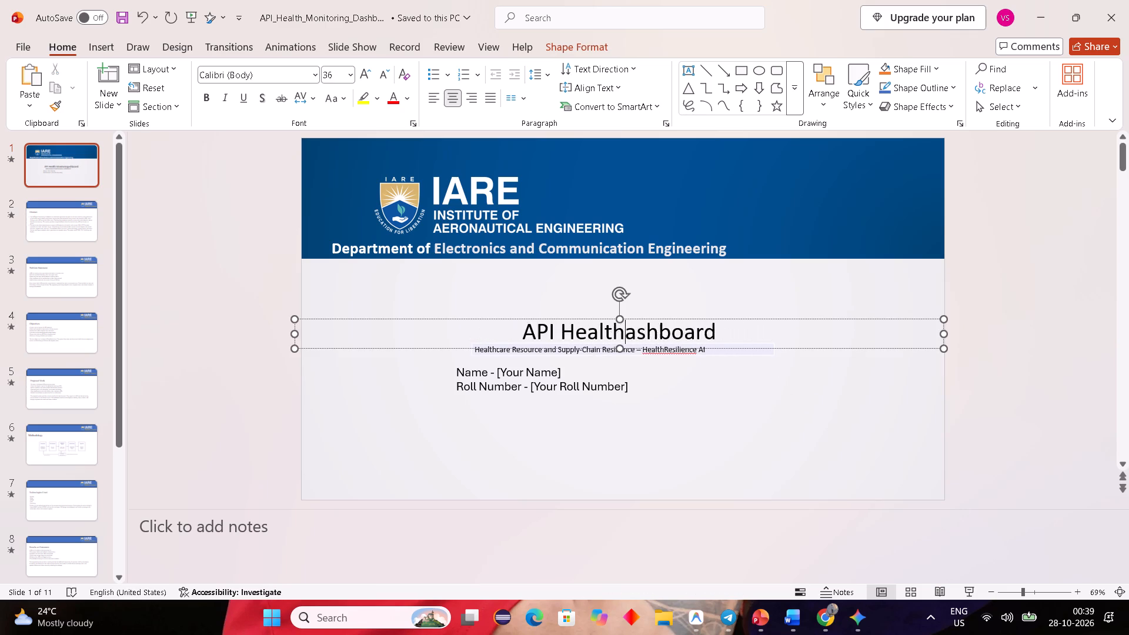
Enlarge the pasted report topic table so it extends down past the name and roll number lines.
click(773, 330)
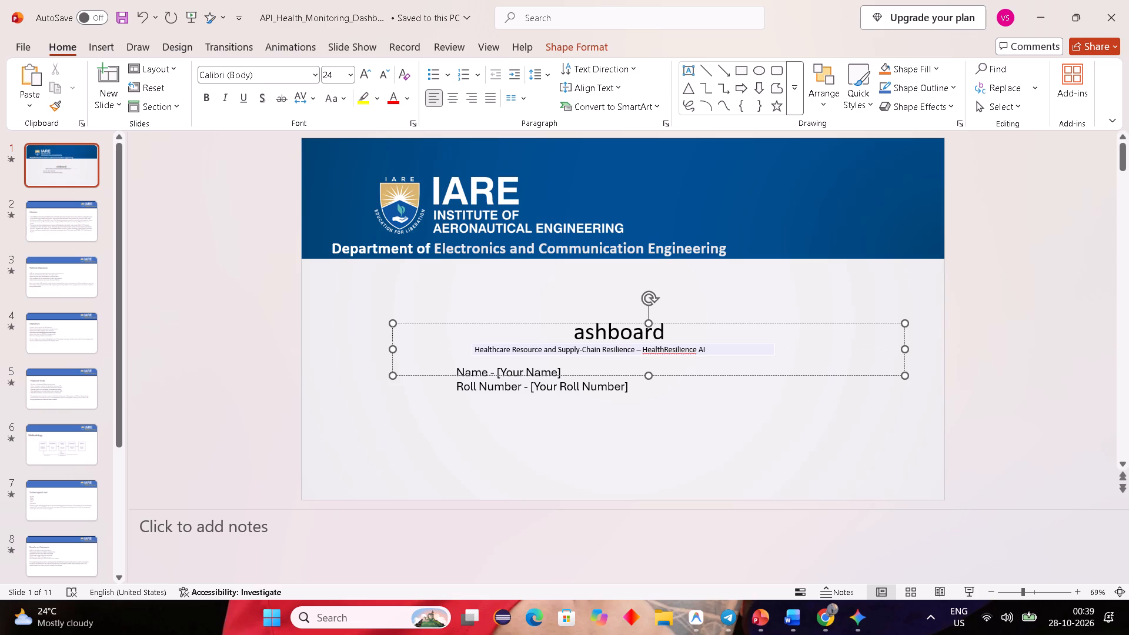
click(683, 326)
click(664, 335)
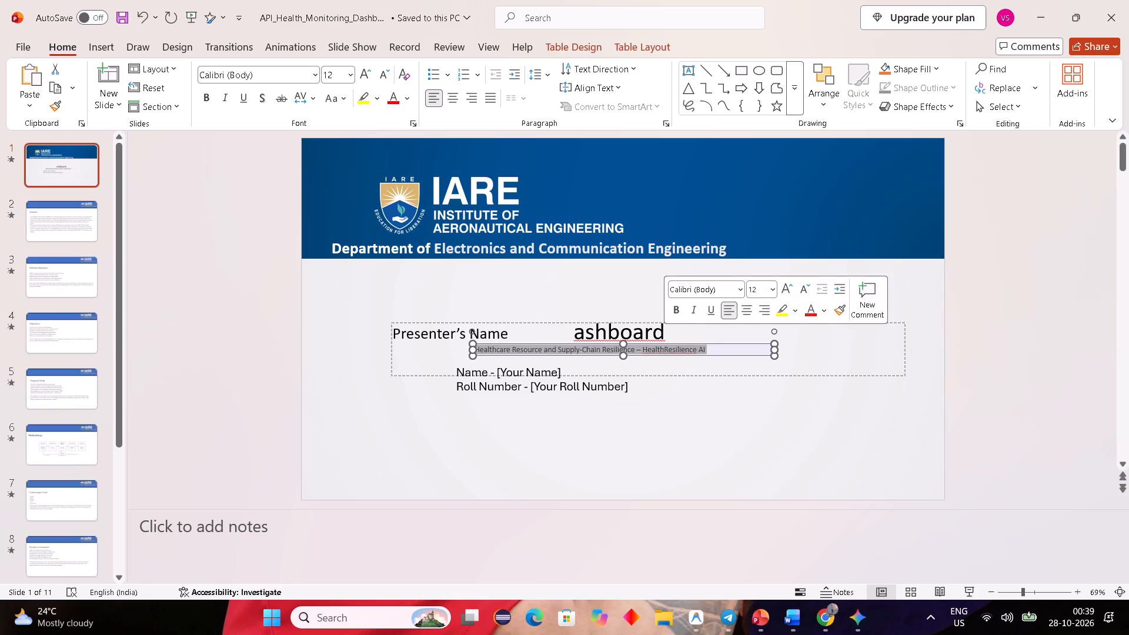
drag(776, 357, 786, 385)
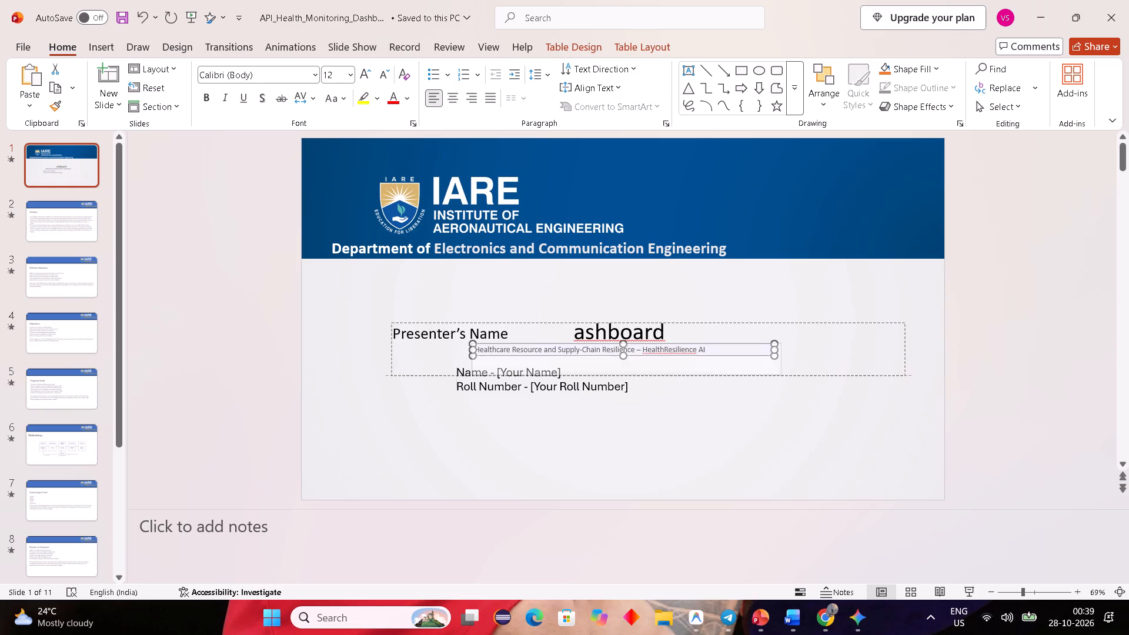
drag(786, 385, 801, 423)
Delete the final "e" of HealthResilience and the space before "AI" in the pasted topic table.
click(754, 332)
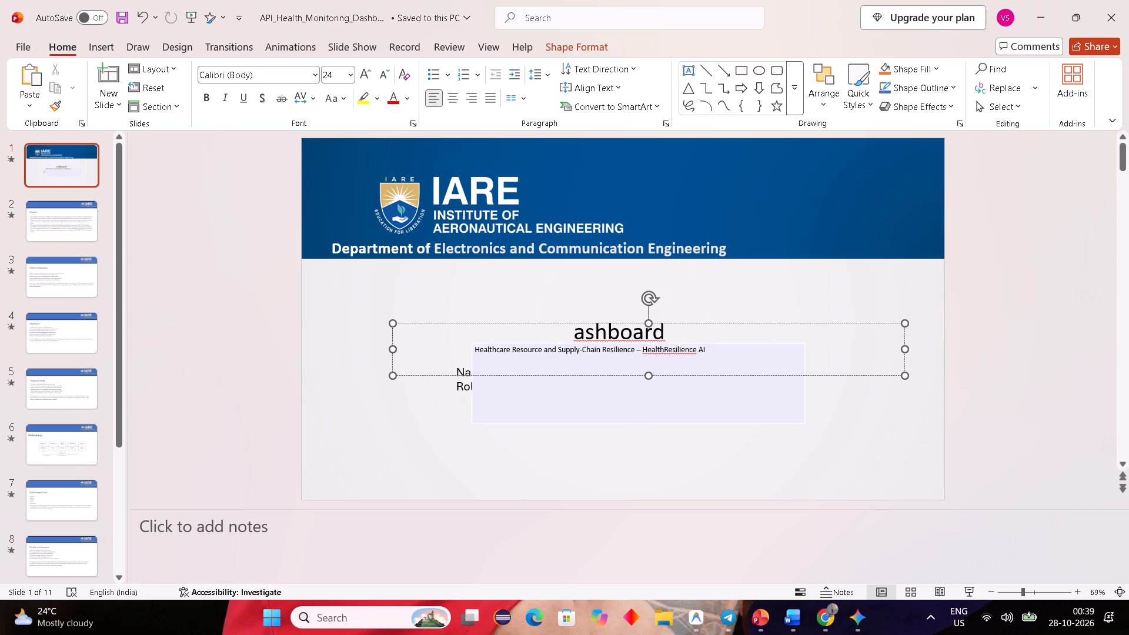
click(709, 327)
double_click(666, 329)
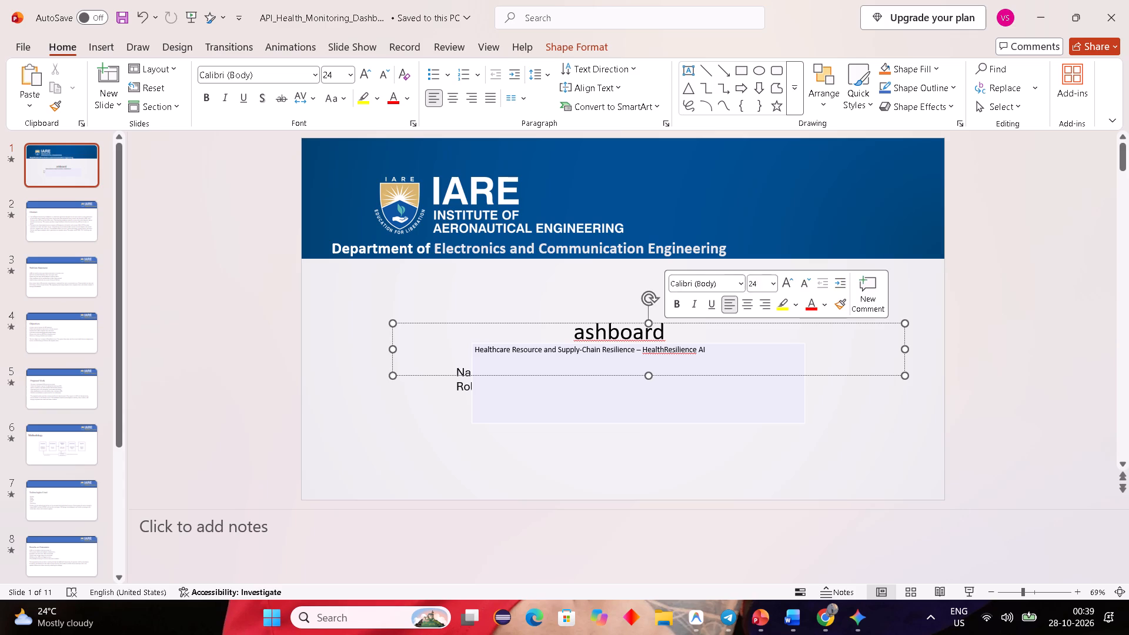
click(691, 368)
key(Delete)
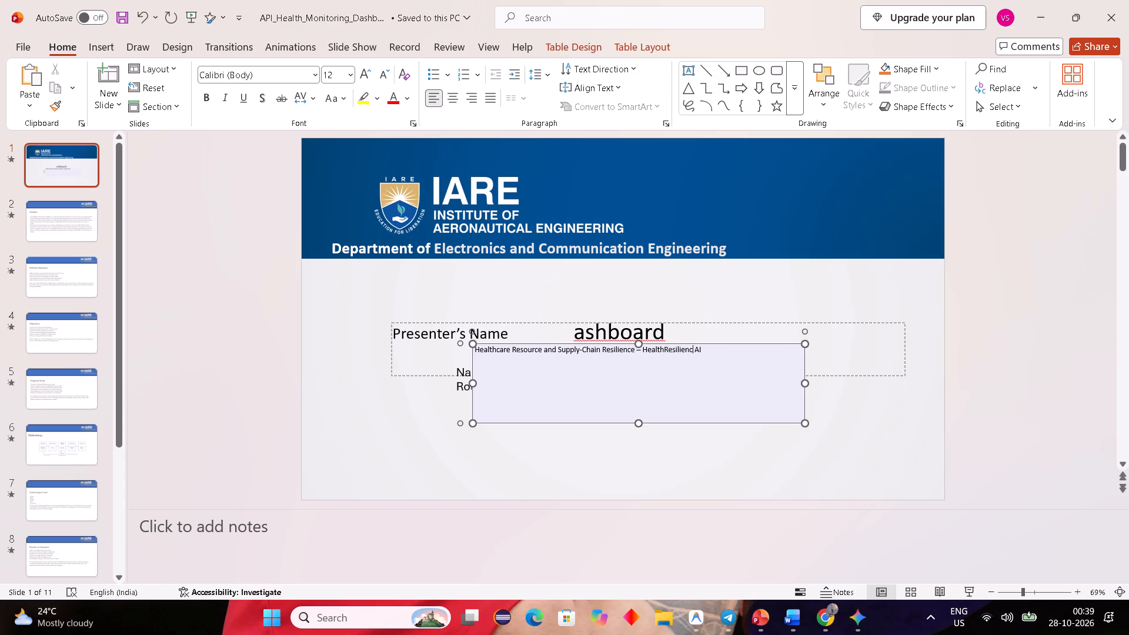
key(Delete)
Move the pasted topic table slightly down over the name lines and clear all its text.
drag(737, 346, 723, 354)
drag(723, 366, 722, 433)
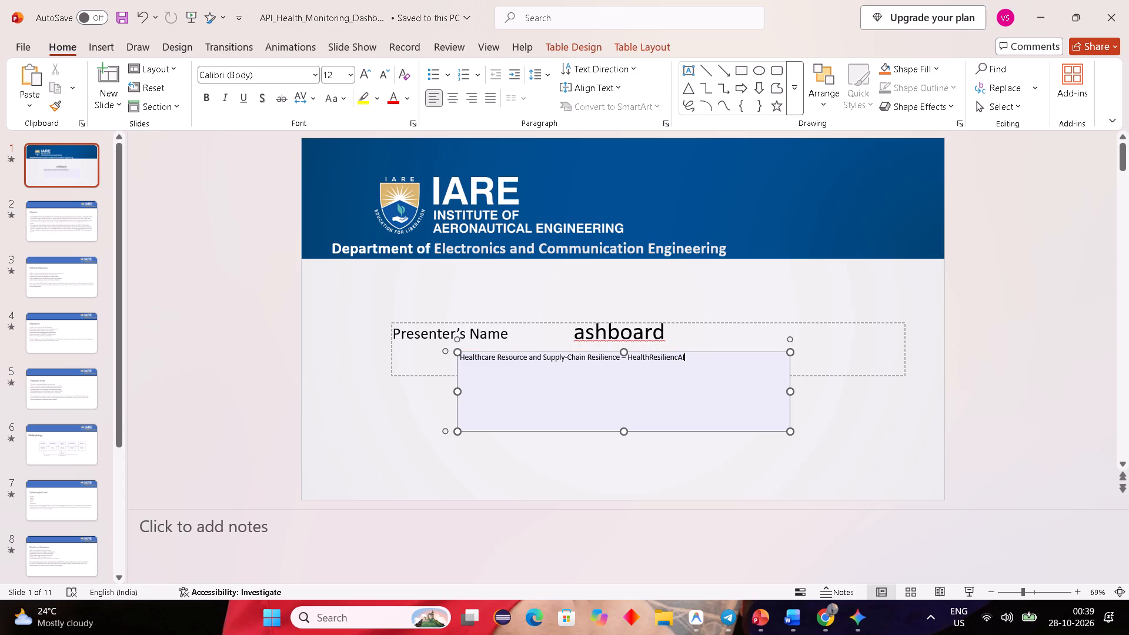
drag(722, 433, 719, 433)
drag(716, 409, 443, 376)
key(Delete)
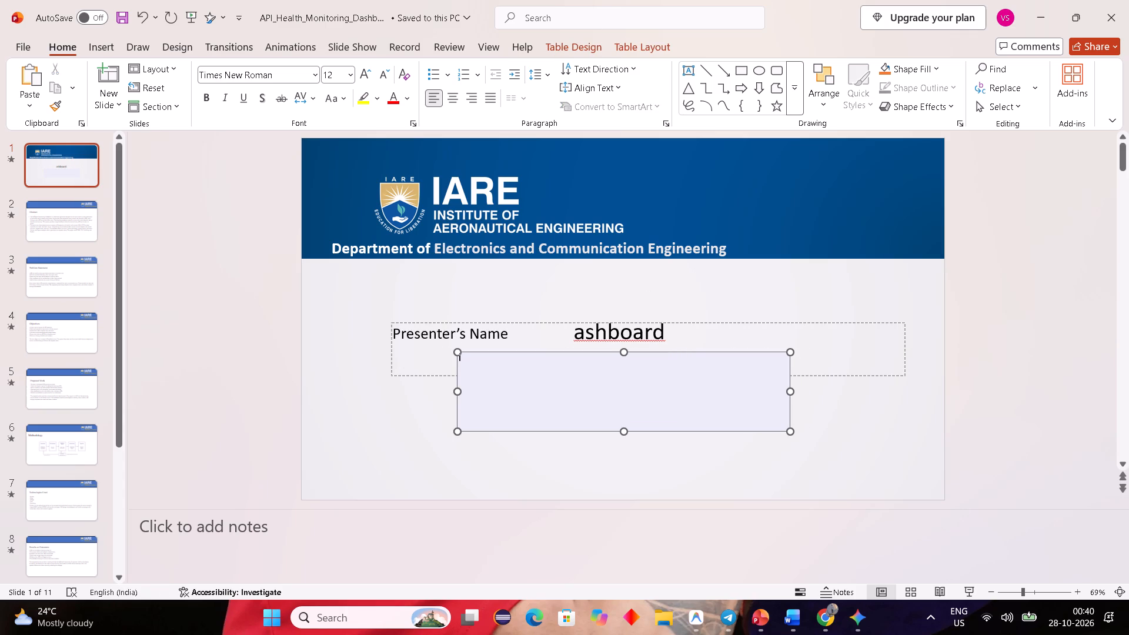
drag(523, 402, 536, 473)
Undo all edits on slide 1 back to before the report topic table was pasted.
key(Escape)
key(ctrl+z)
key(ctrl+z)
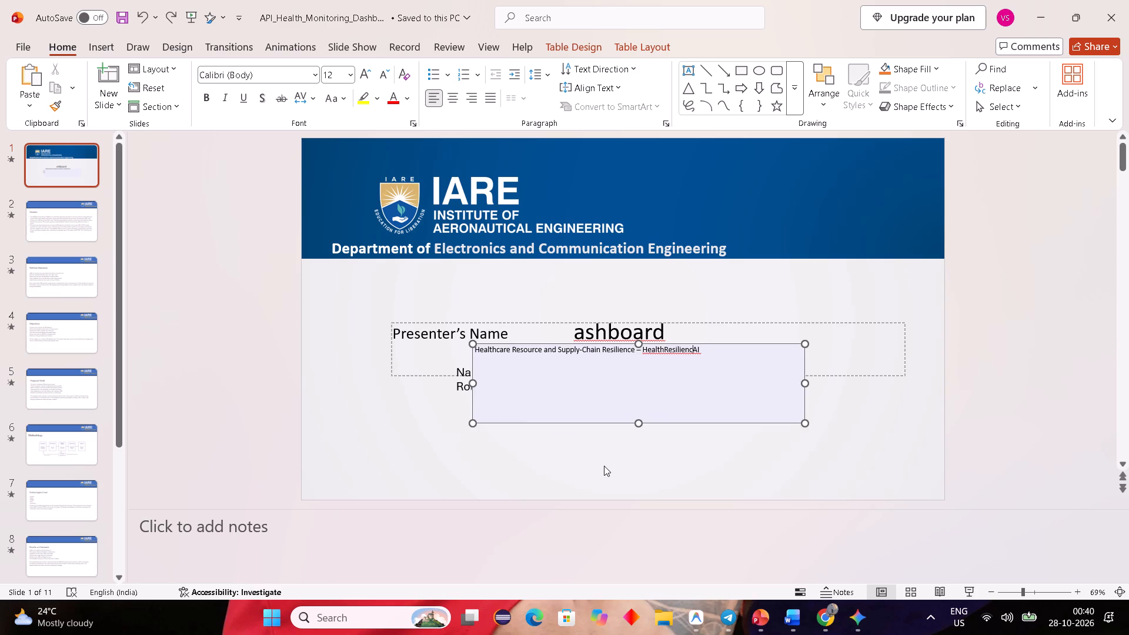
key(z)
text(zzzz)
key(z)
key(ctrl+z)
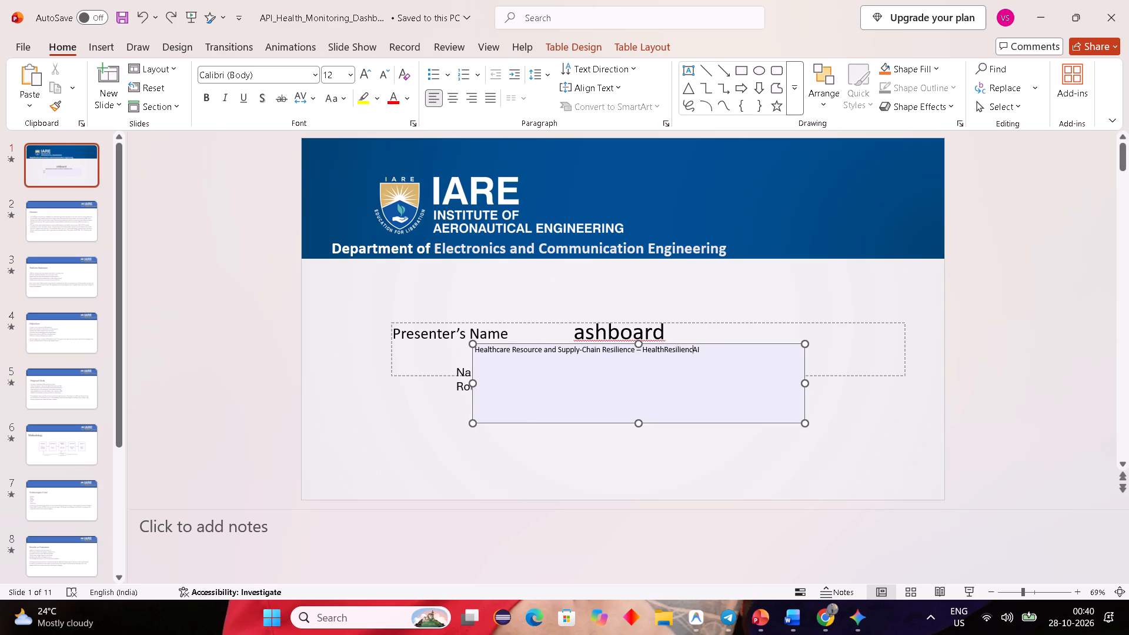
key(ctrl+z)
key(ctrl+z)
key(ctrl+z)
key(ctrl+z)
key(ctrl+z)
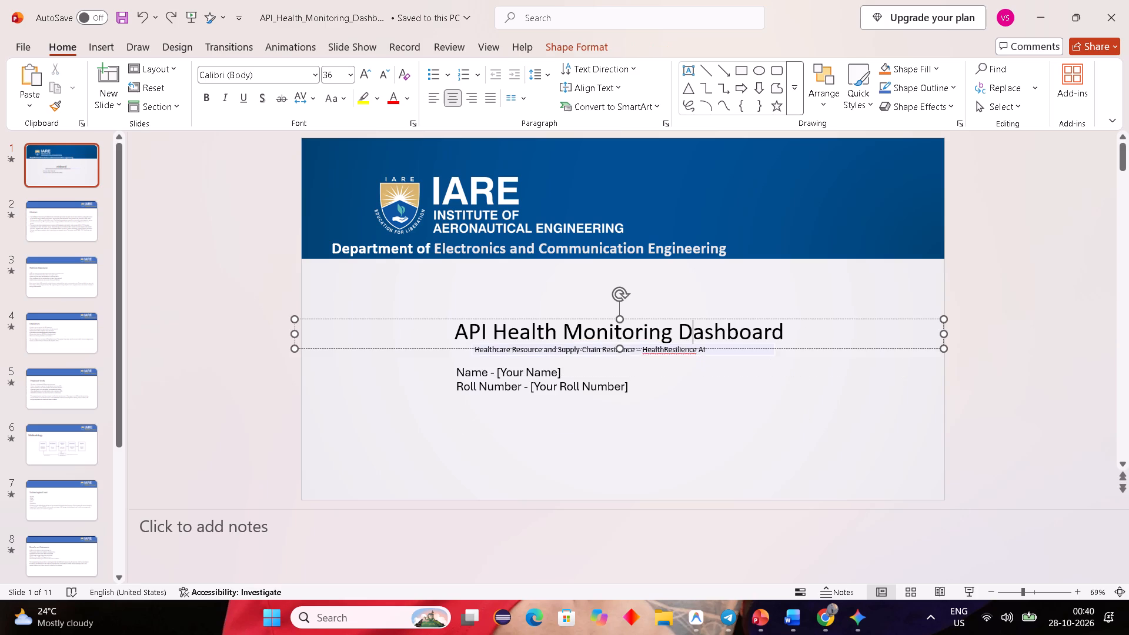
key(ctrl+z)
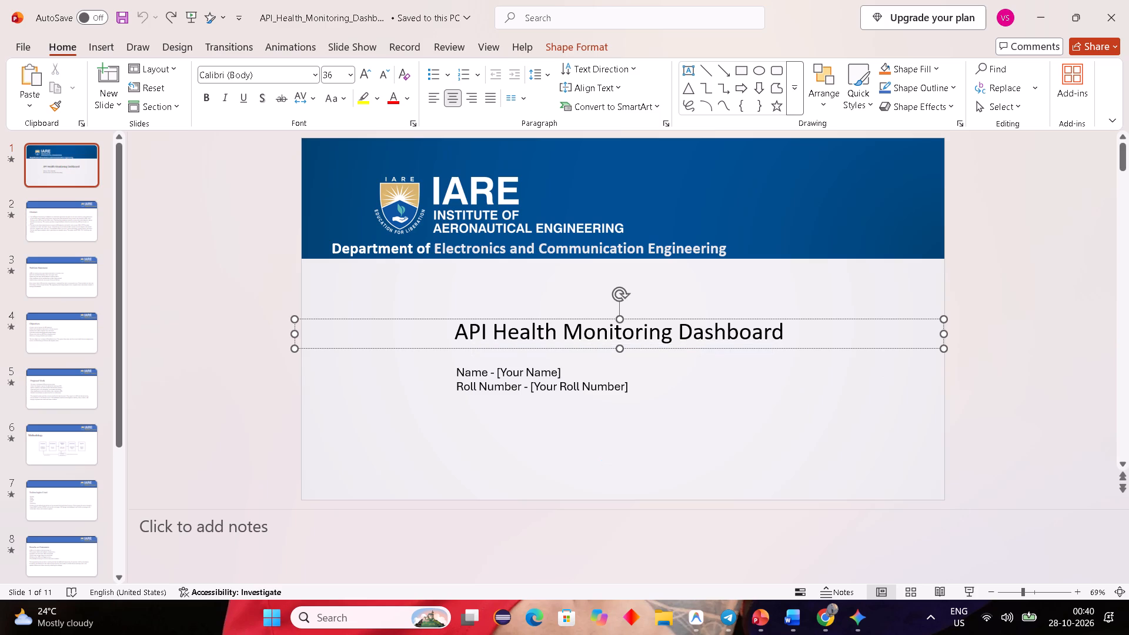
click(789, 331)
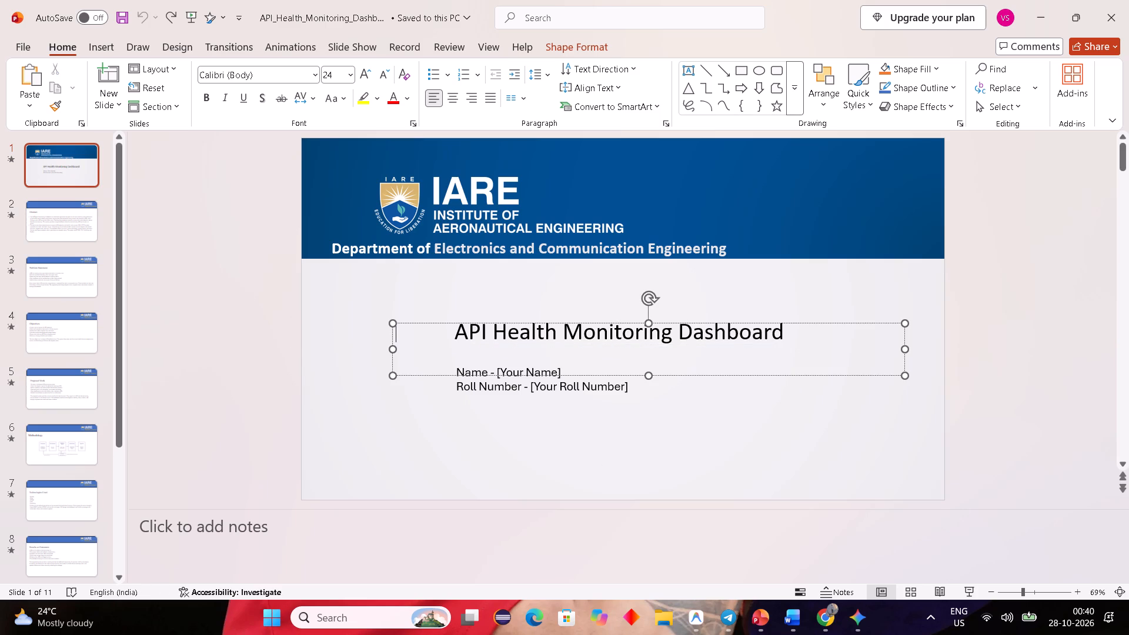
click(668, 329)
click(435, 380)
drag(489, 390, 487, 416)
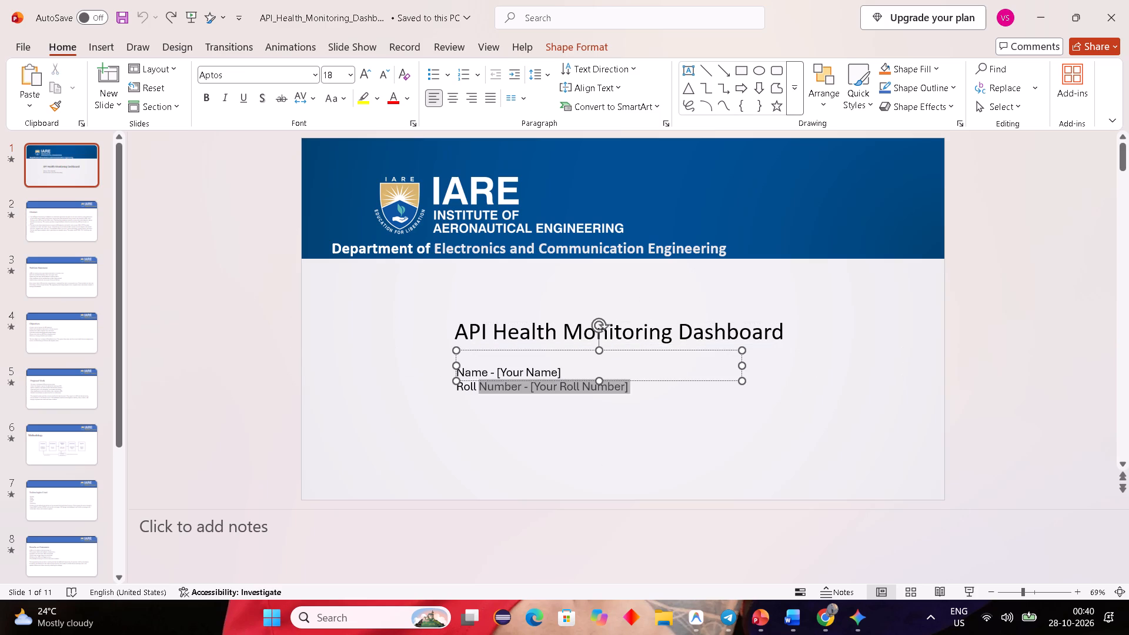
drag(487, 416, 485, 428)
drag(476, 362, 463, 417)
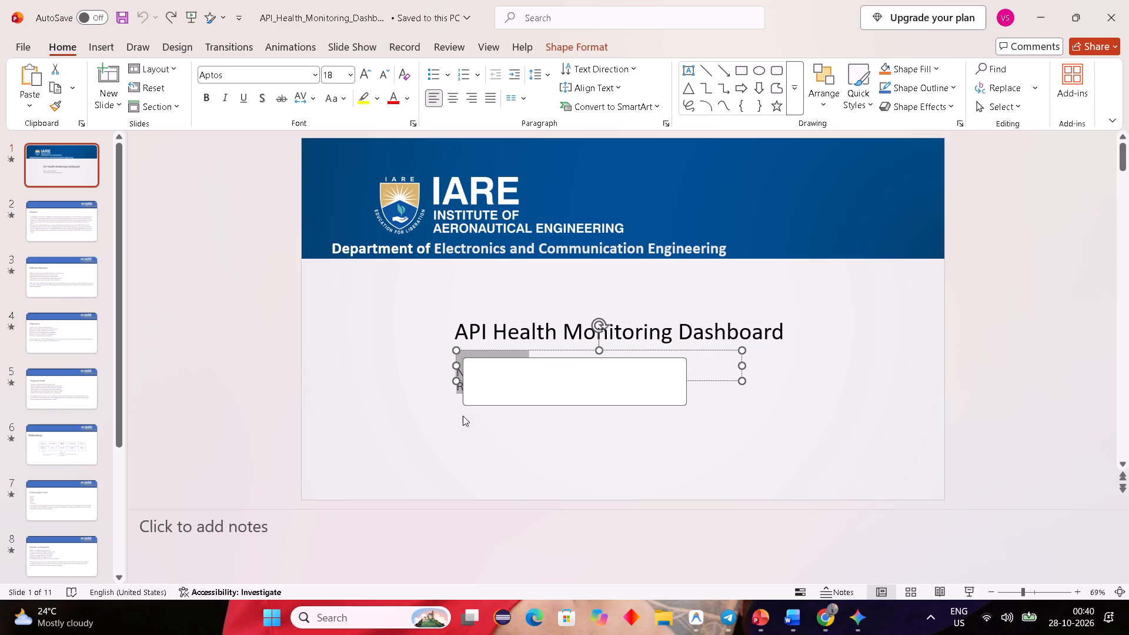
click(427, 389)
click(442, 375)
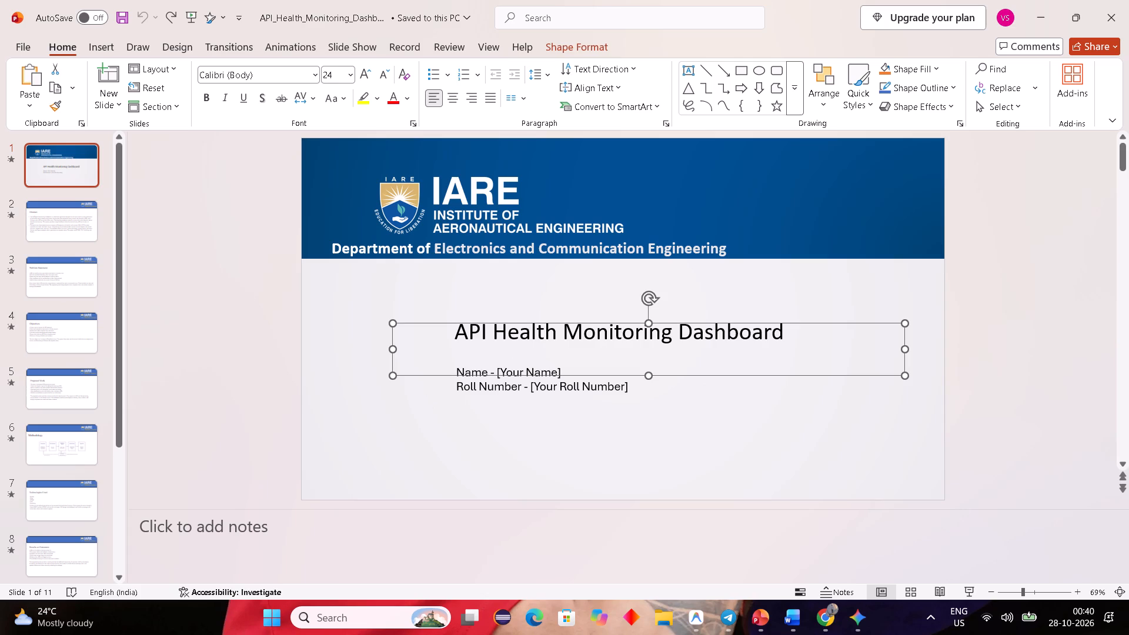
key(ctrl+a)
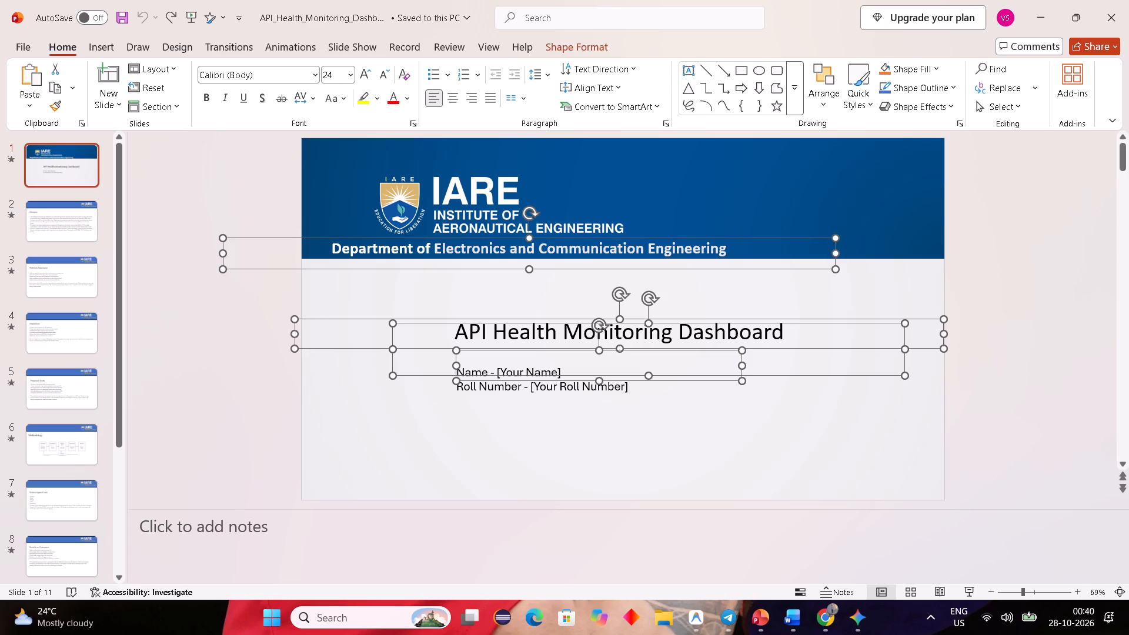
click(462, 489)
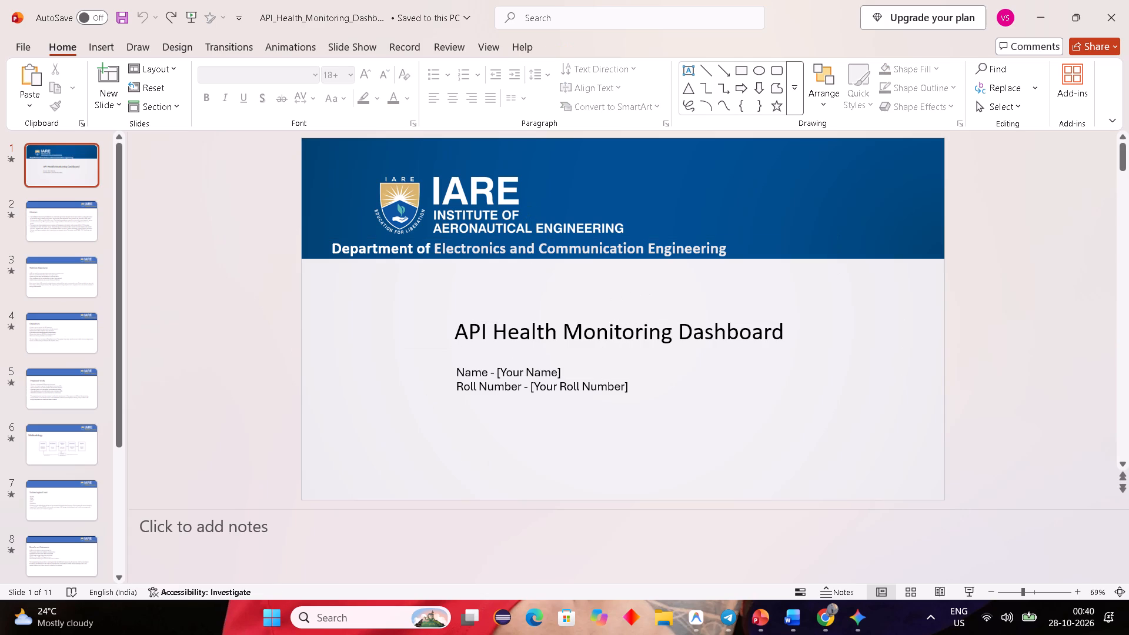
Delete the title slide's heading "API Health Monitoring Dashboard" and paste the copied healthcare report topic in its place.
click(460, 334)
key(ctrl+a)
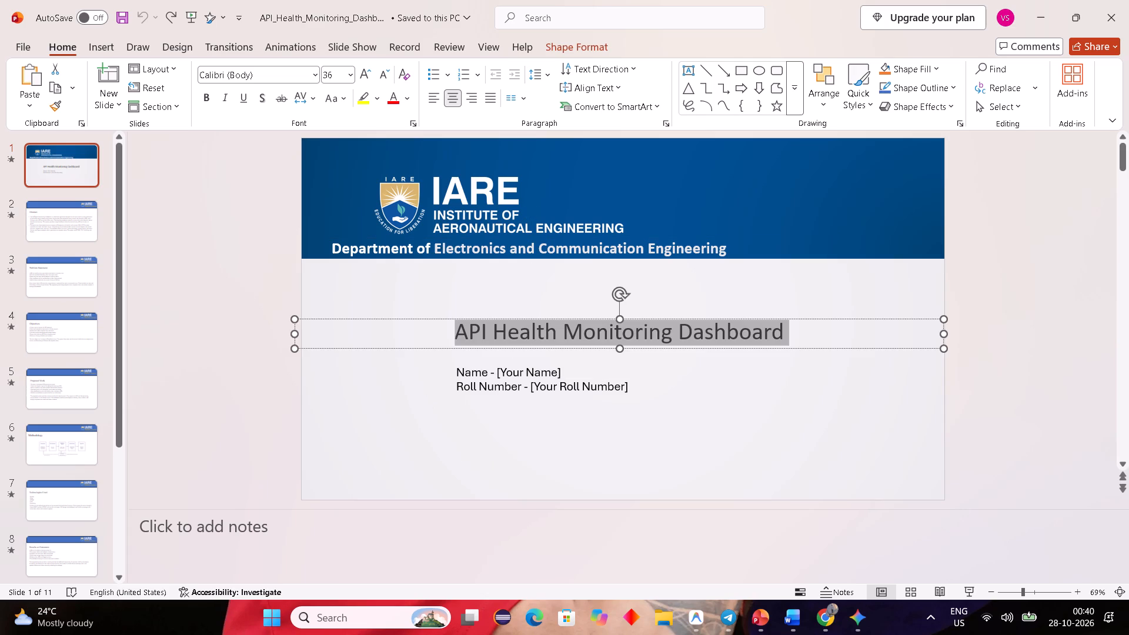
key(BackSpace)
key(ctrl+v)
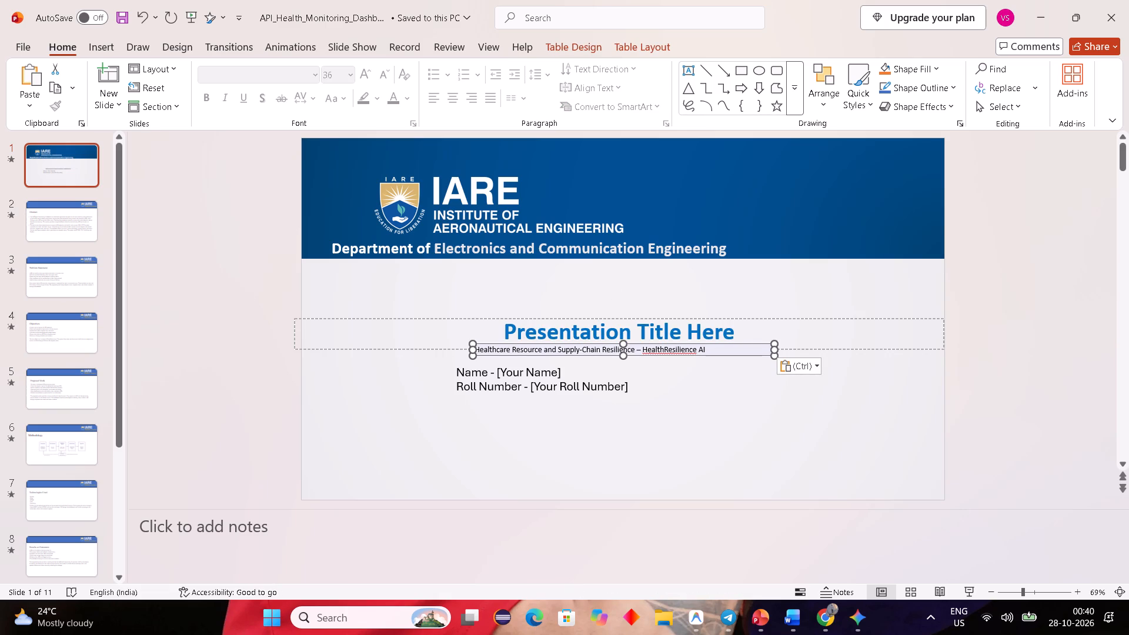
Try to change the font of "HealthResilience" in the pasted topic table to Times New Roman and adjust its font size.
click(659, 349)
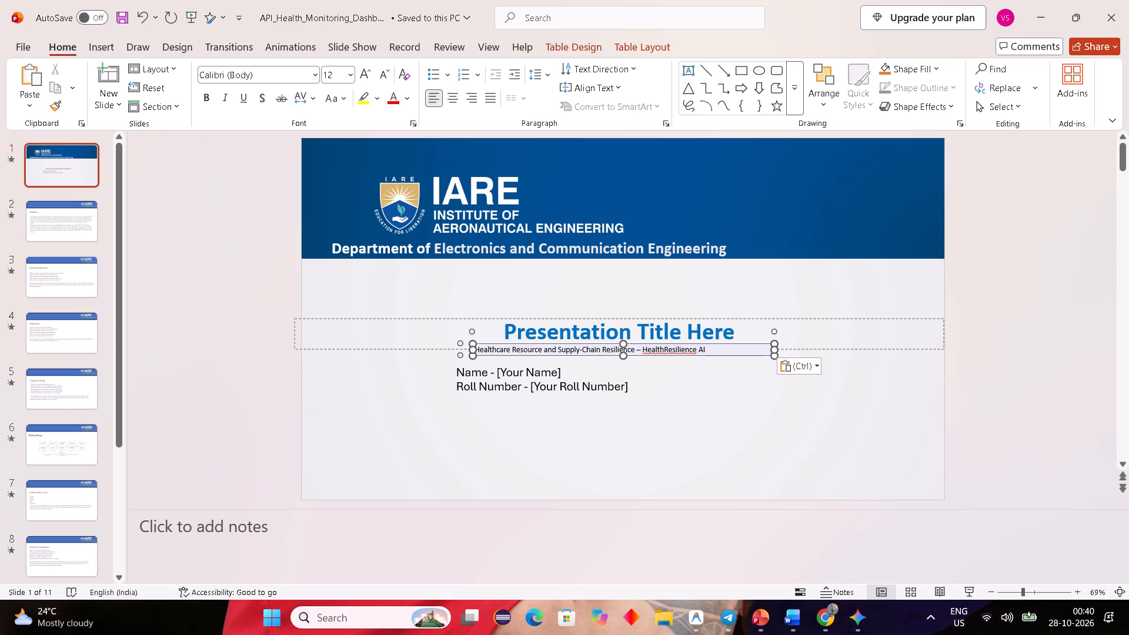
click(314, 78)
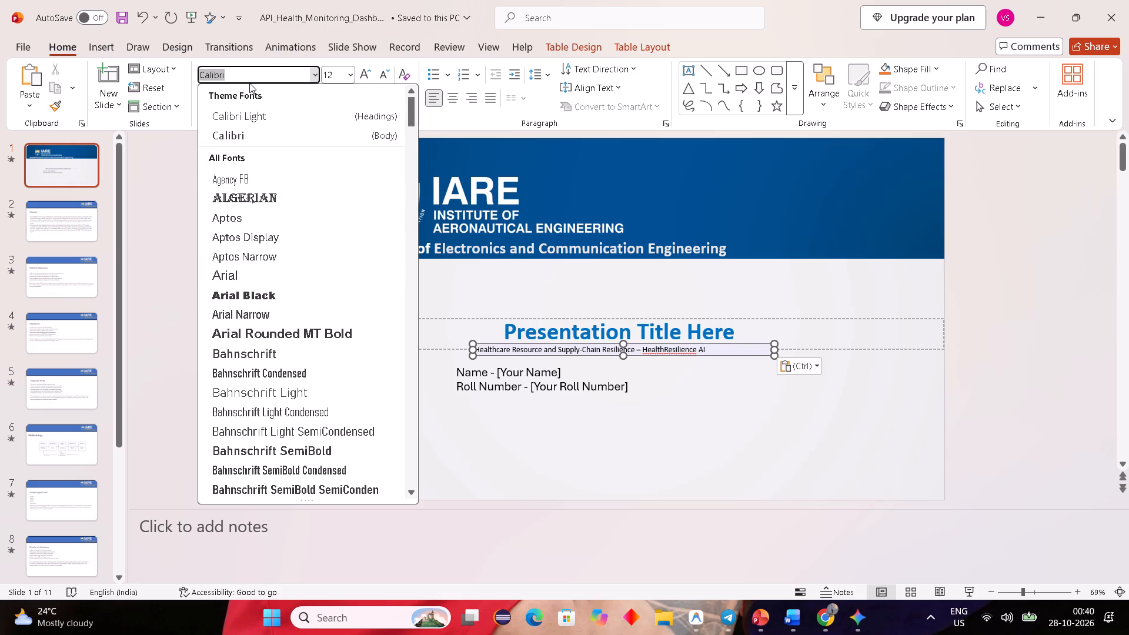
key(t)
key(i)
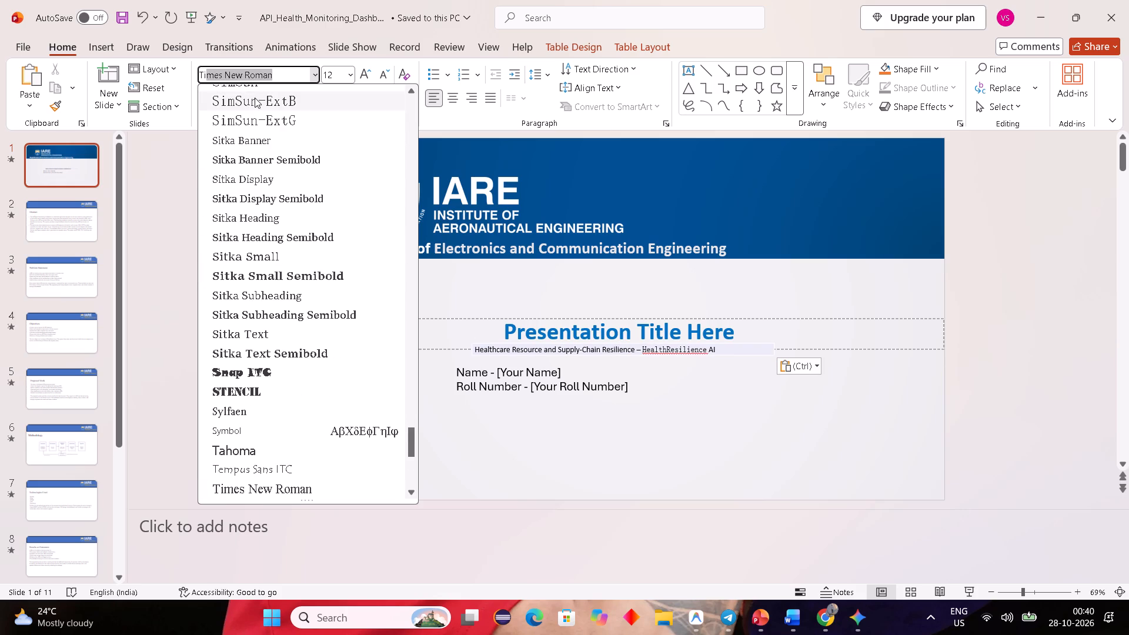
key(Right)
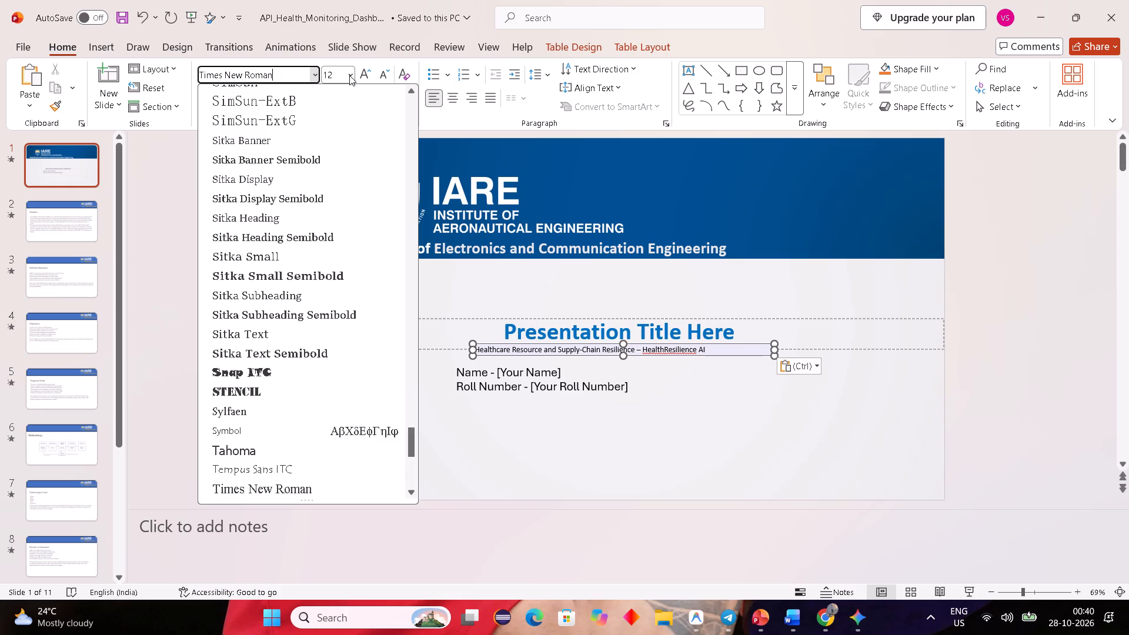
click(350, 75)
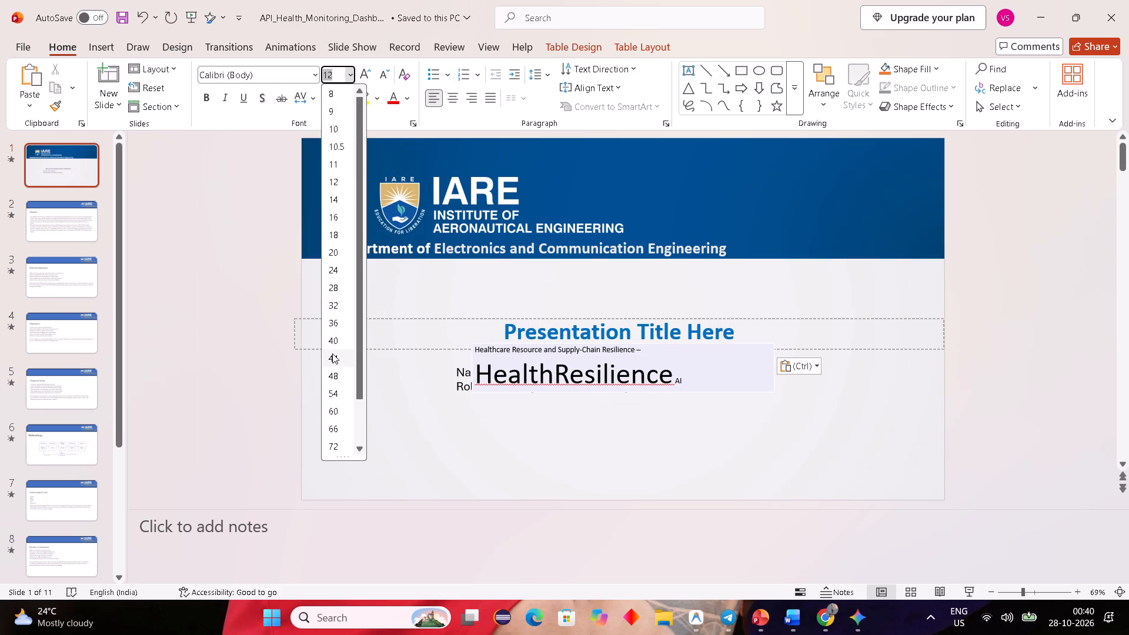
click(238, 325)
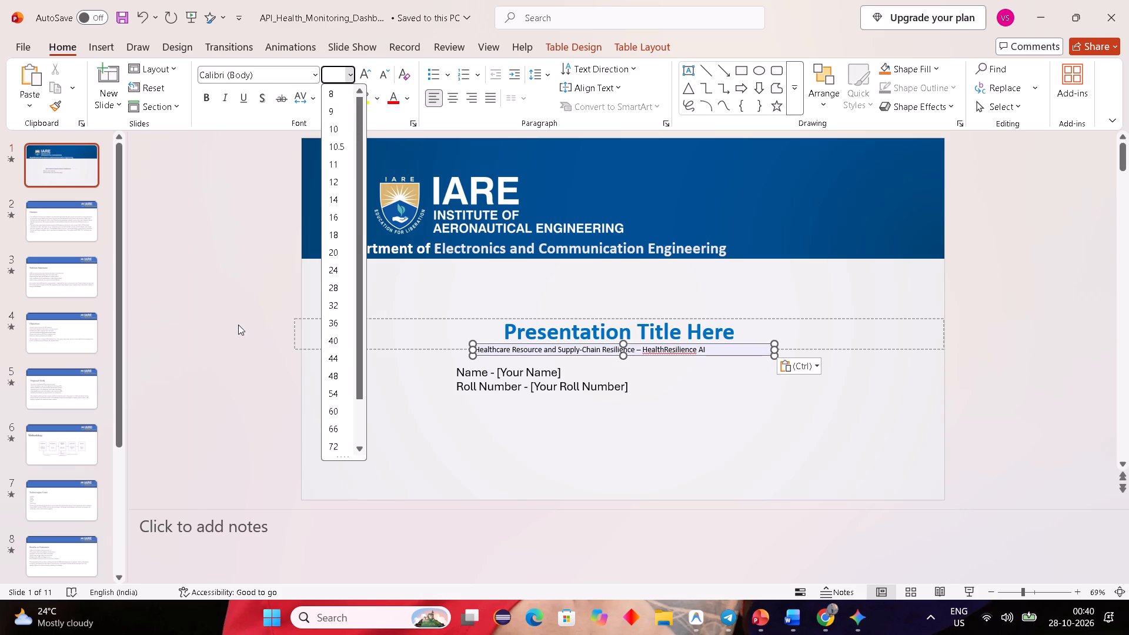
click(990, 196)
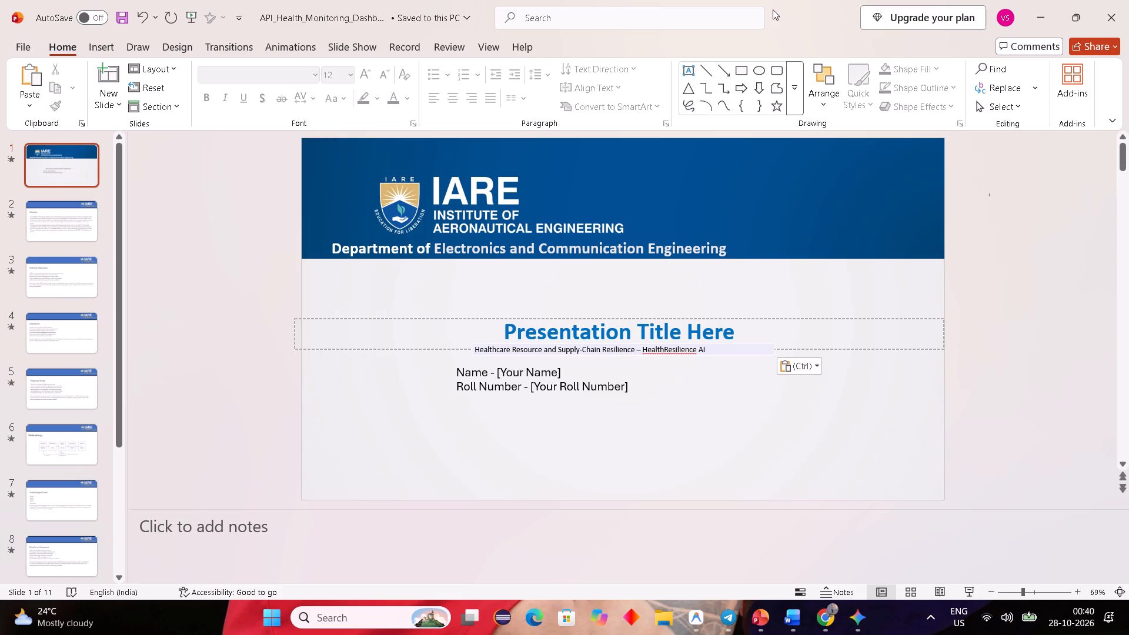
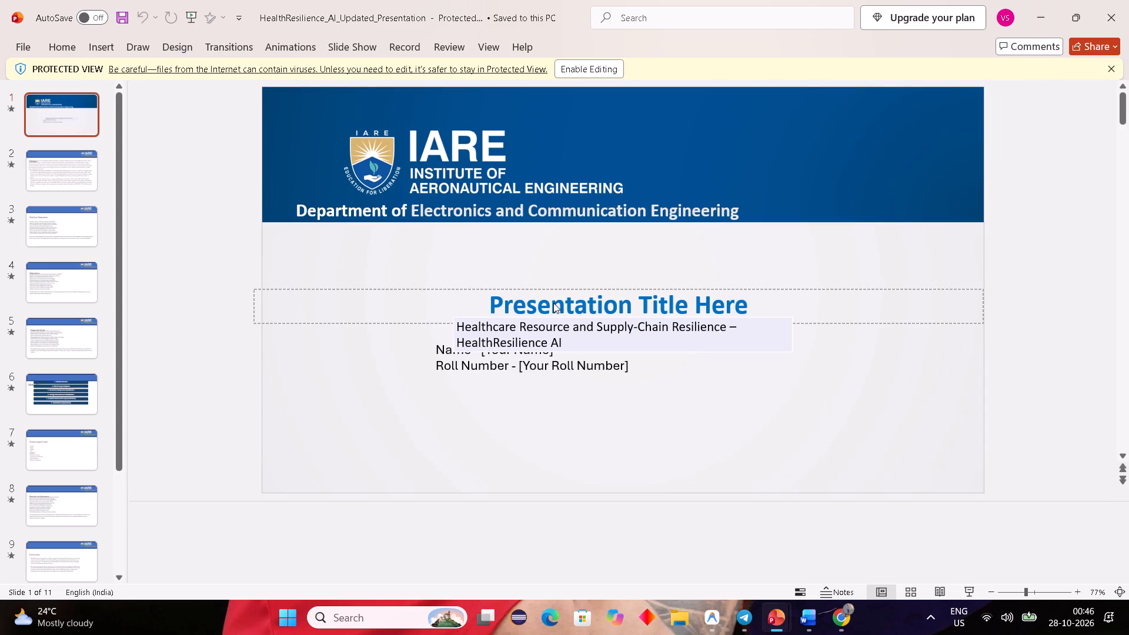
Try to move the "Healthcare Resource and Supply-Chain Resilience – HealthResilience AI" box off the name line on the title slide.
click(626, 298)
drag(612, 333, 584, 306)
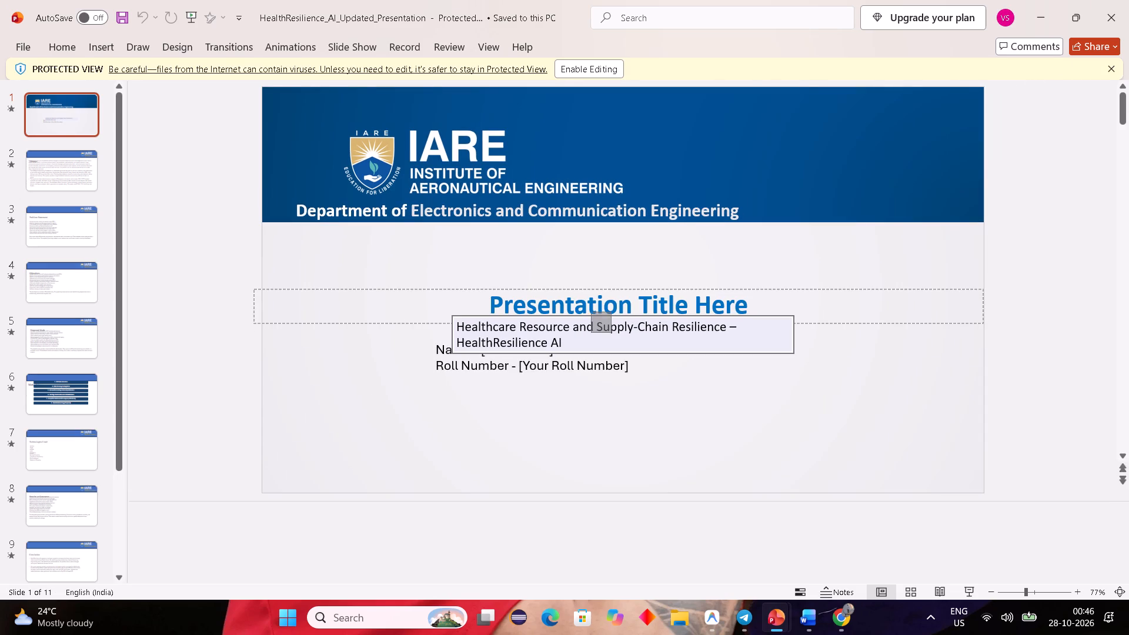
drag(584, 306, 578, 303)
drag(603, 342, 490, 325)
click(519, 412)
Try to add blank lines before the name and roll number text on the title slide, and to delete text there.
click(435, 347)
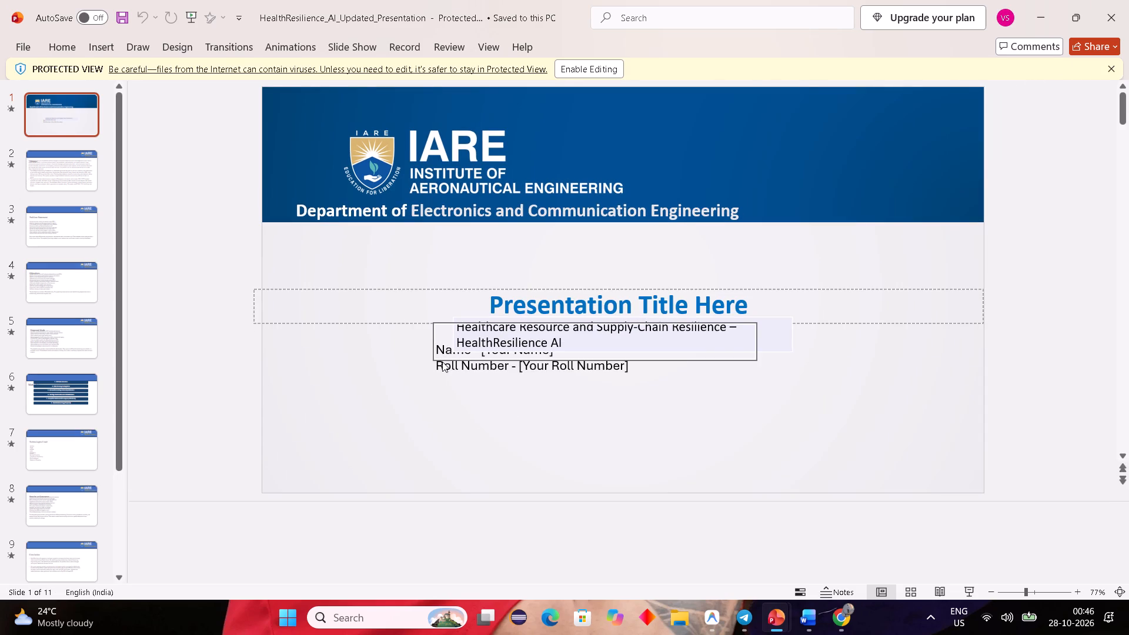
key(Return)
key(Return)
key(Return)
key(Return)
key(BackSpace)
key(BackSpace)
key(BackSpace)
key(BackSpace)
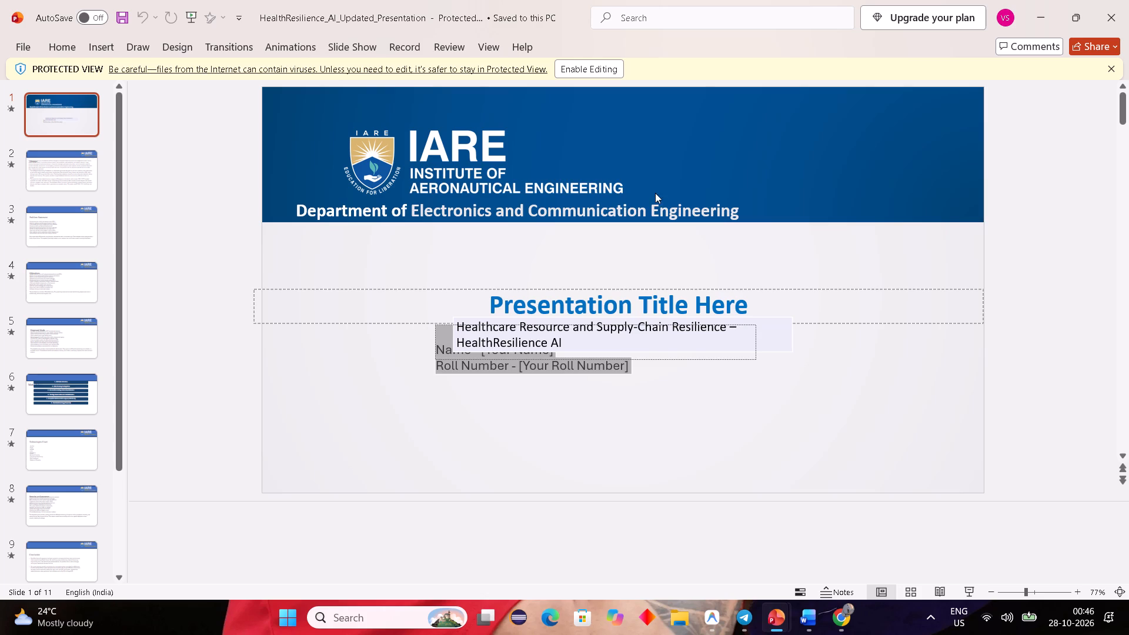
Enable editing for the downloaded presentation.
click(586, 57)
click(585, 65)
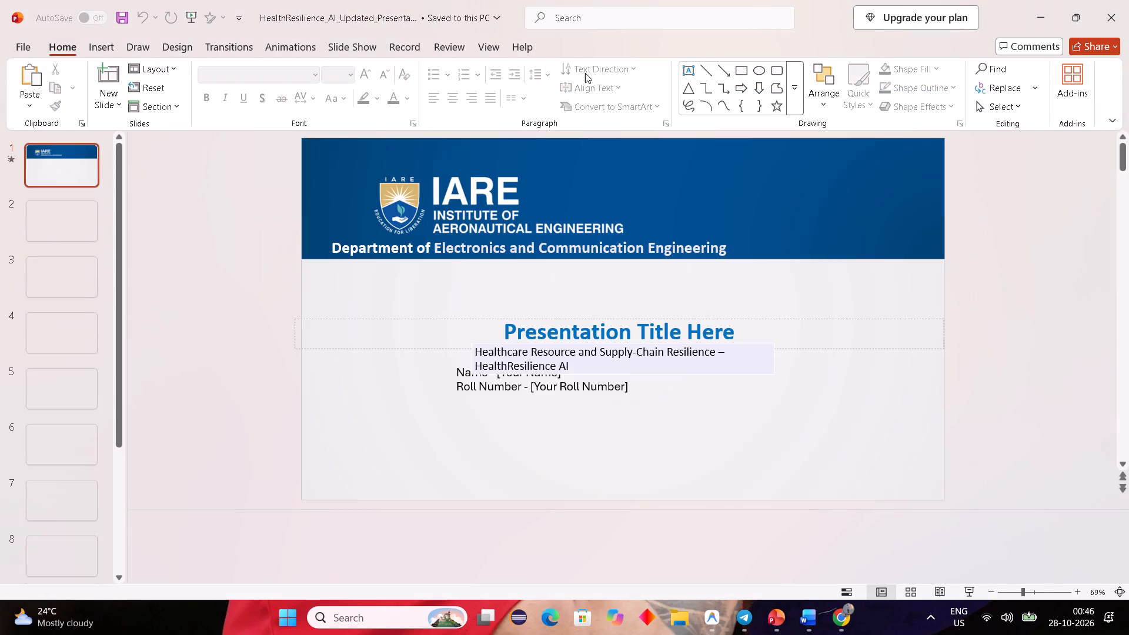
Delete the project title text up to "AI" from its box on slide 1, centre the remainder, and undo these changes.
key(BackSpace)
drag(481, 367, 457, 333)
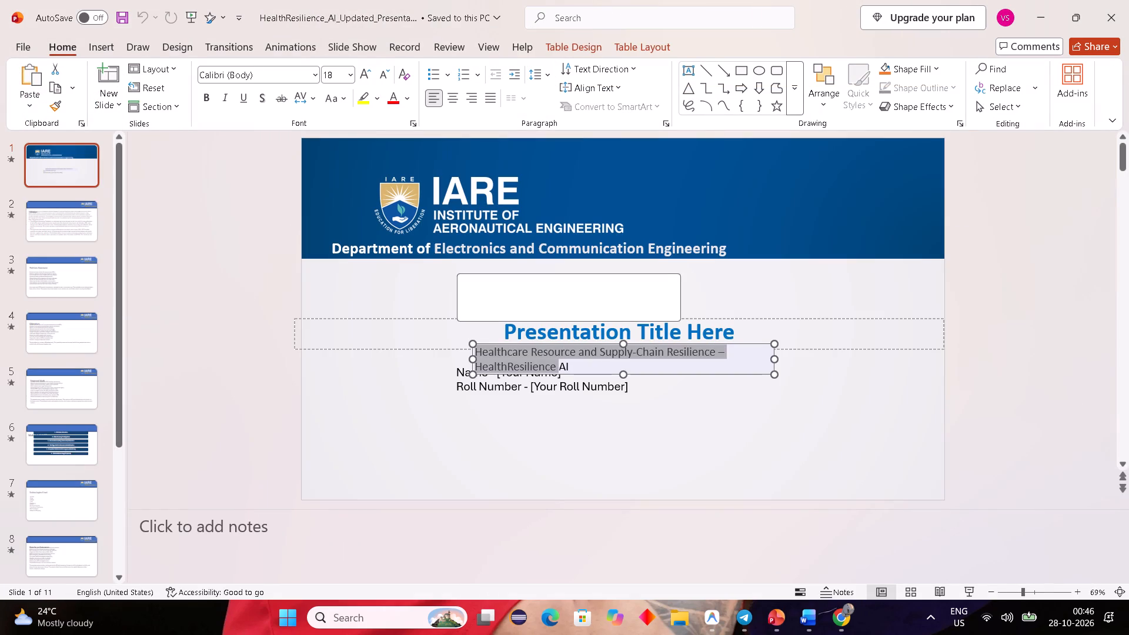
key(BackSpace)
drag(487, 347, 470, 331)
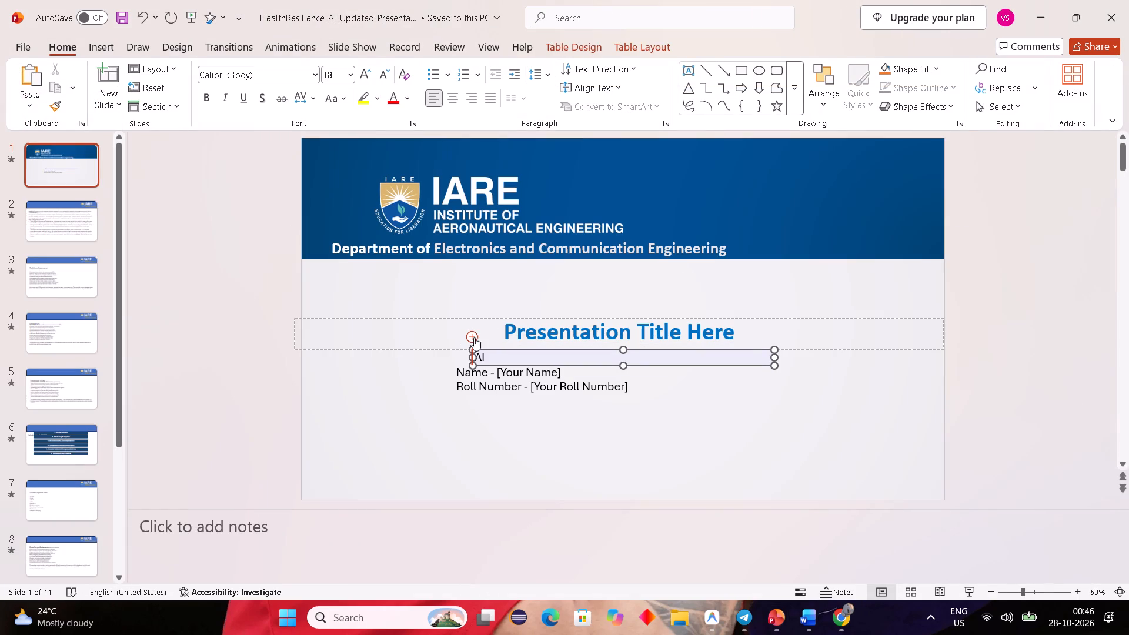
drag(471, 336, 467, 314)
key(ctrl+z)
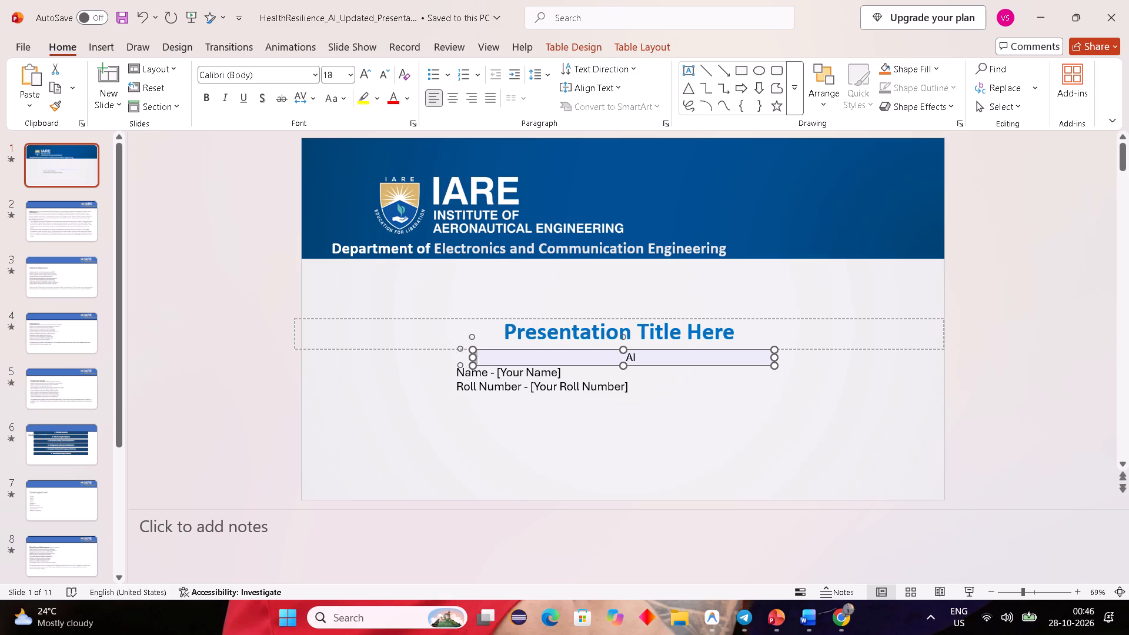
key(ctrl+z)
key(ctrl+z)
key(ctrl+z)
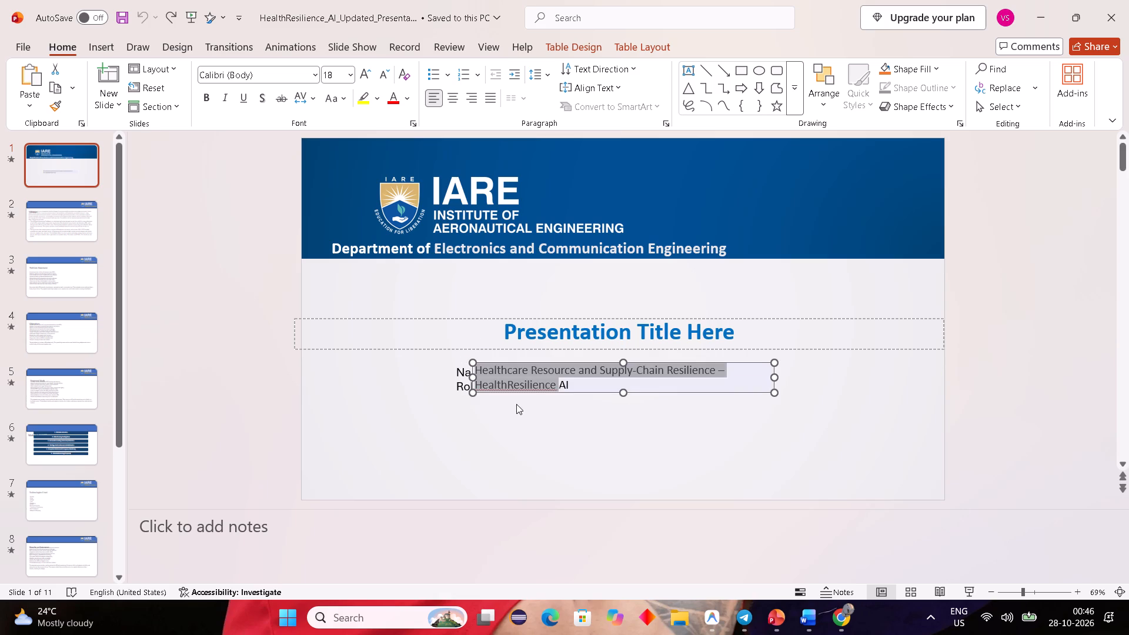
Add an empty row below the project title's table text and move the table above the "Presentation Title Here" placeholder.
click(517, 437)
click(463, 380)
click(465, 393)
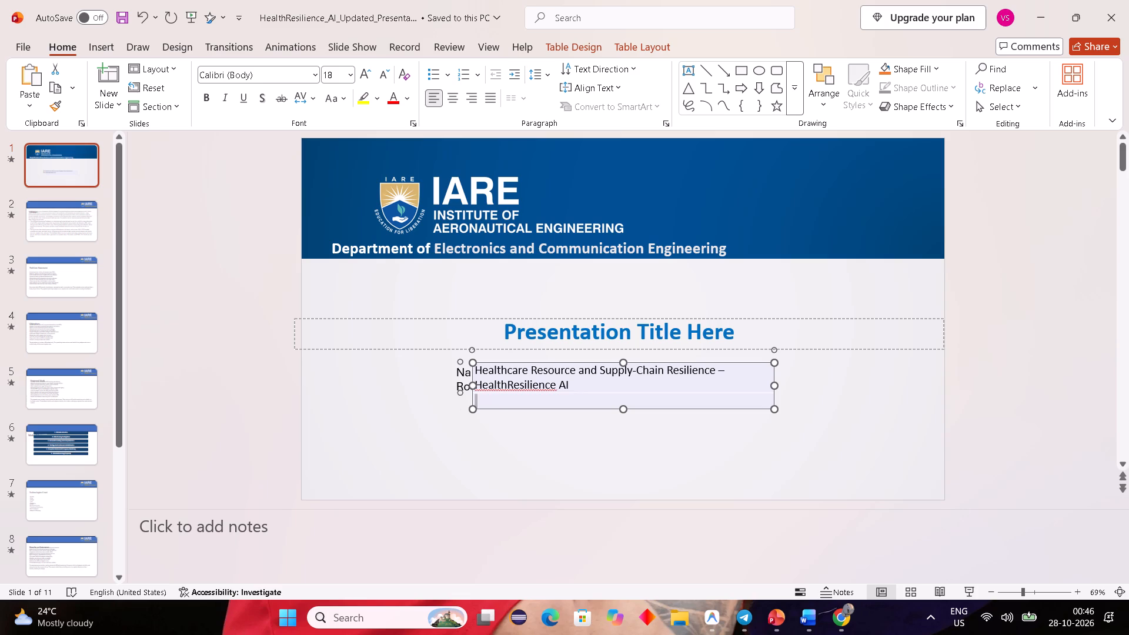
drag(771, 370, 773, 370)
drag(773, 370, 874, 276)
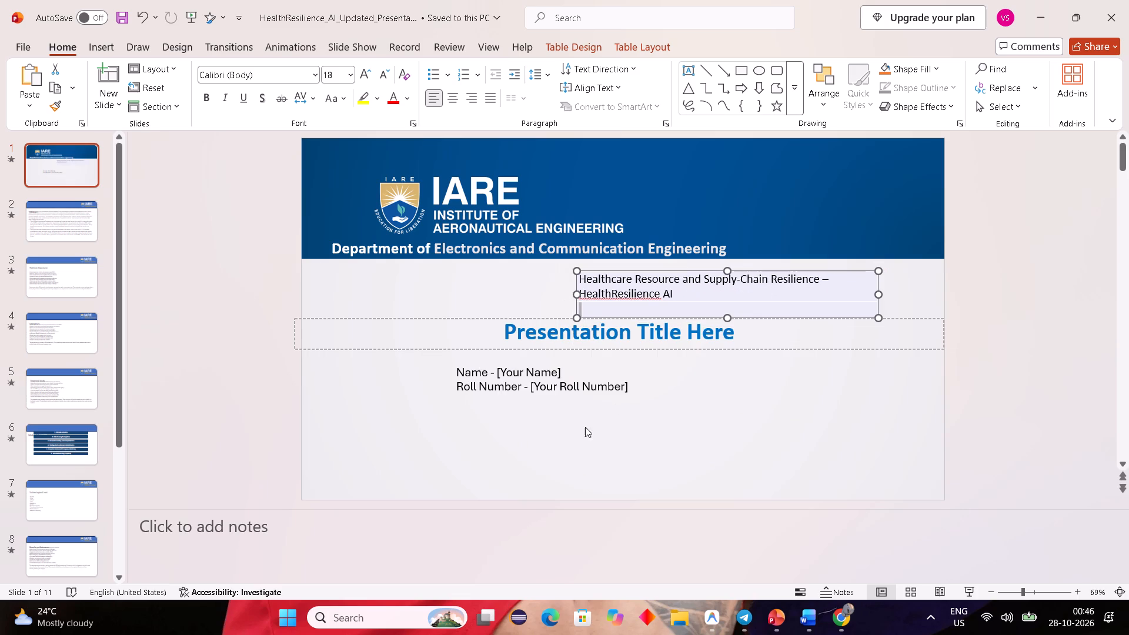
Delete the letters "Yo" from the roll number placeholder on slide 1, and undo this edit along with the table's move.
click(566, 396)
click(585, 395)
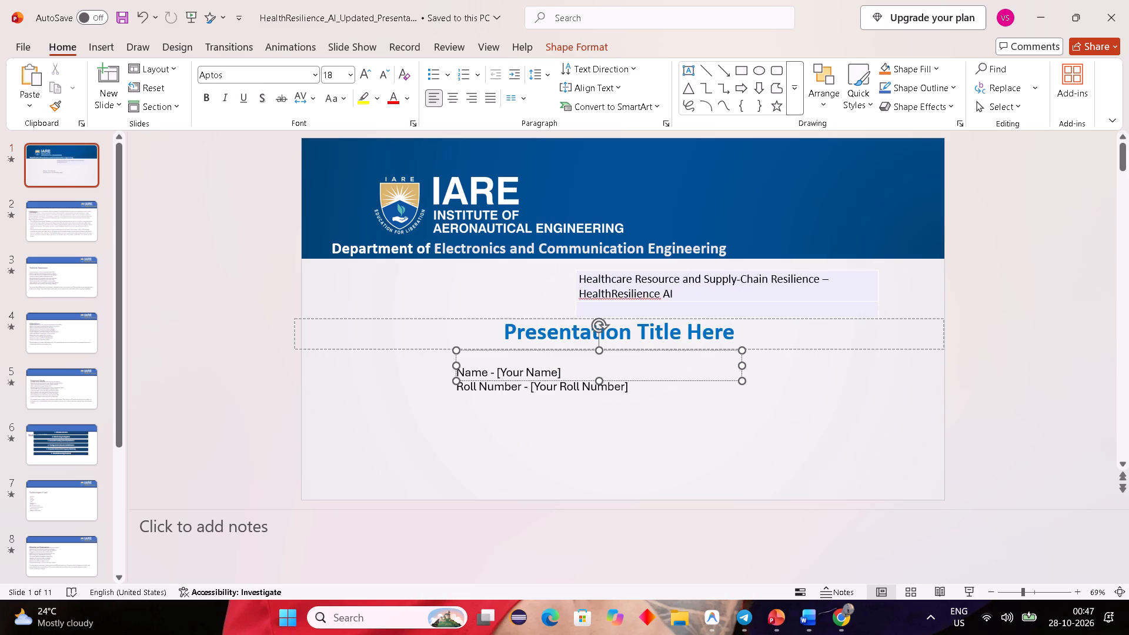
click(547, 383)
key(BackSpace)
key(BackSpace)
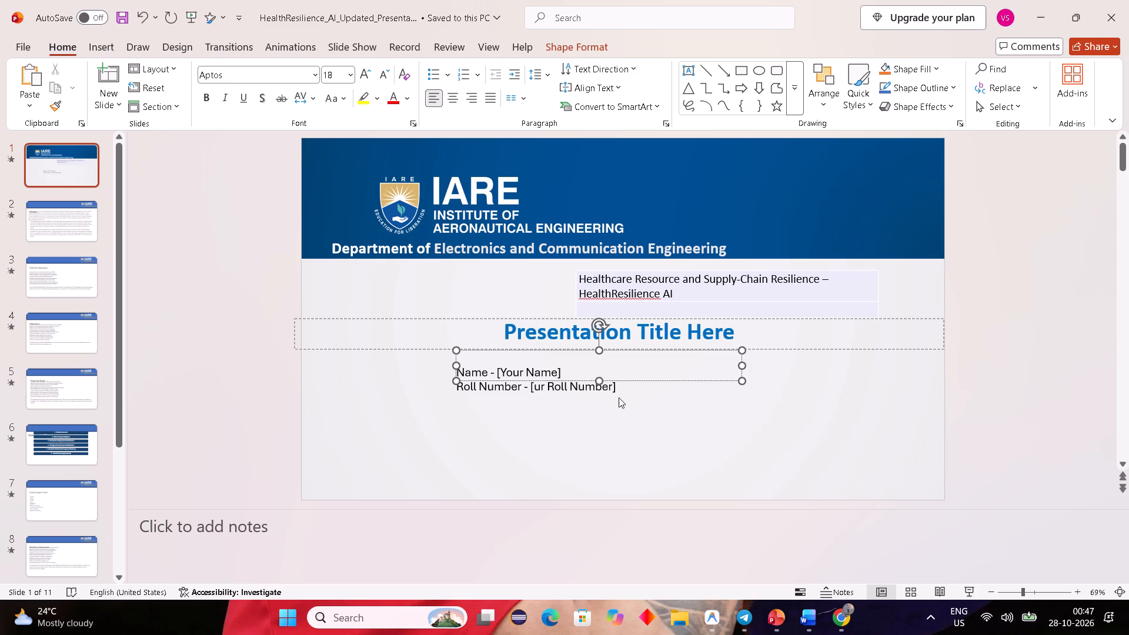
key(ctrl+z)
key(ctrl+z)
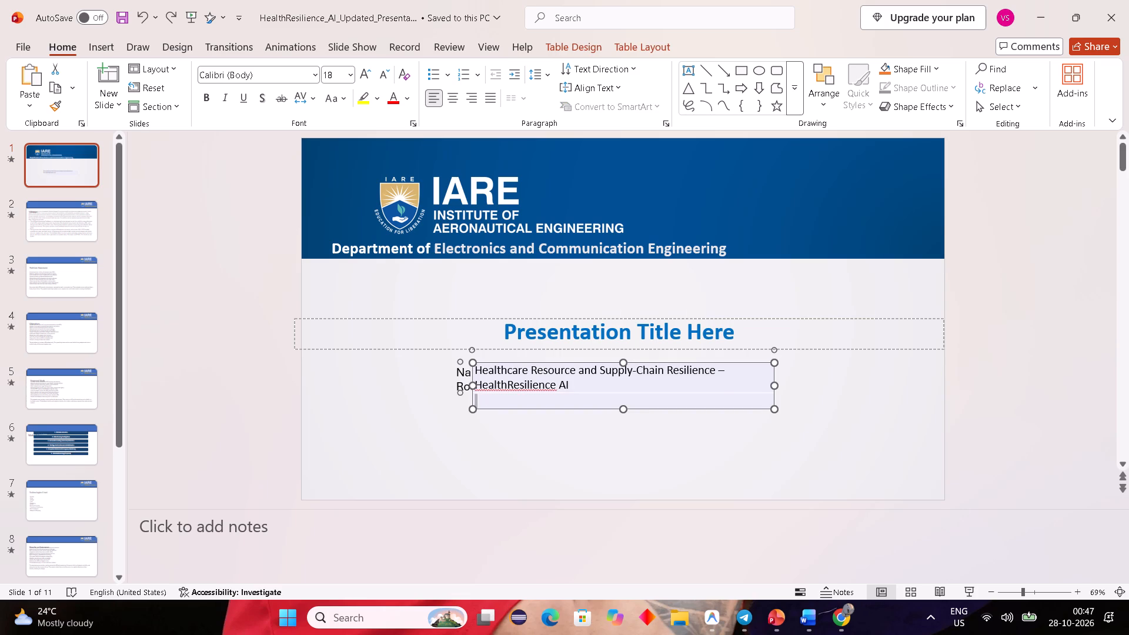
Extend the project title's table upward over the title placeholder and raise its bottom edge clear of the name and roll number lines.
drag(759, 366, 834, 278)
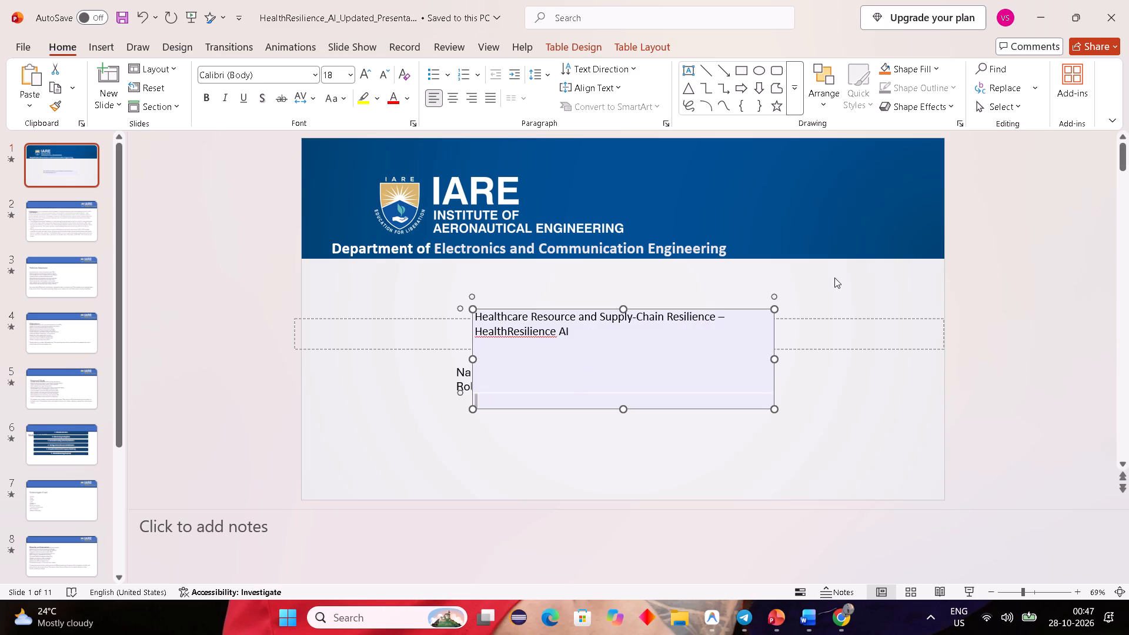
drag(625, 407, 618, 349)
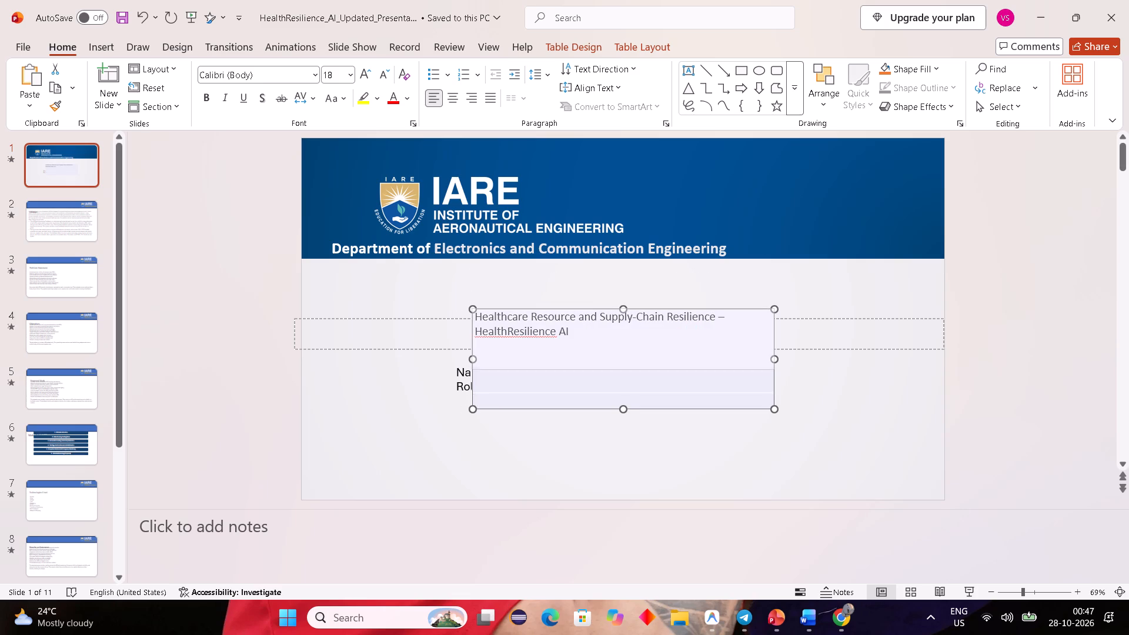
drag(618, 349, 618, 333)
Move the name and roll number text box to the lower-left area of slide 1.
click(485, 380)
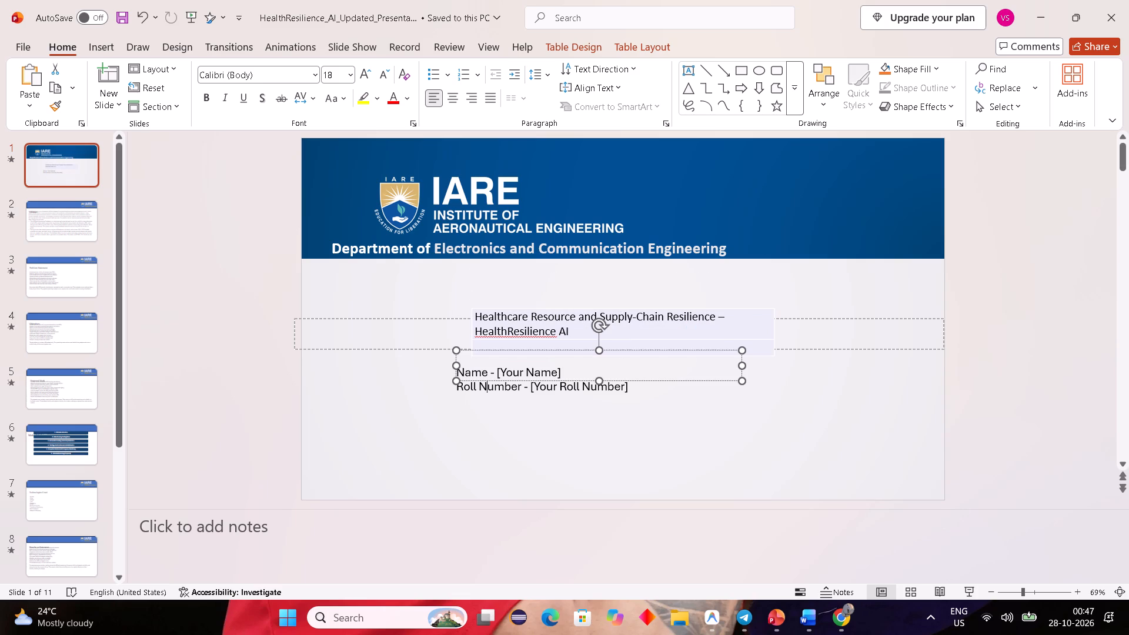
drag(485, 372, 390, 427)
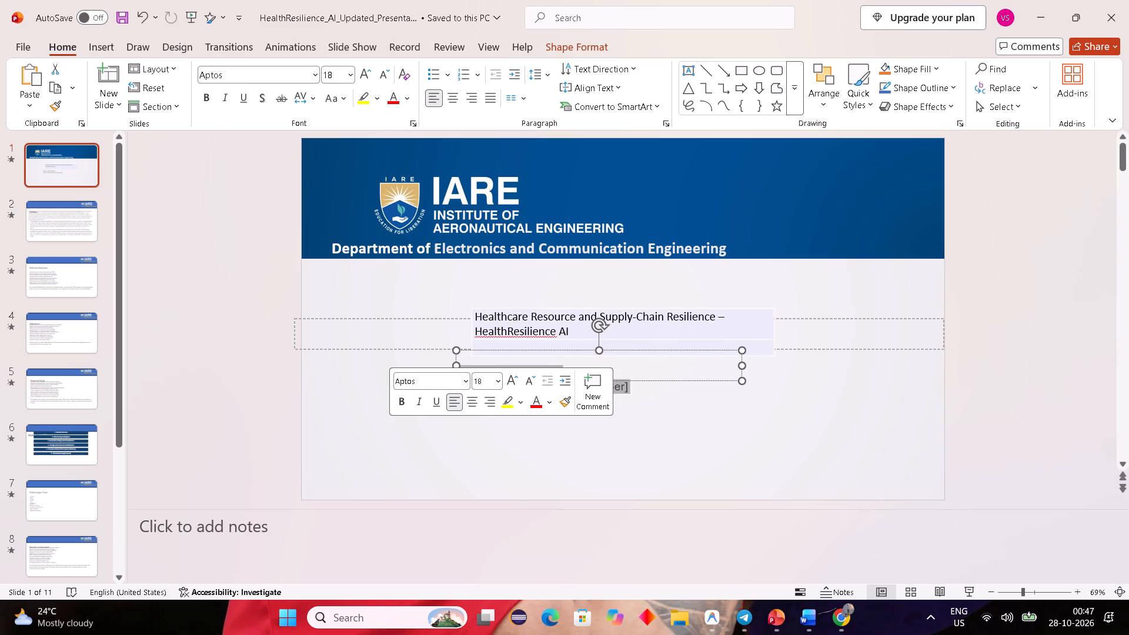
click(730, 357)
click(623, 391)
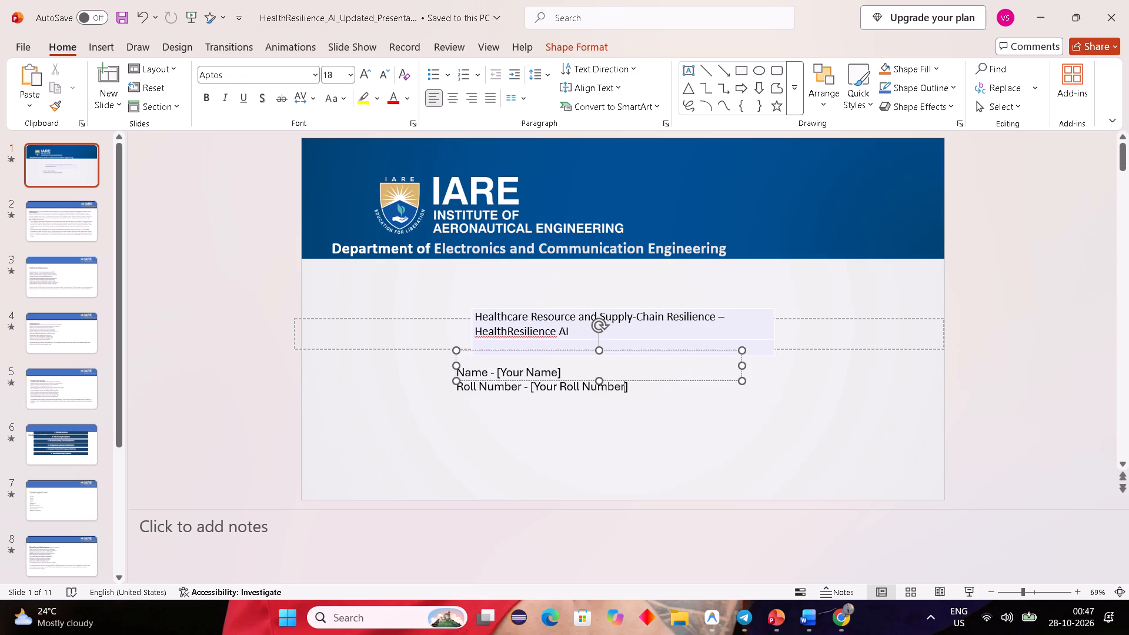
drag(696, 379, 670, 396)
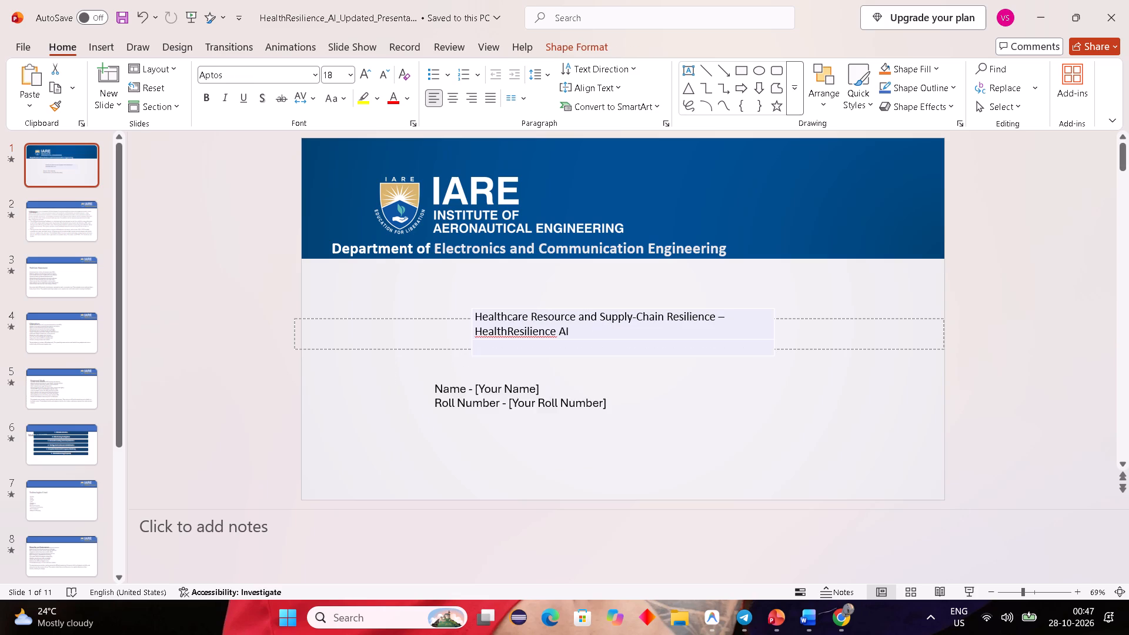
drag(670, 396, 573, 440)
click(727, 430)
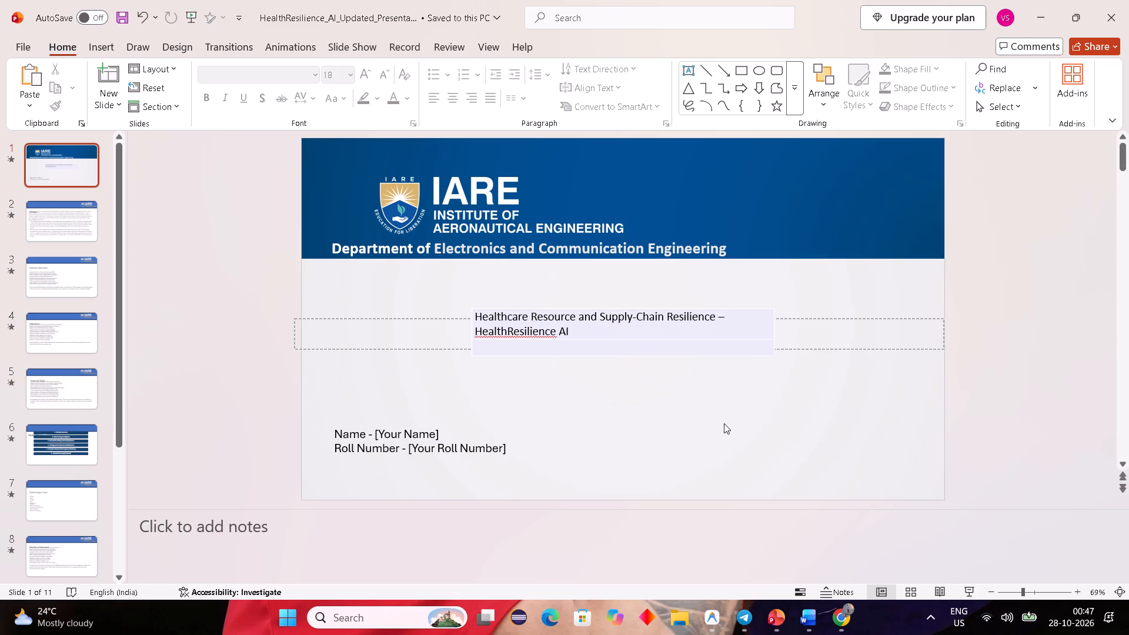
Copy the text "Healthcare Resource and Supply-Chain Resilience – HealthResilience AI" from the table and delete it there.
click(432, 326)
drag(593, 335, 545, 330)
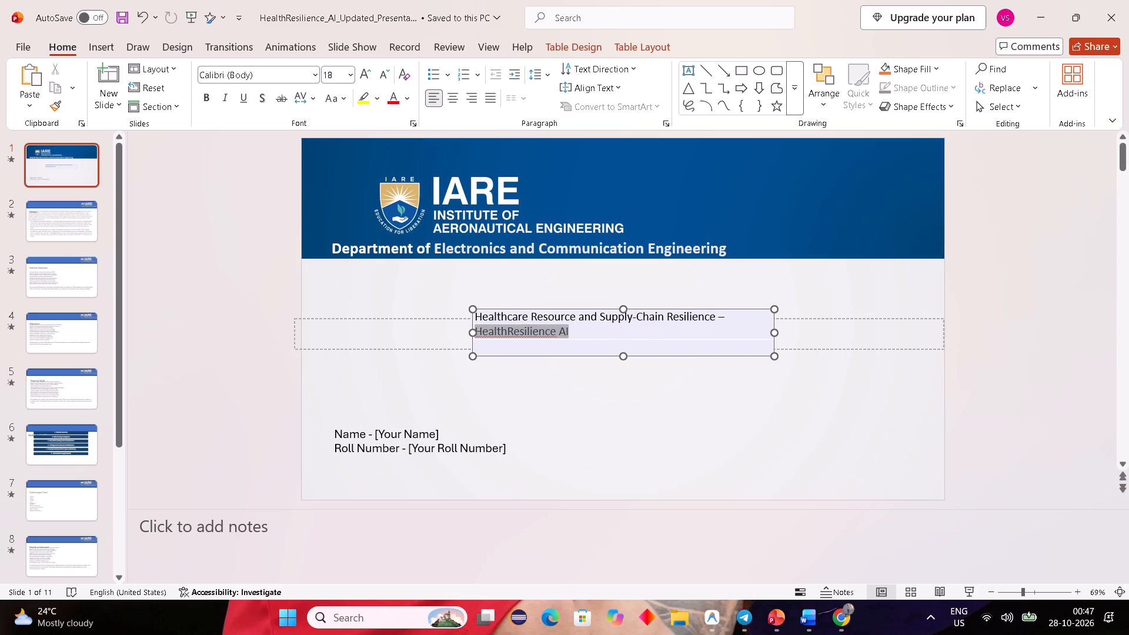
drag(545, 330, 483, 313)
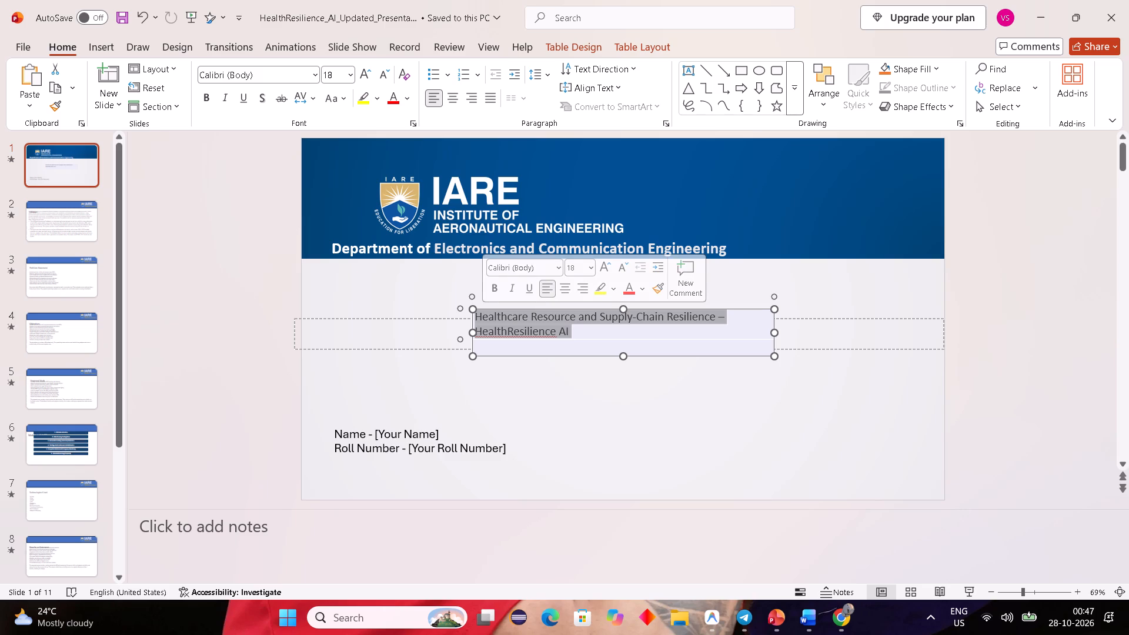
key(ctrl+c)
key(BackSpace)
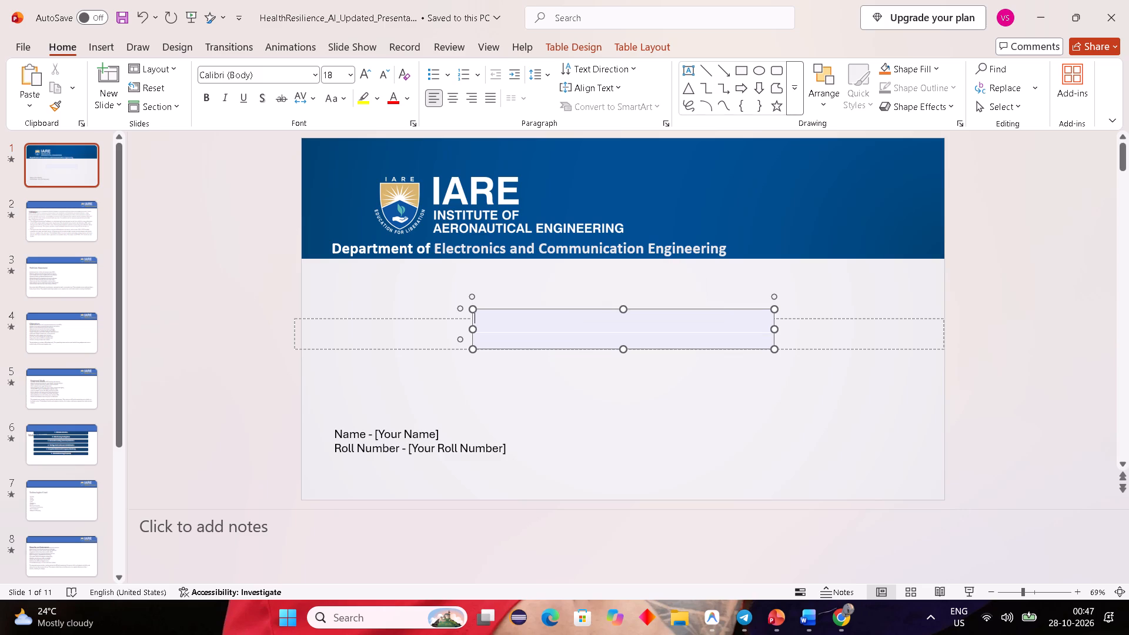
Resize the emptied table into a small block at the slide's bottom edge, clear of the "Presentation Title Here" placeholder.
drag(714, 313, 746, 387)
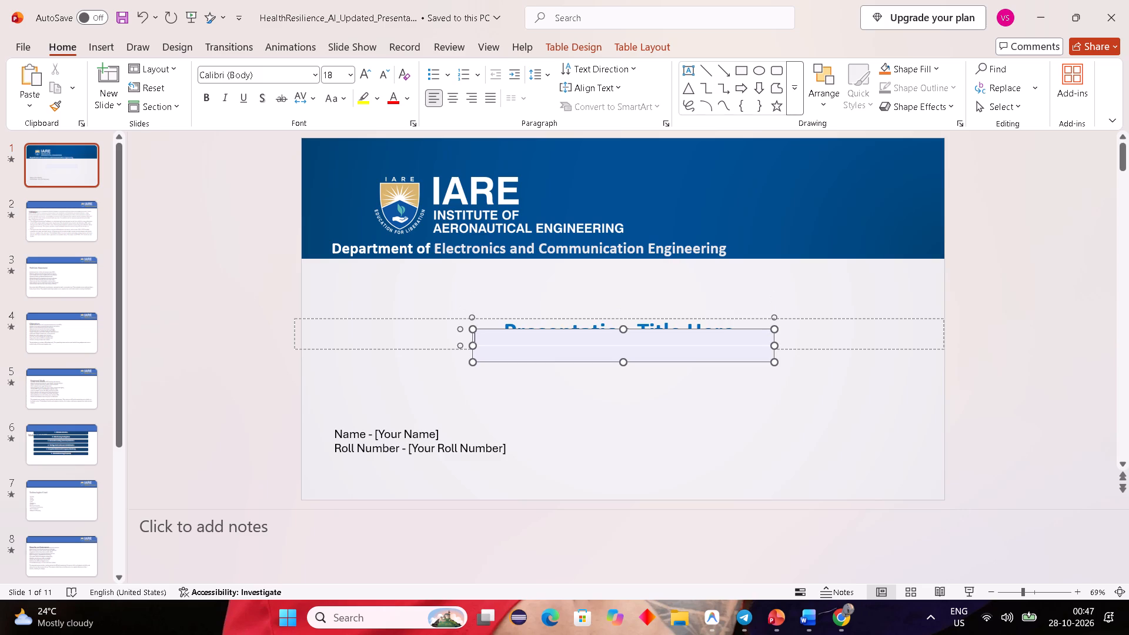
drag(555, 347, 626, 514)
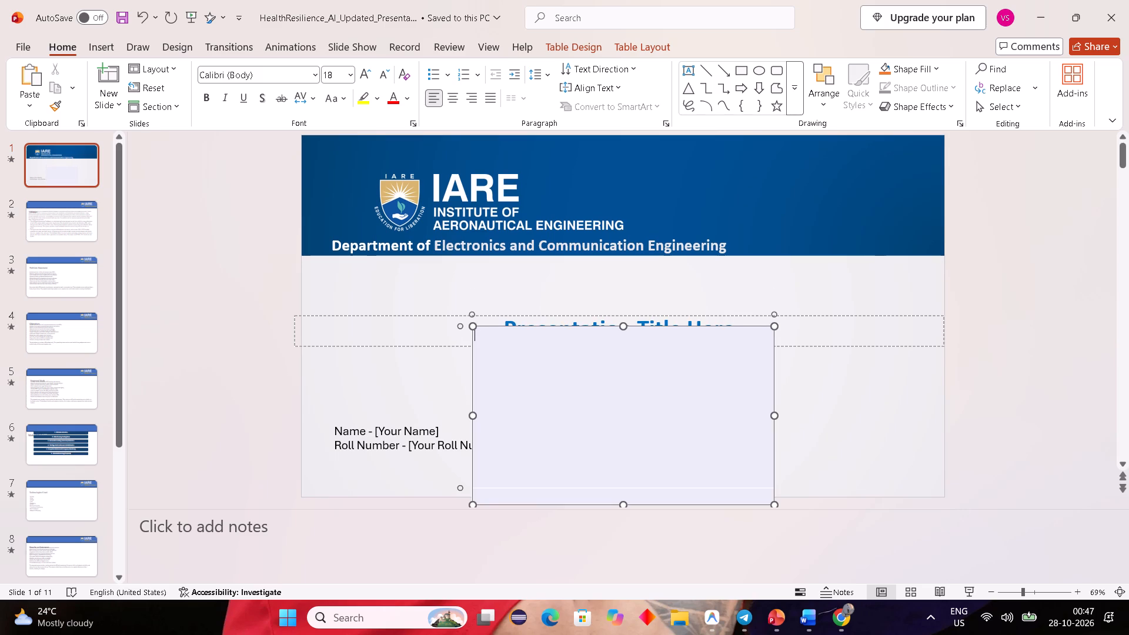
drag(470, 329, 702, 520)
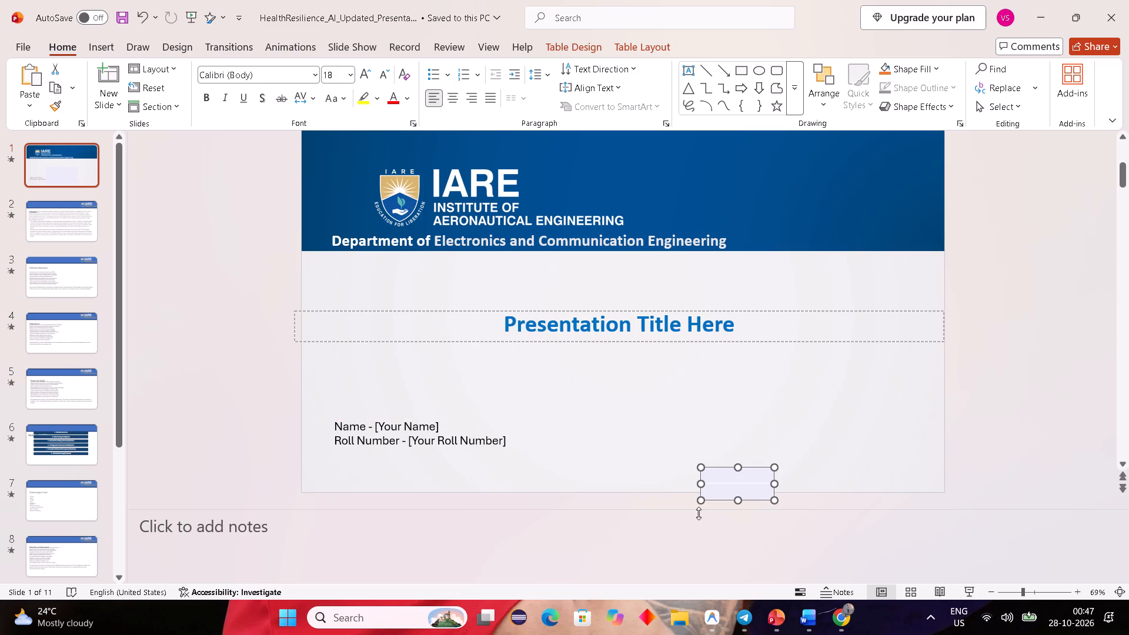
Paste the copied project title into the "Presentation Title Here" placeholder.
click(716, 323)
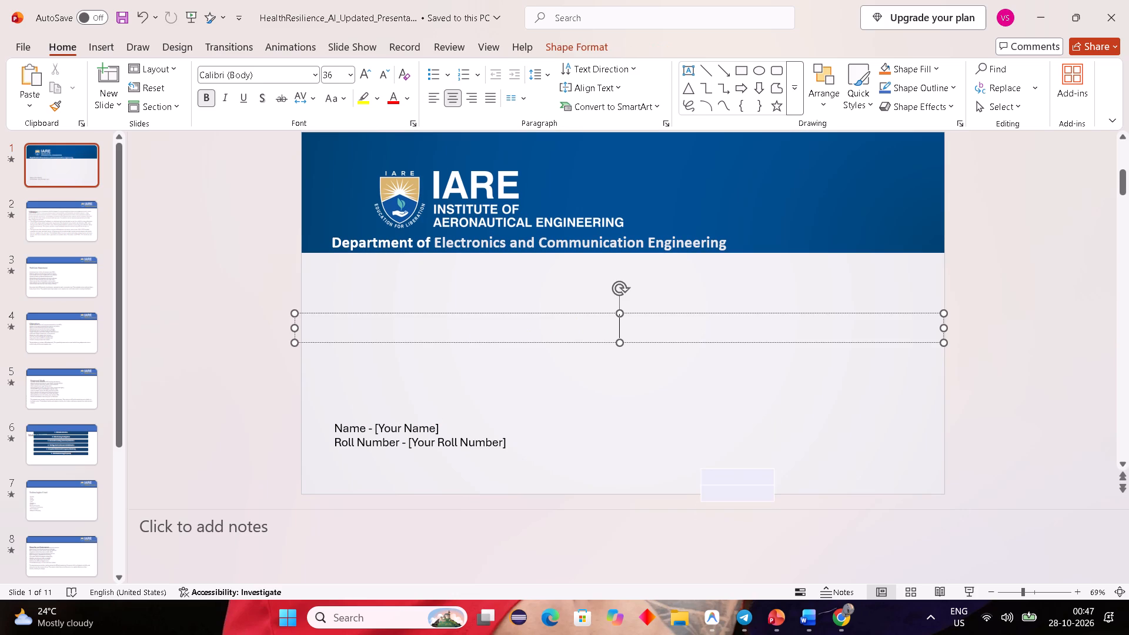
key(ctrl+v)
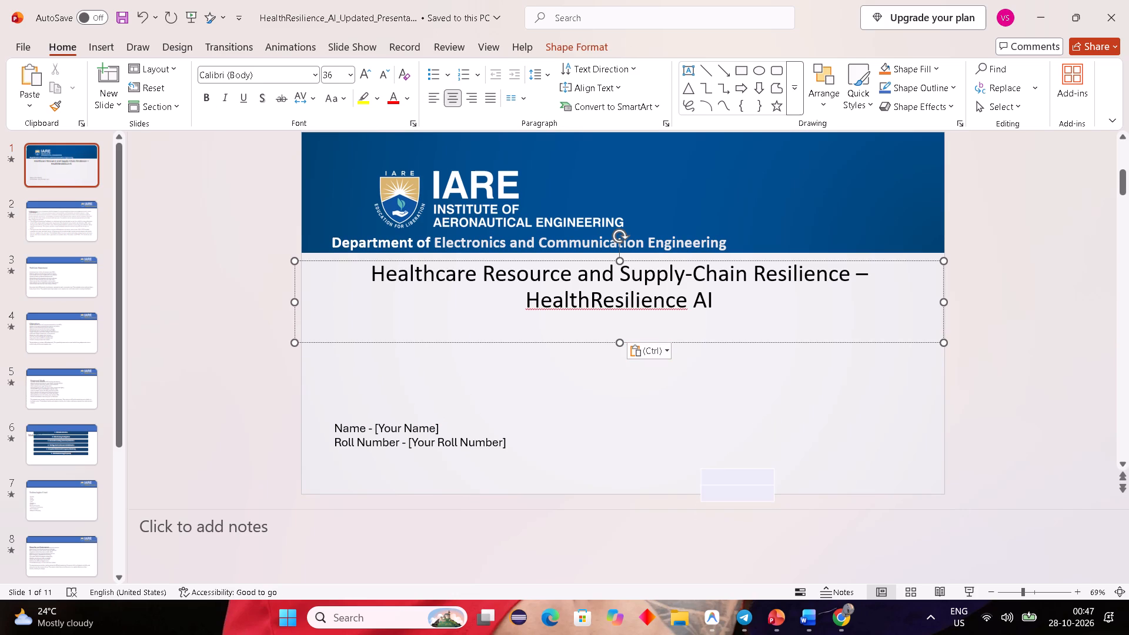
Widen the project title box slightly on its left side and move it down, midway between the blue banner and the name lines.
drag(297, 300, 276, 305)
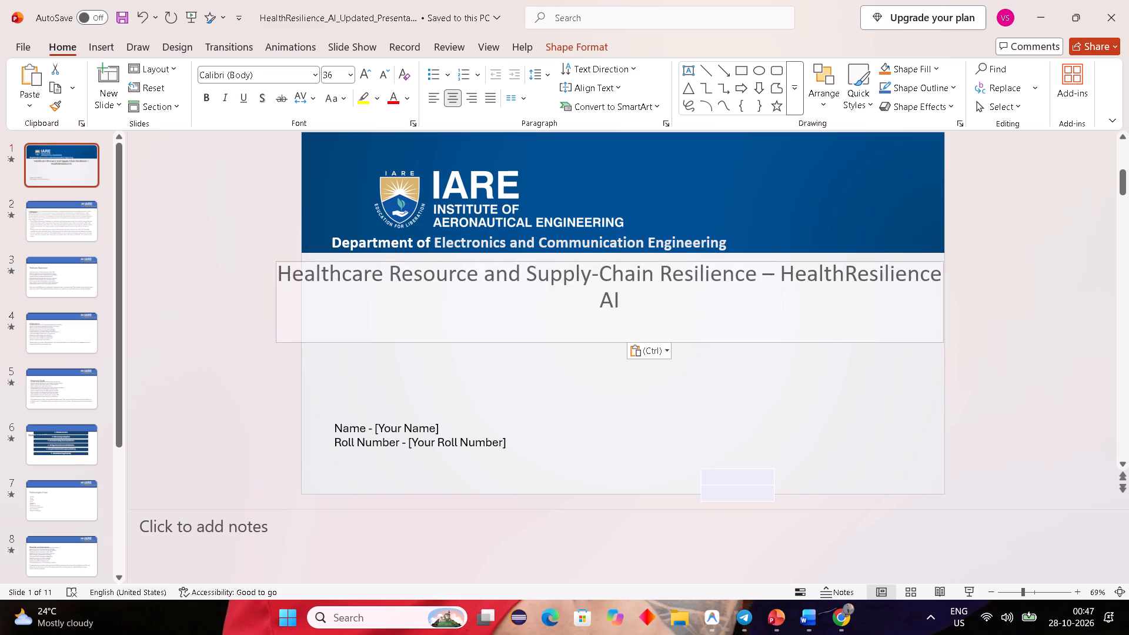
drag(276, 305, 289, 308)
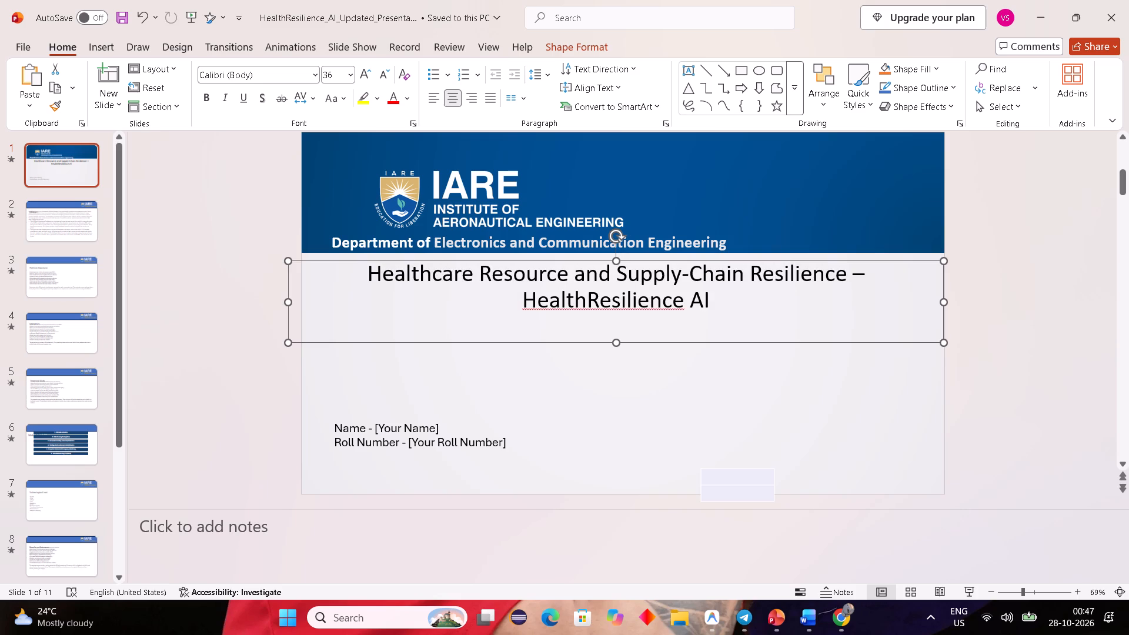
click(619, 342)
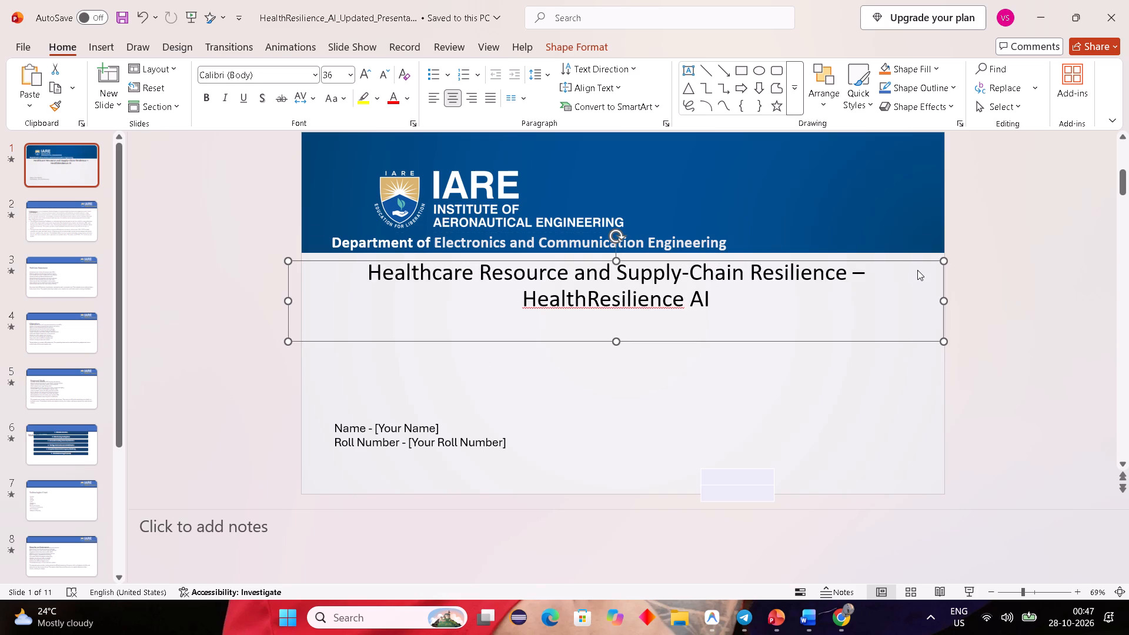
drag(918, 263, 914, 287)
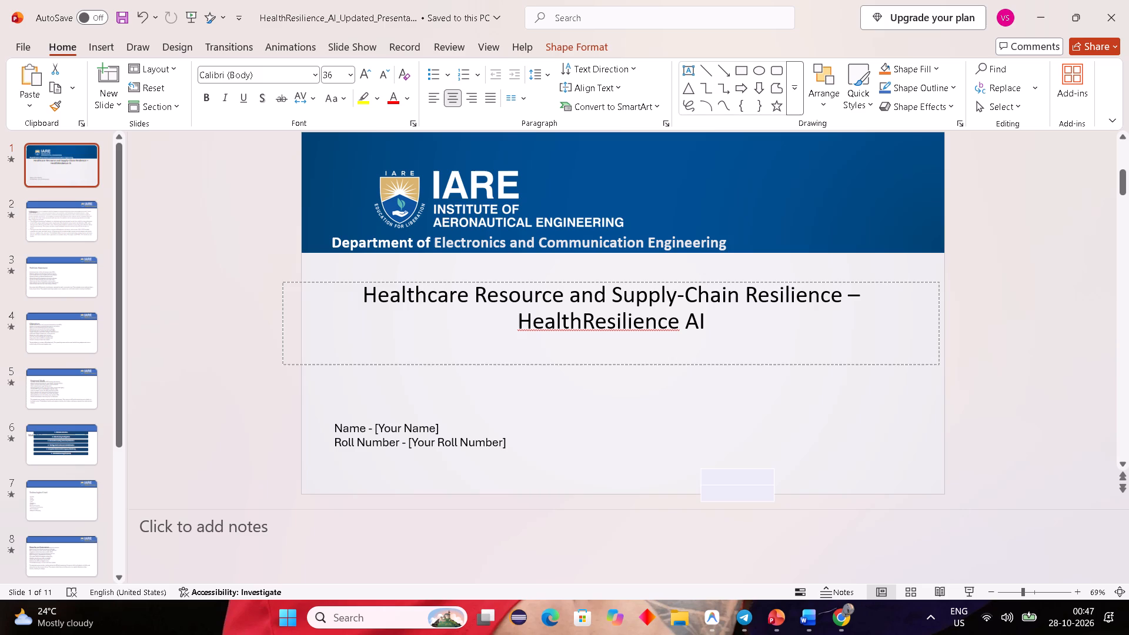
drag(914, 287, 916, 310)
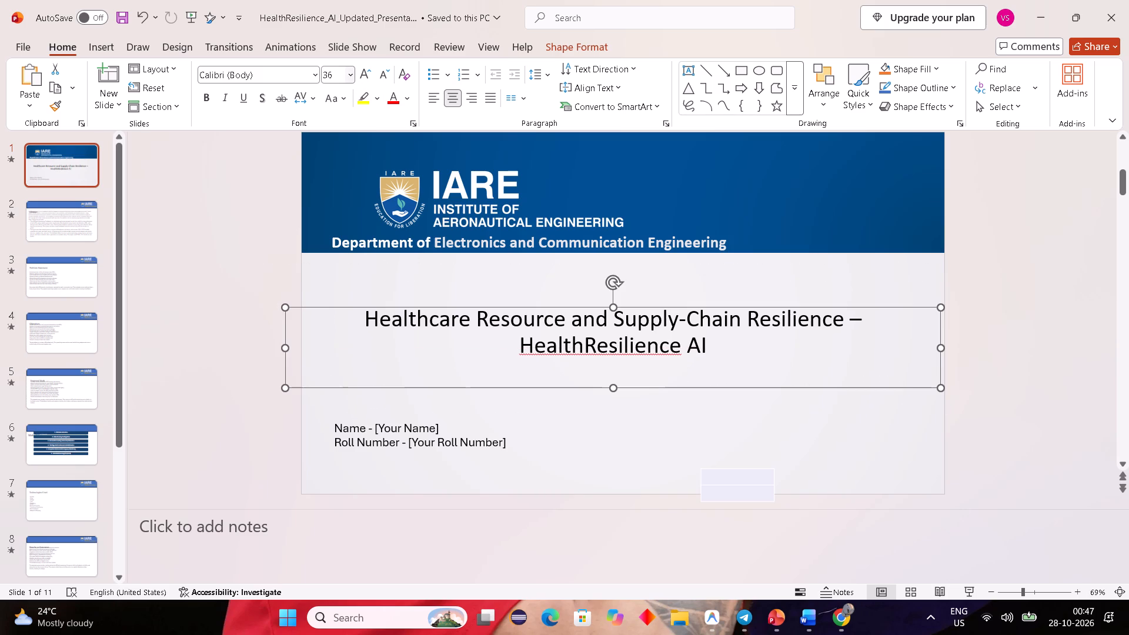
Set the project title's font to Times New Roman at size 36.
click(308, 72)
click(313, 78)
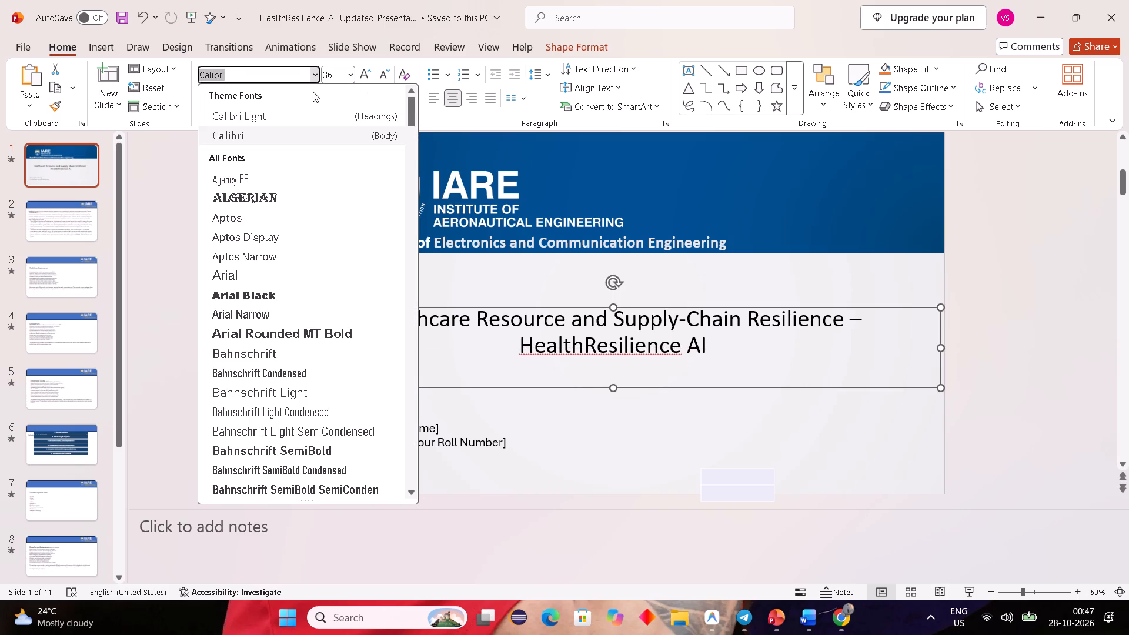
text(ti)
key(Right)
key(Return)
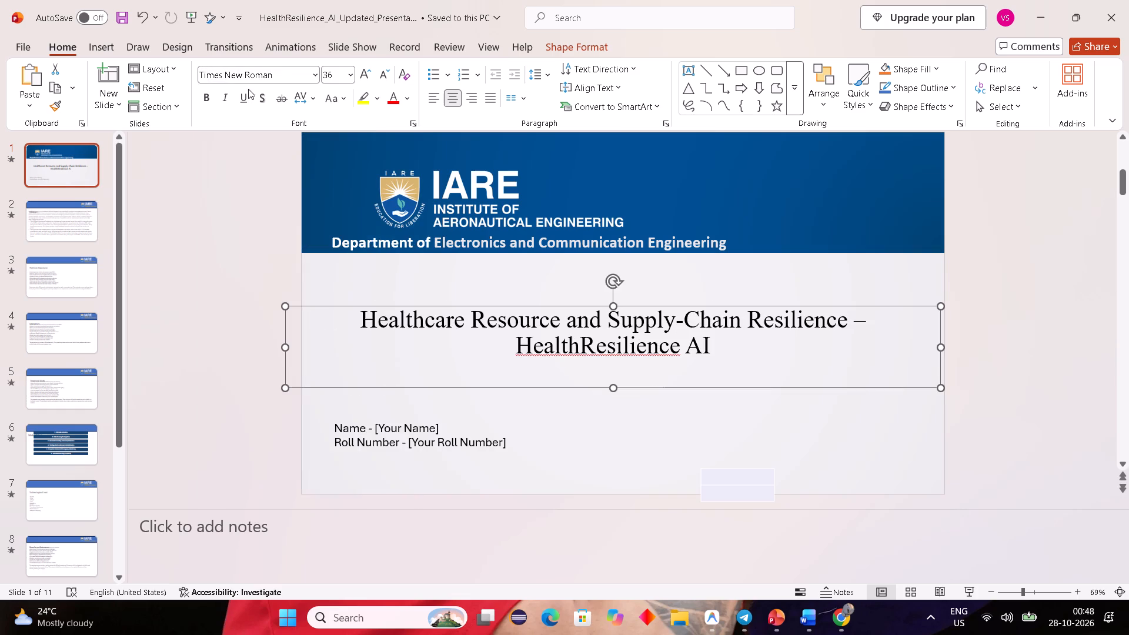
click(353, 76)
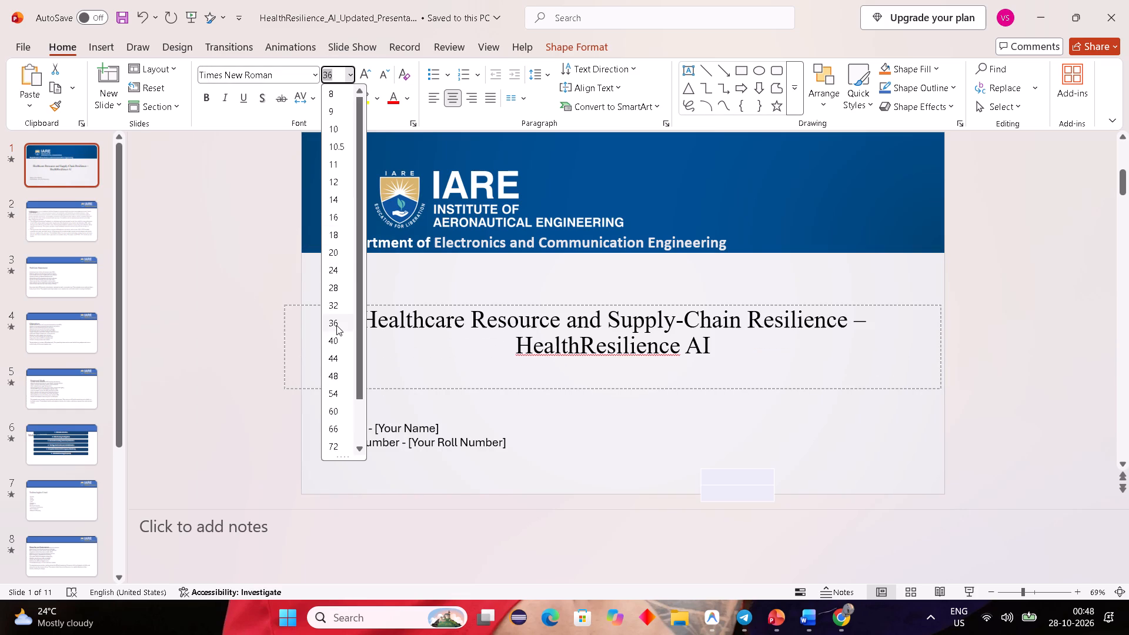
click(336, 325)
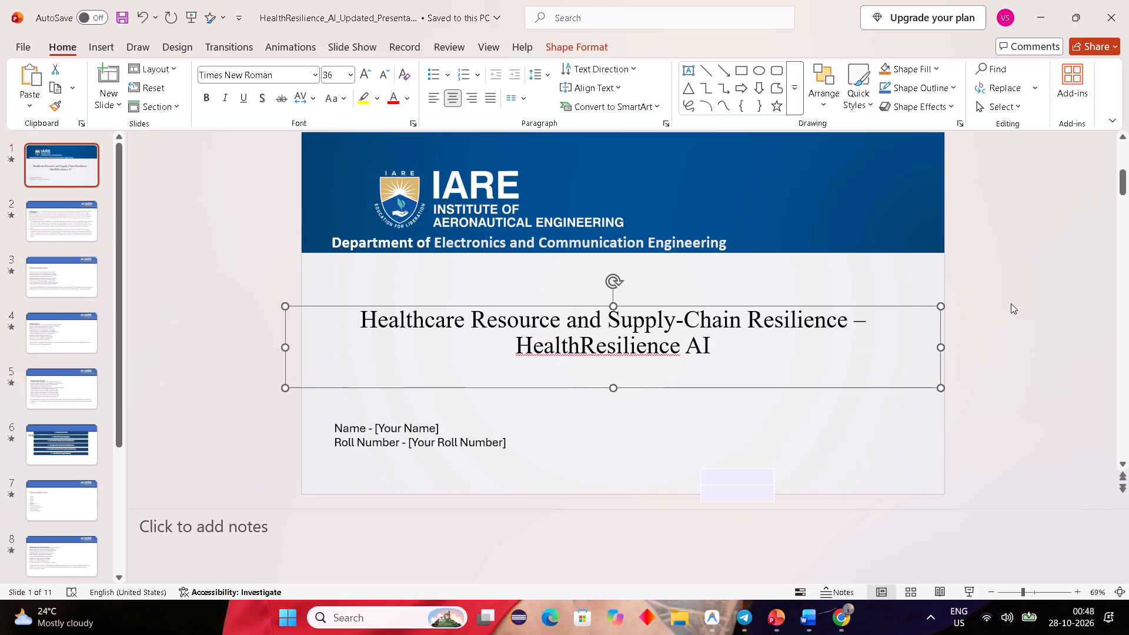
click(1012, 303)
On slide 2, move the abstract body text down so it sits below the "Abstract" heading without overlapping it.
click(34, 220)
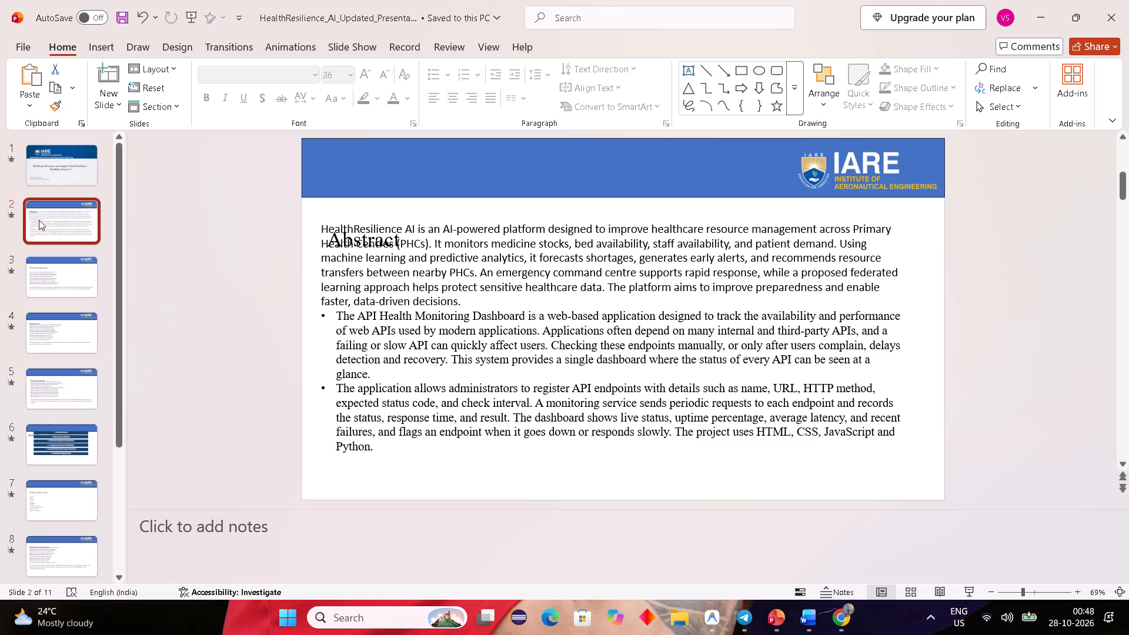
click(386, 244)
click(382, 238)
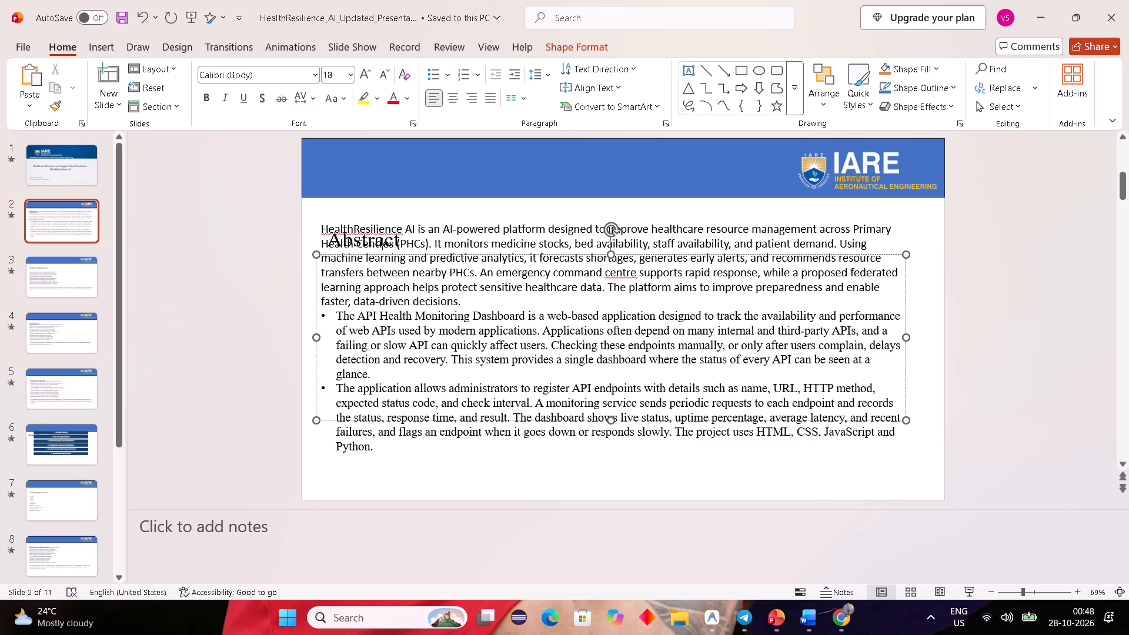
drag(382, 235, 382, 215)
click(375, 243)
drag(409, 261, 418, 306)
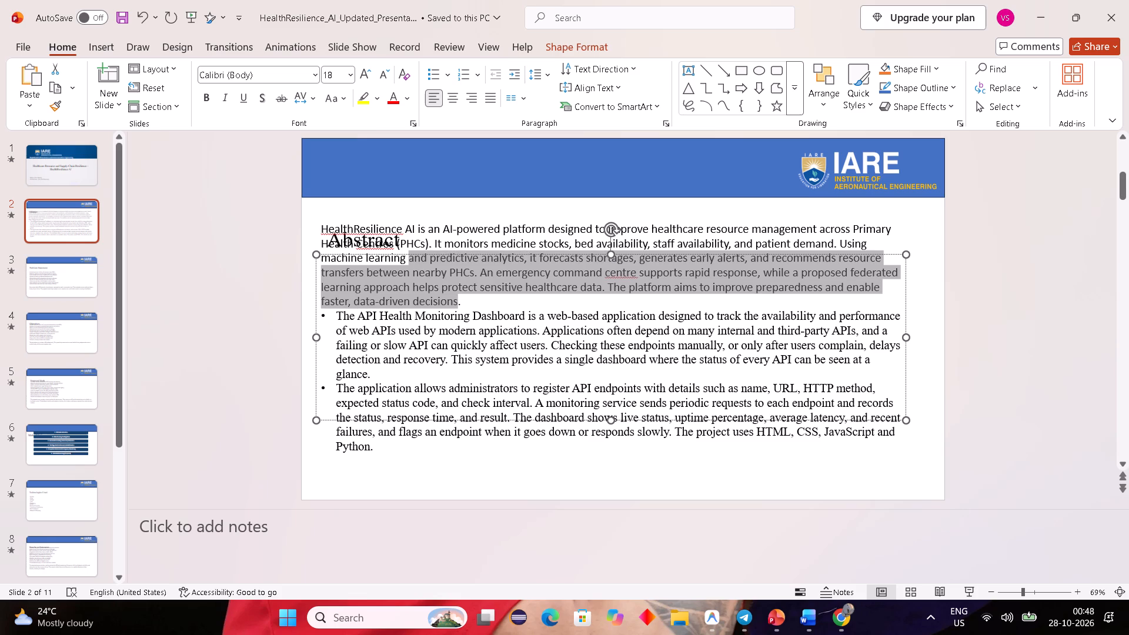
drag(319, 268, 319, 295)
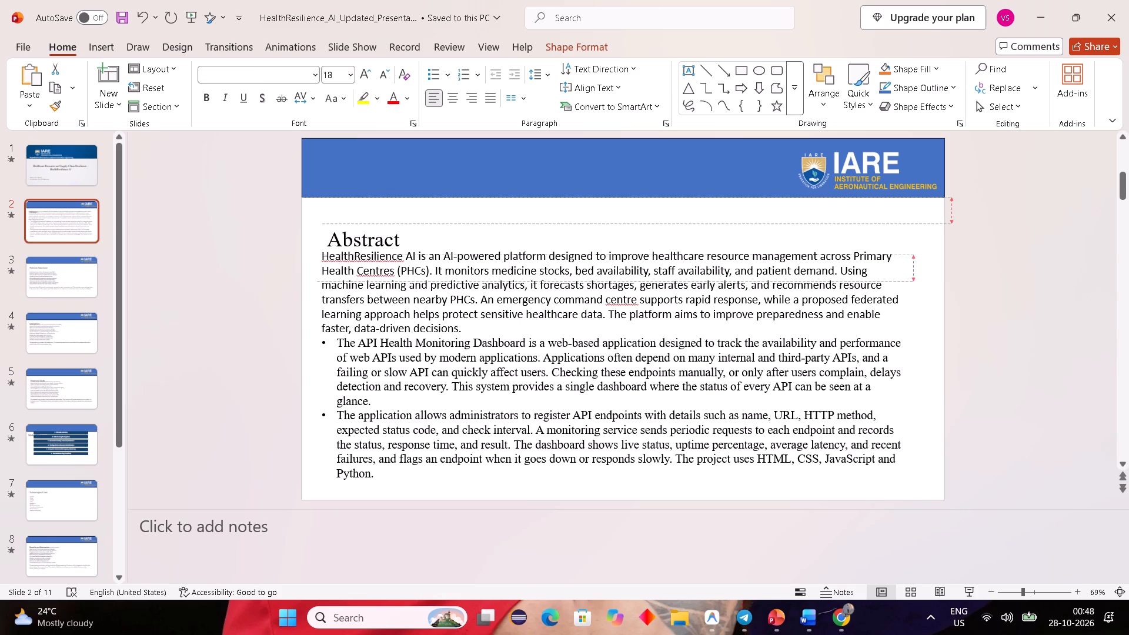
drag(319, 295, 318, 303)
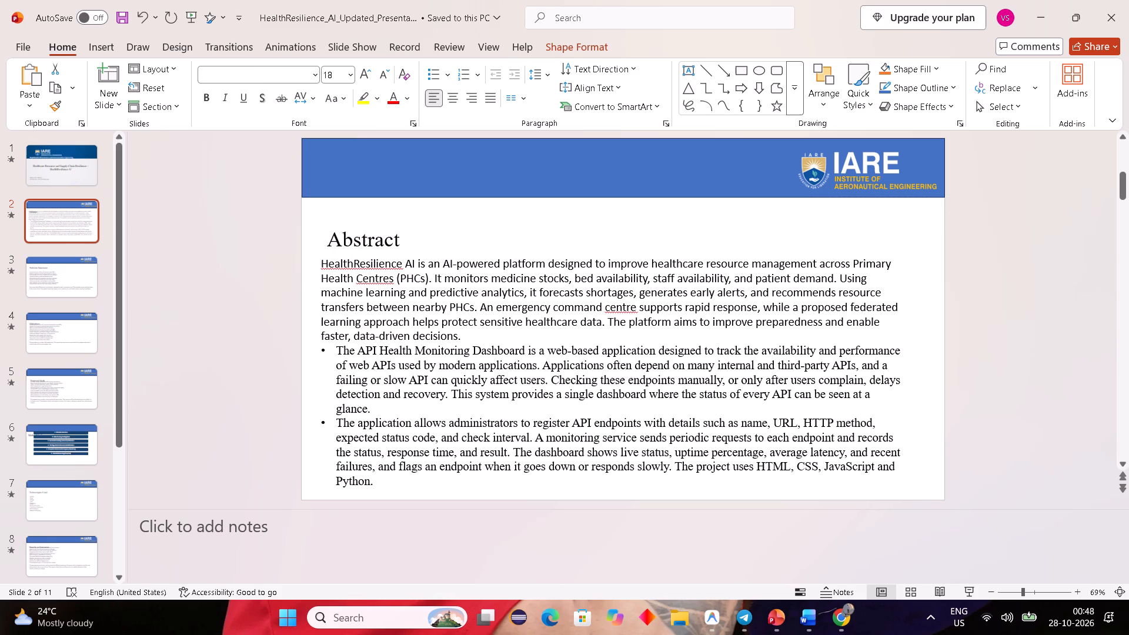
drag(318, 303, 315, 305)
click(352, 236)
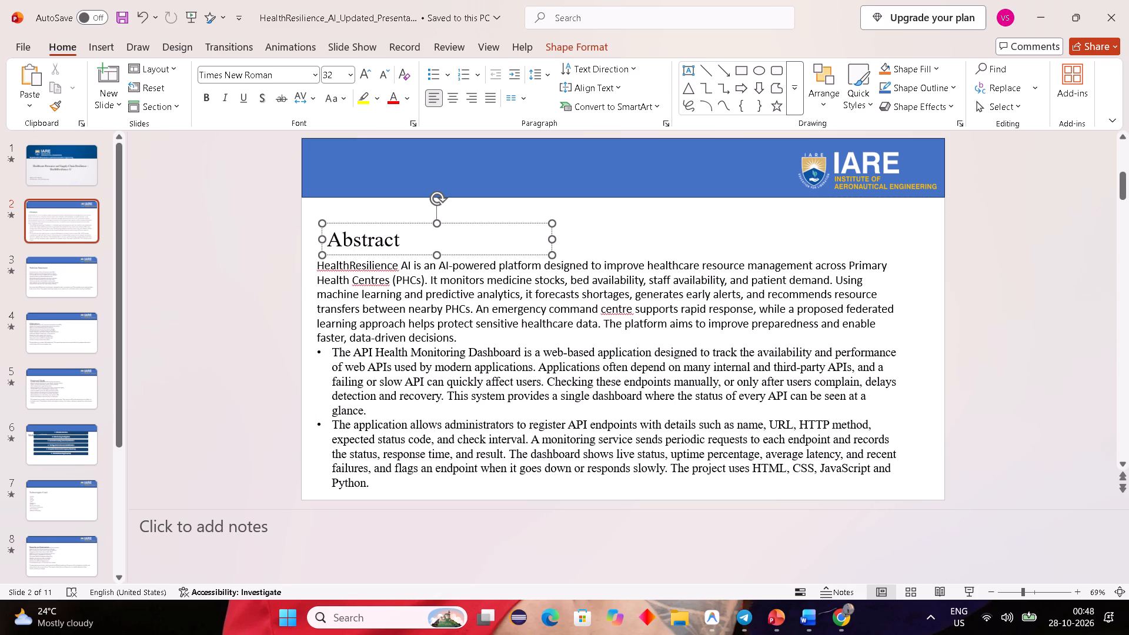
On slide 2, move the "Abstract" heading up into the blue banner and set its font size to 36.
drag(523, 229, 511, 166)
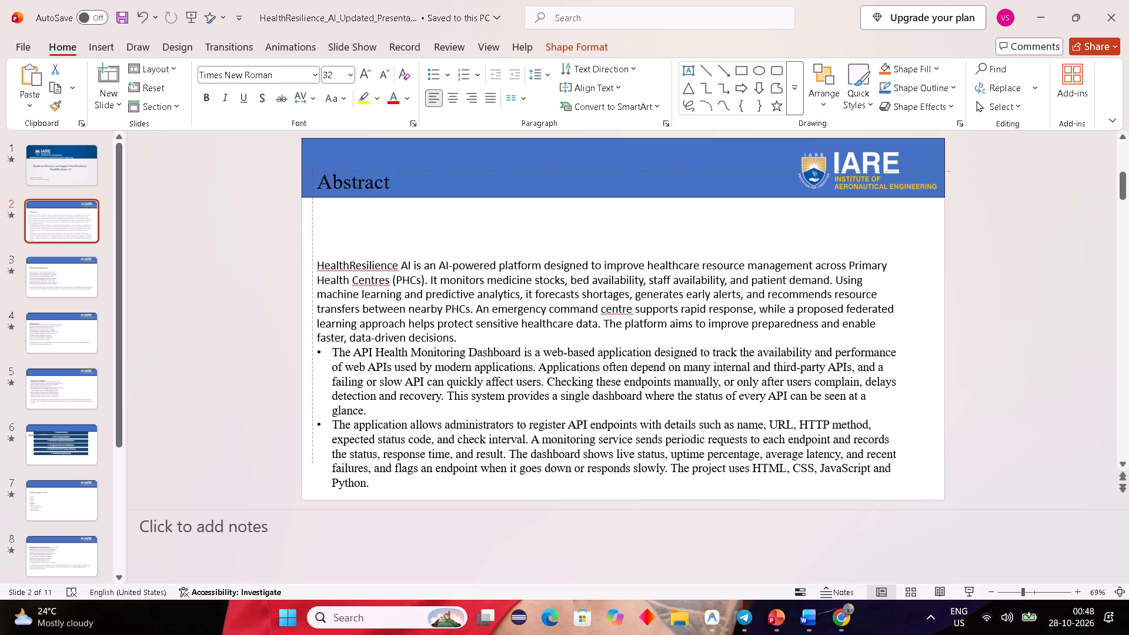
drag(511, 166, 516, 168)
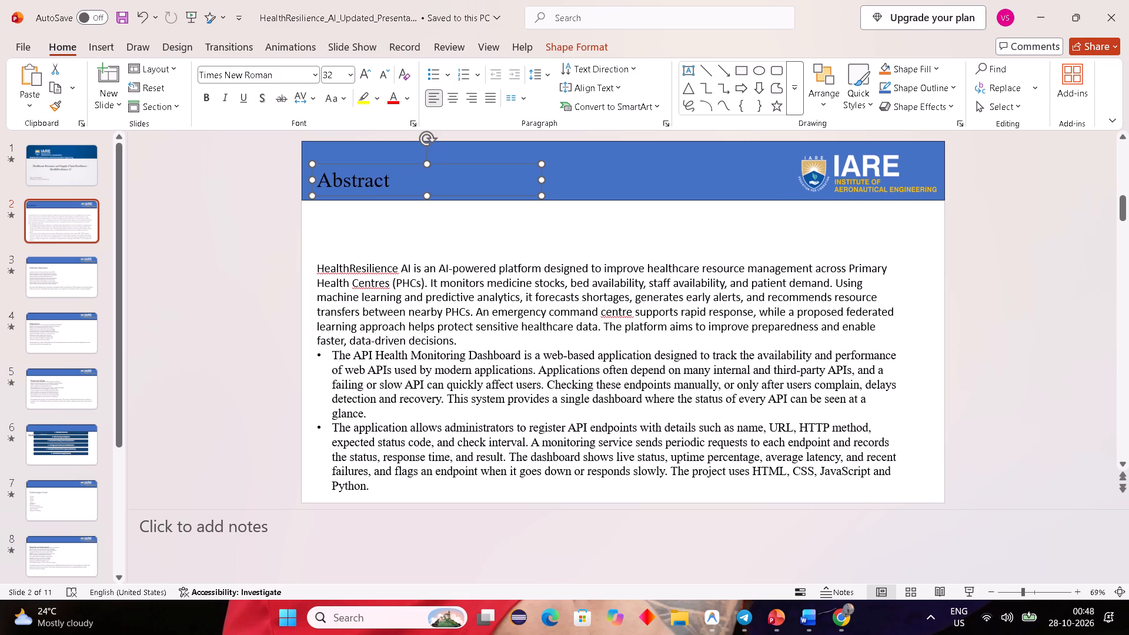
click(352, 75)
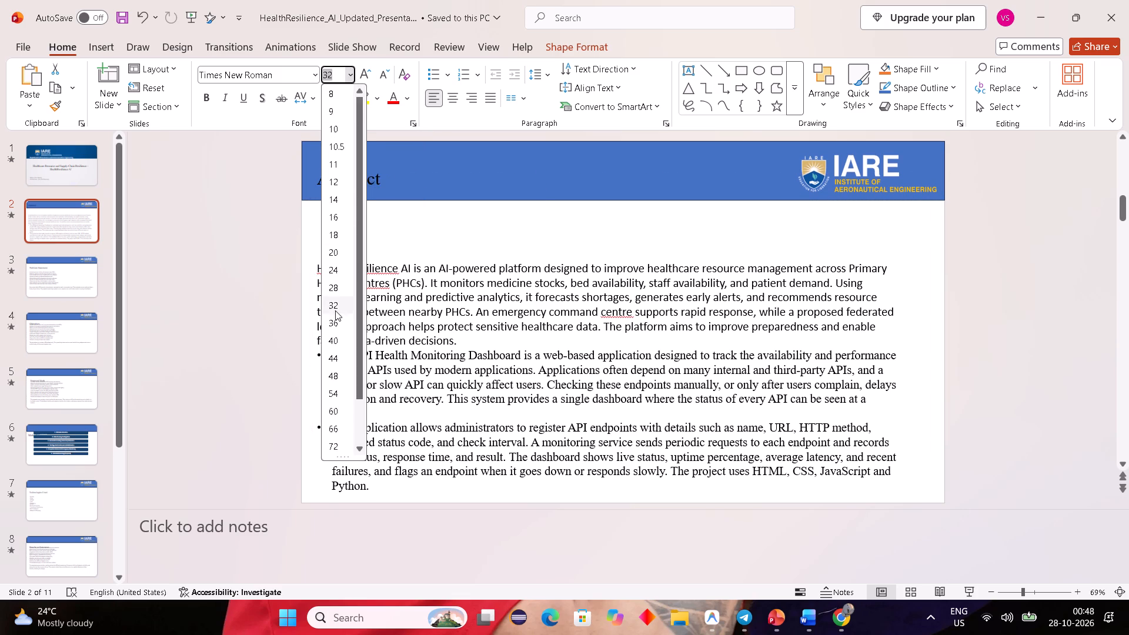
click(335, 319)
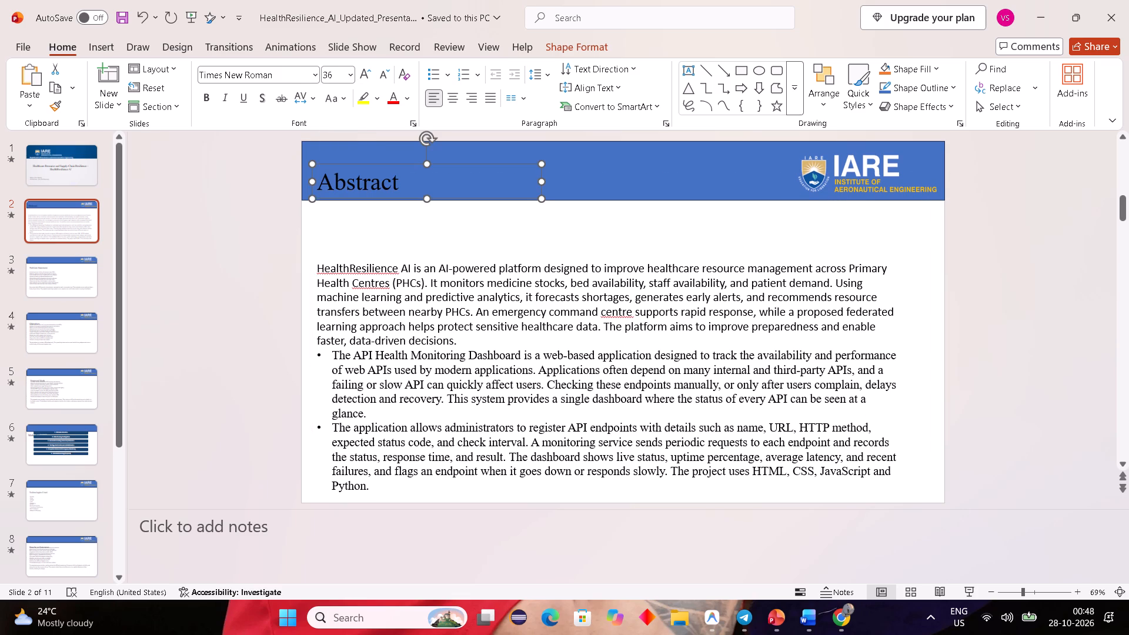
Move the abstract body text up so it starts just below the blue banner.
click(313, 259)
click(323, 282)
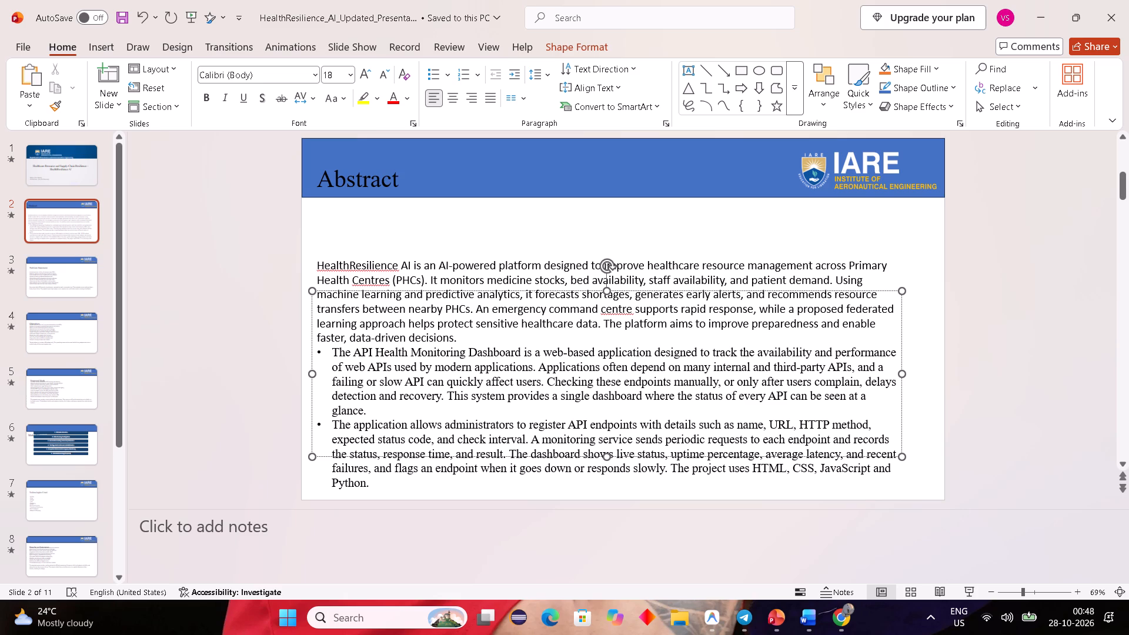
drag(315, 298, 313, 264)
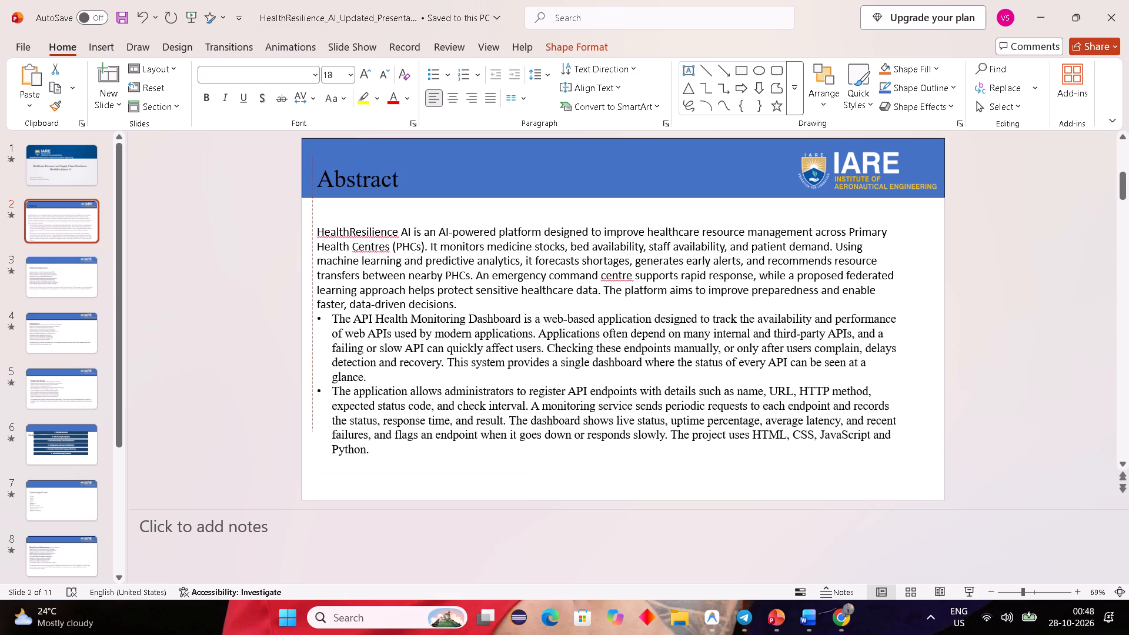
drag(313, 264, 313, 263)
Justify all paragraphs of the abstract body text.
drag(317, 225, 318, 233)
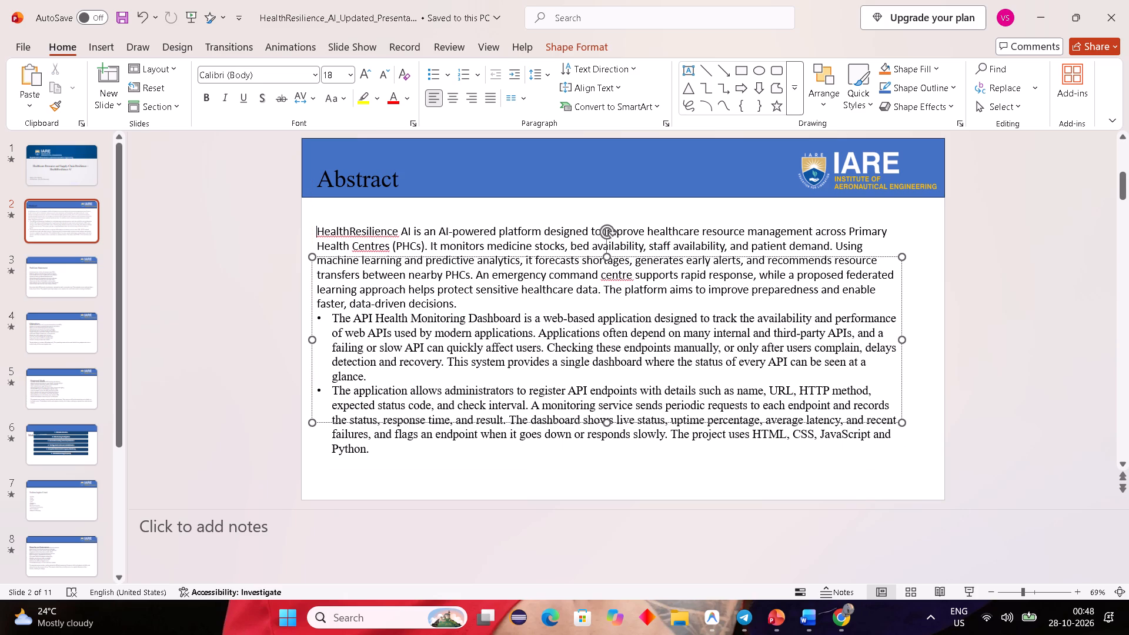
drag(318, 233, 497, 451)
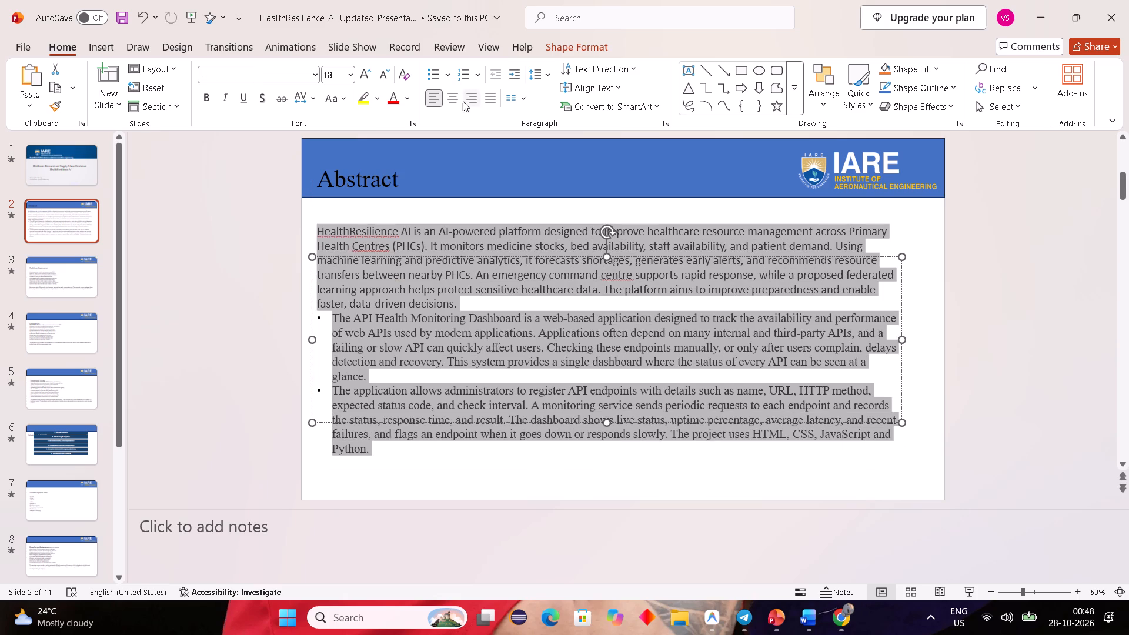
click(486, 100)
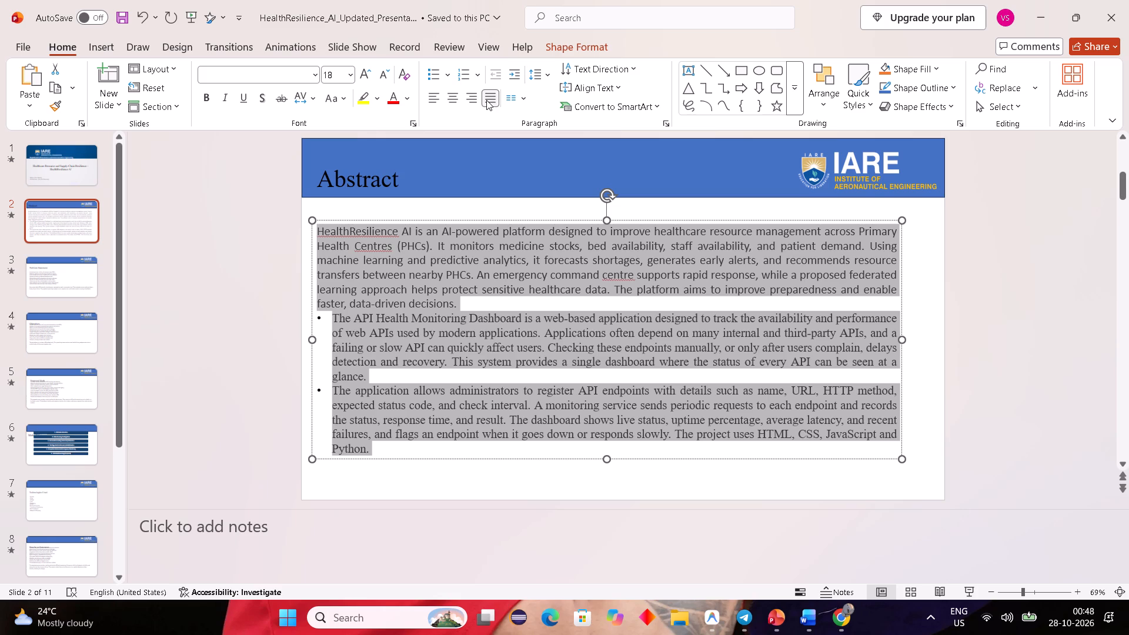
click(240, 240)
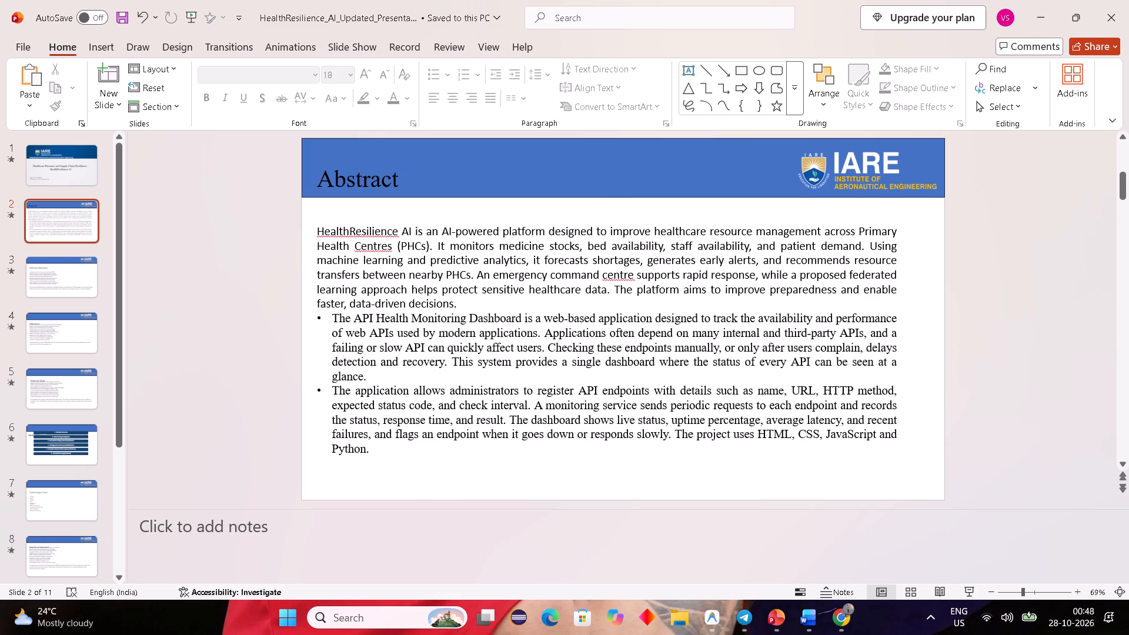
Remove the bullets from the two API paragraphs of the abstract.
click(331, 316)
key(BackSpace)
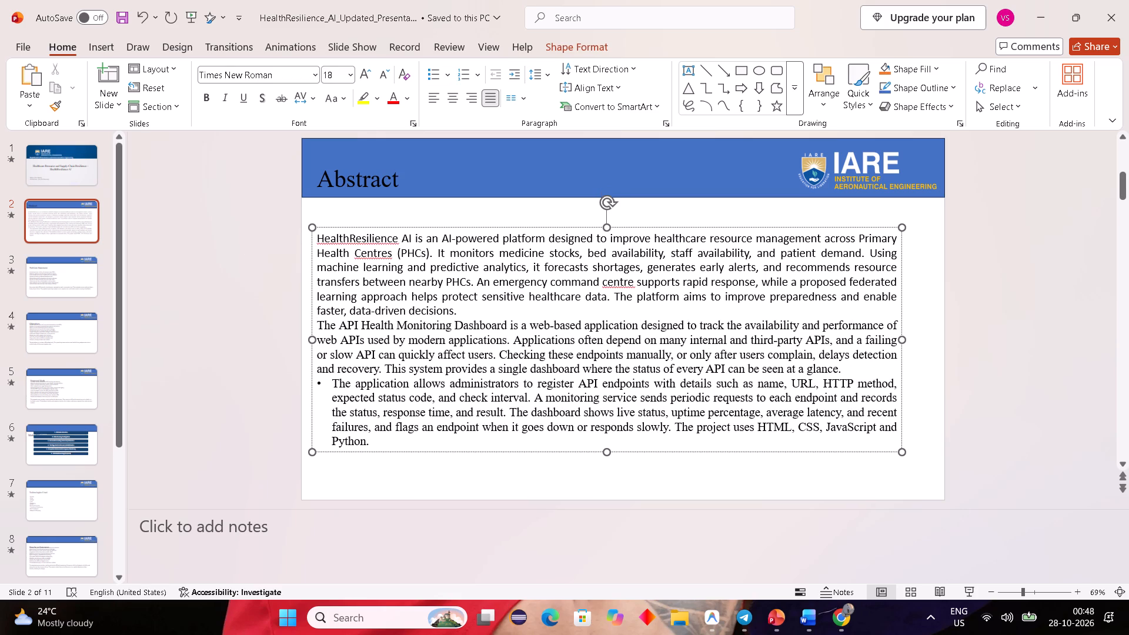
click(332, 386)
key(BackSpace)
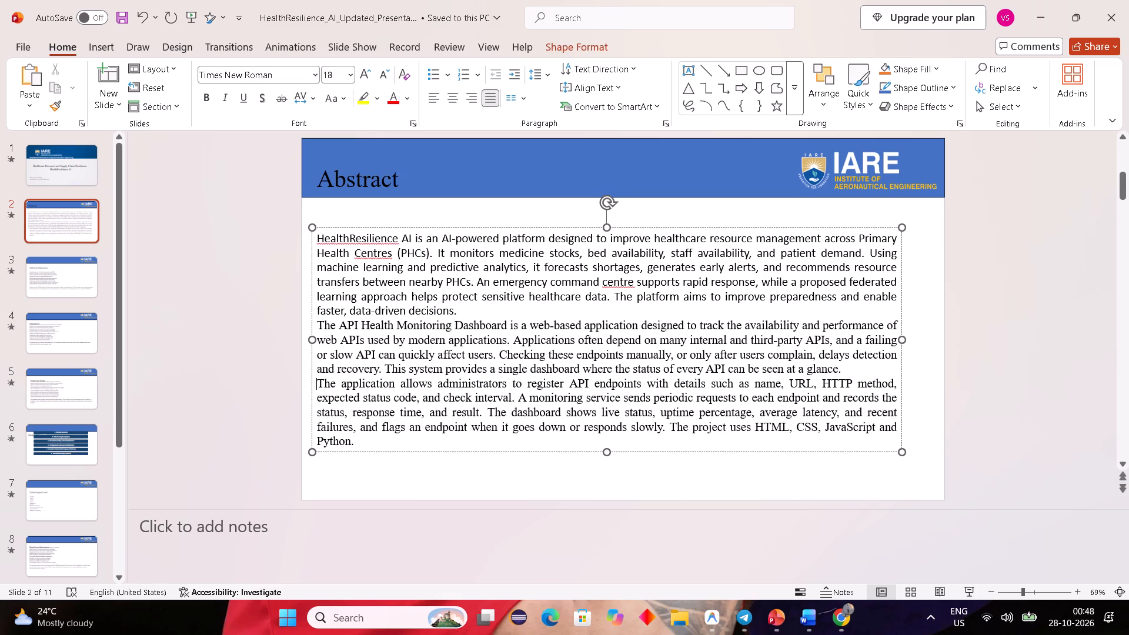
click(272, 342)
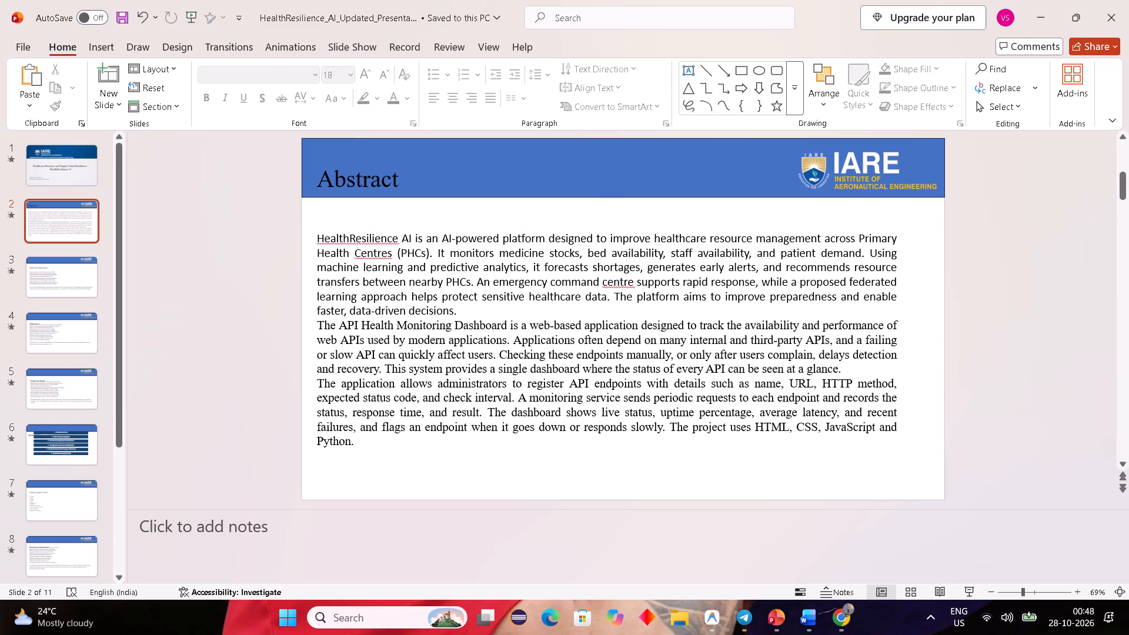
Apply bullets to all three abstract paragraphs, including the opening HealthResilience AI paragraph.
click(319, 325)
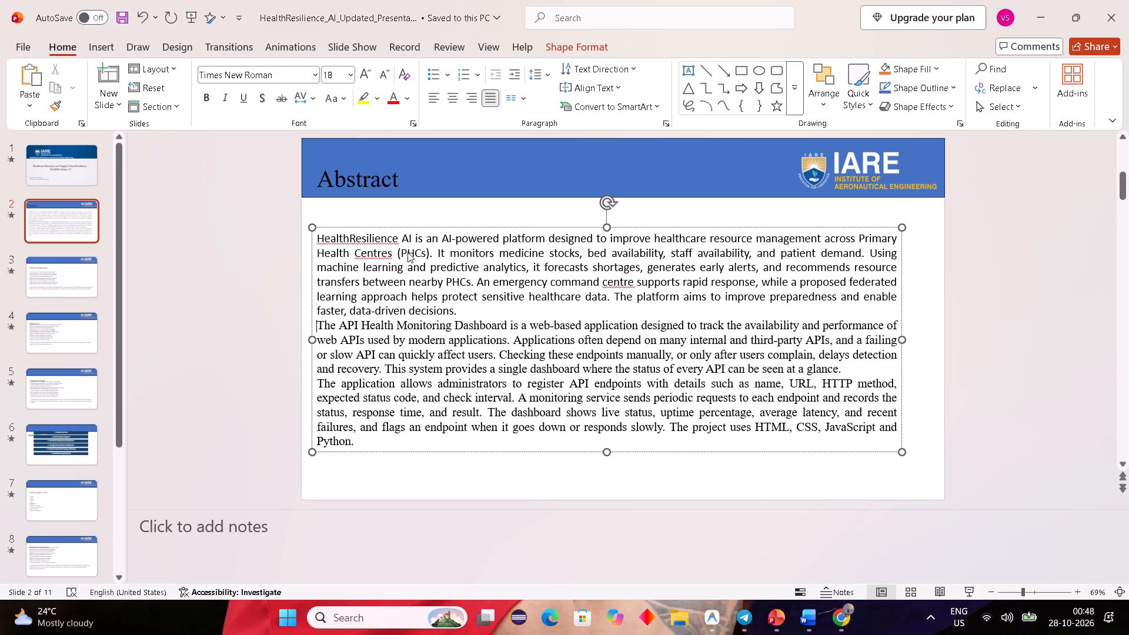
click(435, 81)
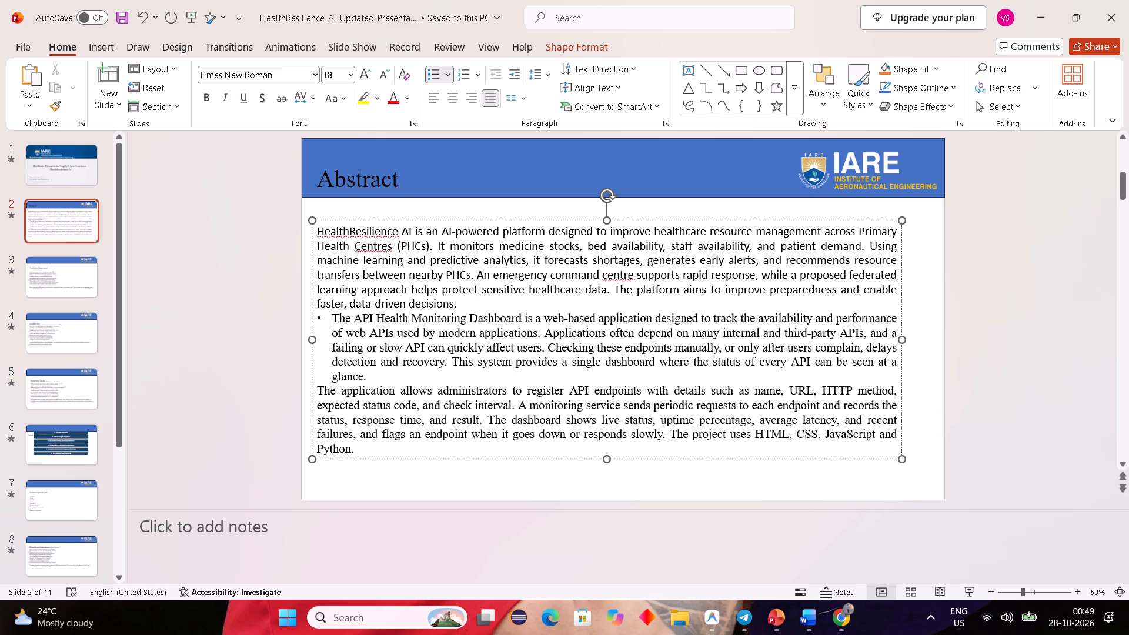
click(318, 388)
click(431, 75)
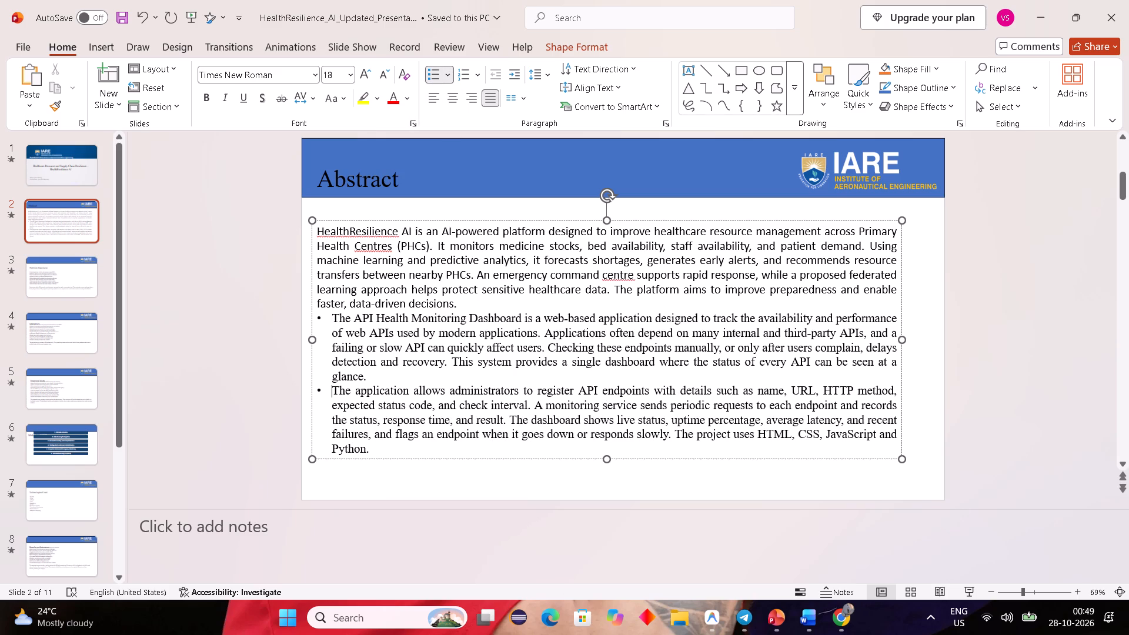
click(317, 228)
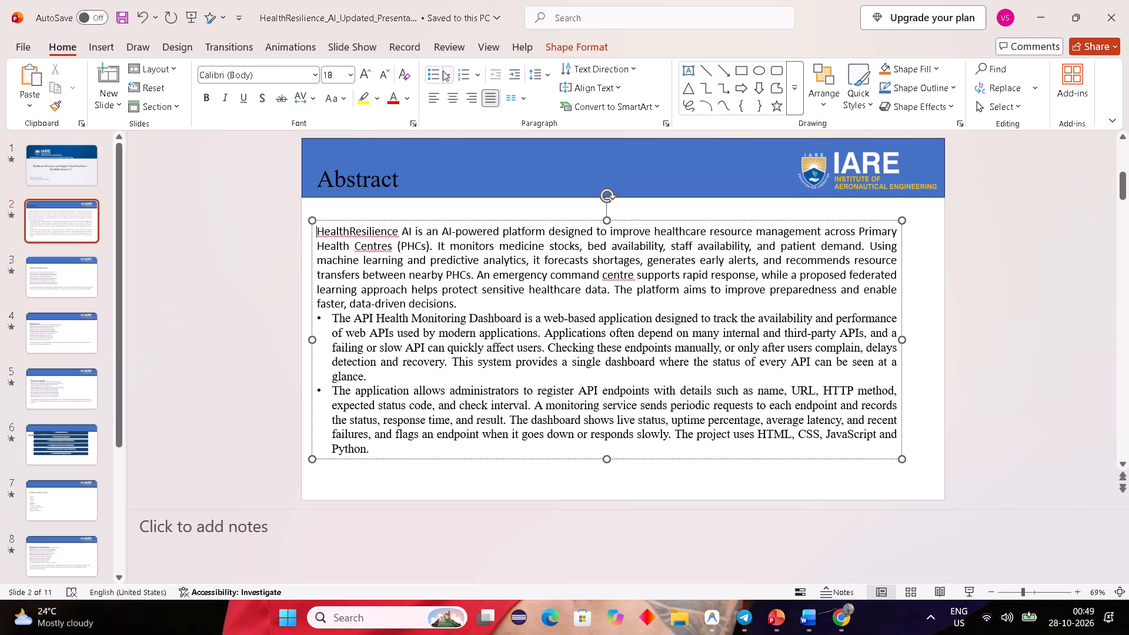
click(430, 75)
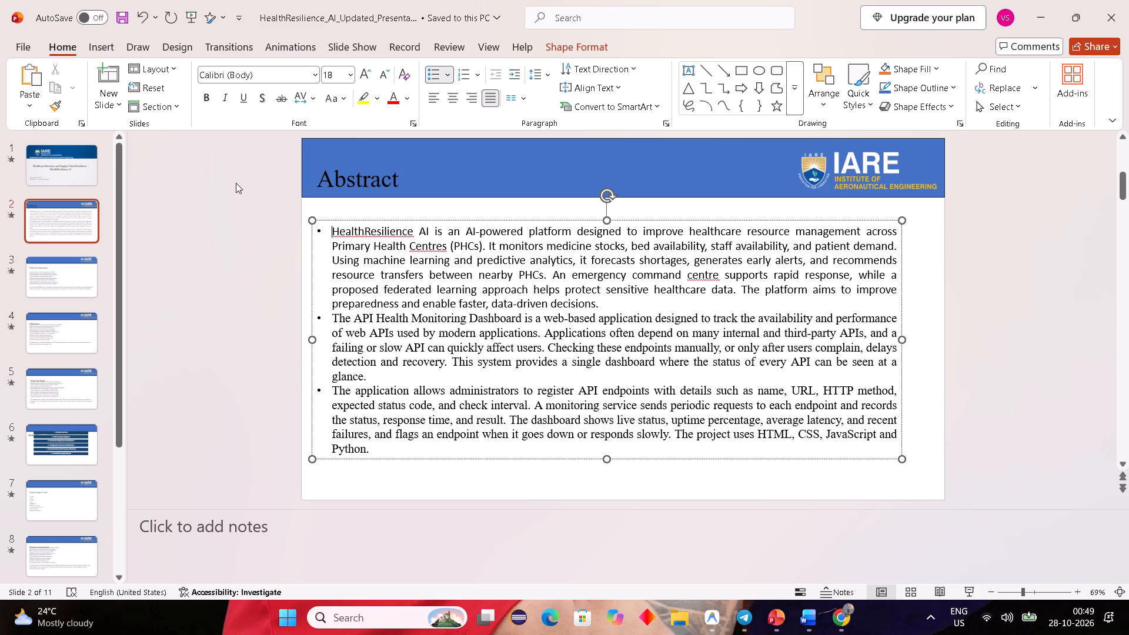
click(234, 187)
On slide 3, move the "Problem Statement" heading into the blue banner and set its font size to 36.
click(30, 279)
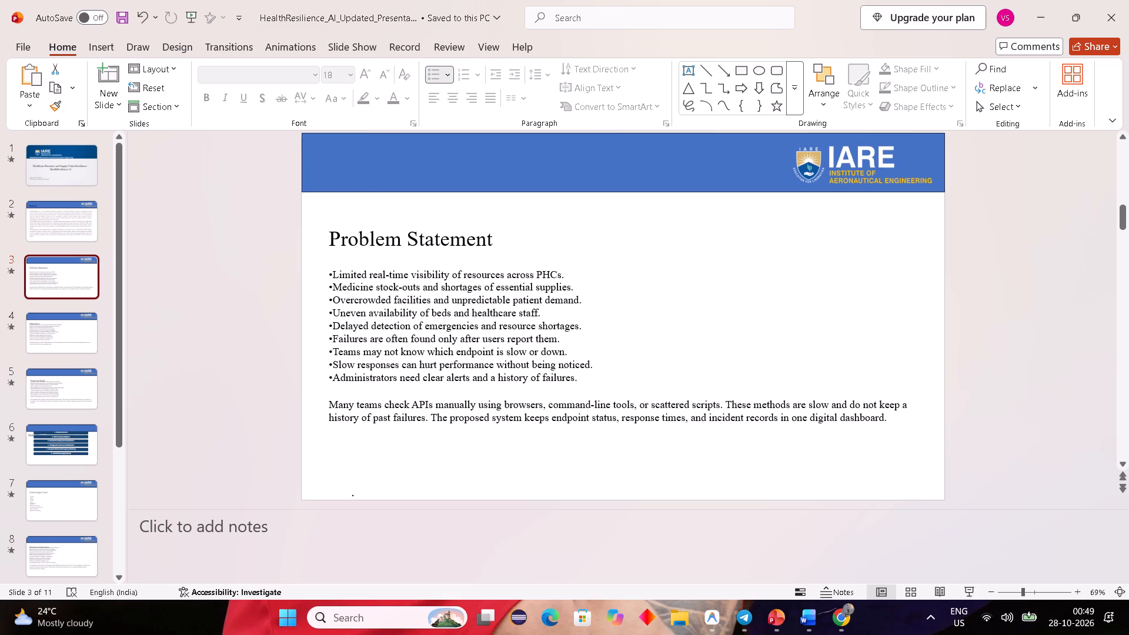
click(517, 240)
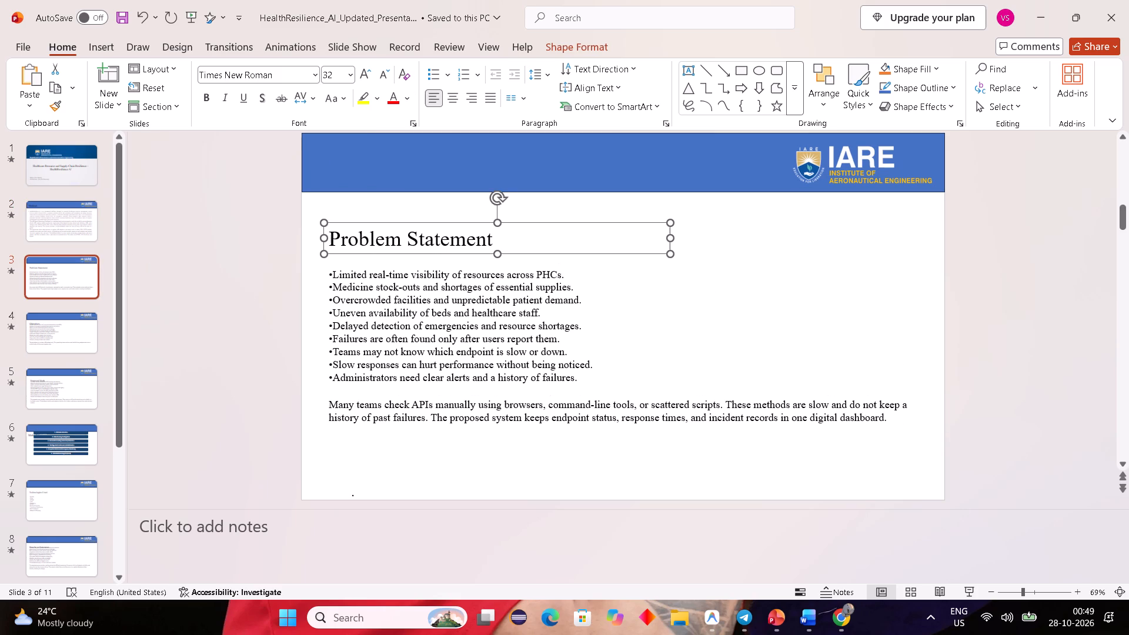
drag(513, 231, 493, 171)
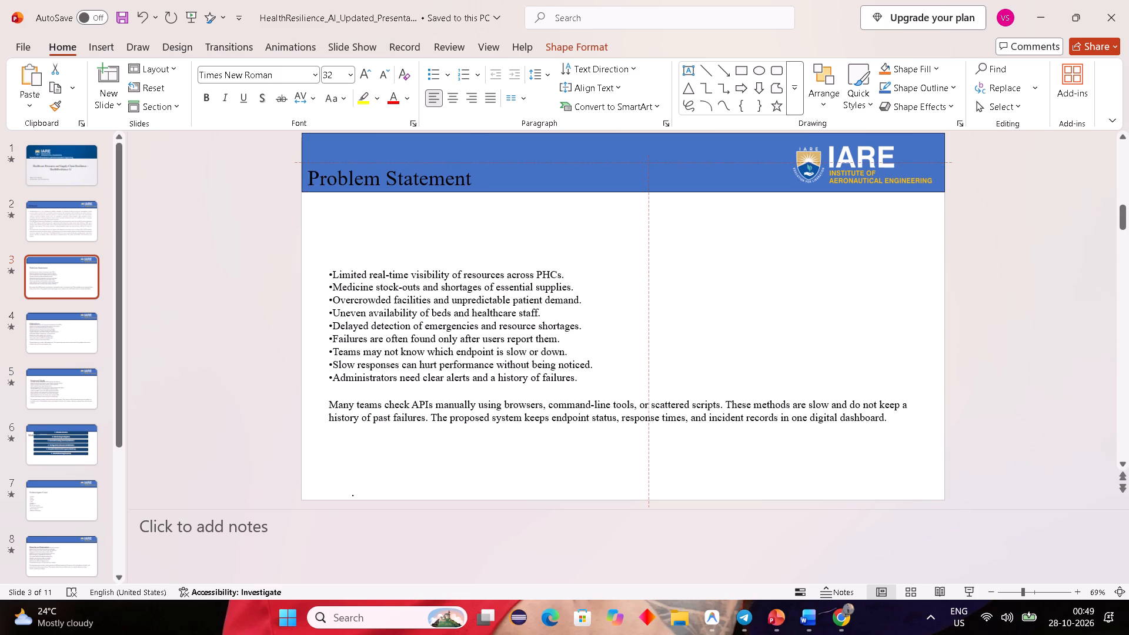
drag(493, 171, 493, 171)
click(352, 74)
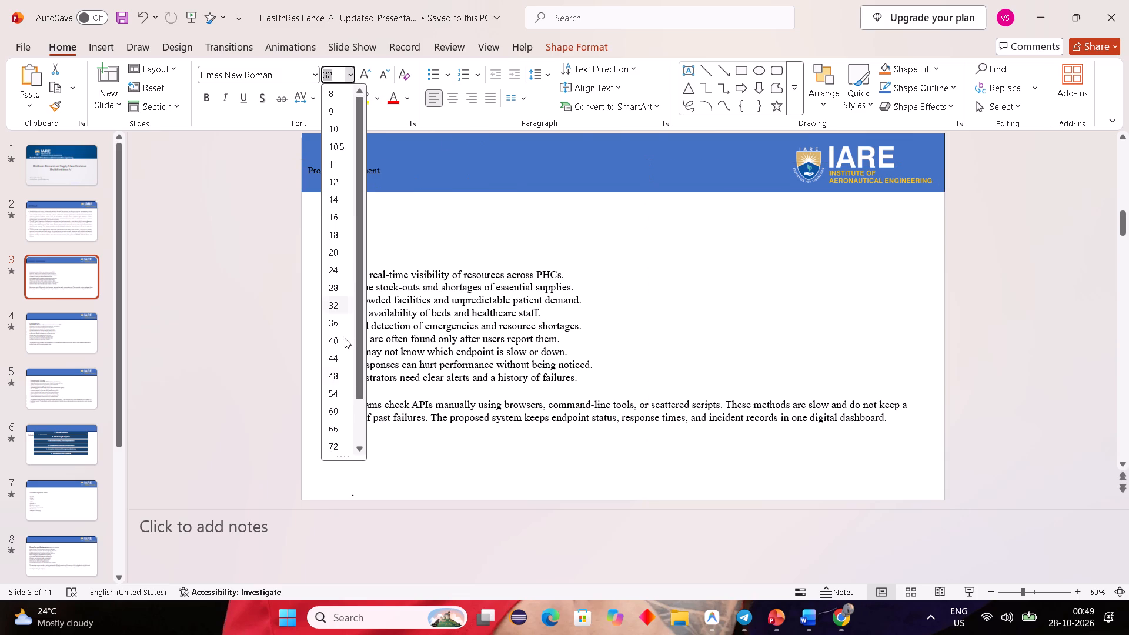
click(332, 325)
Move the Problem Statement body text up closer to the banner and set its font size to 18.
click(370, 308)
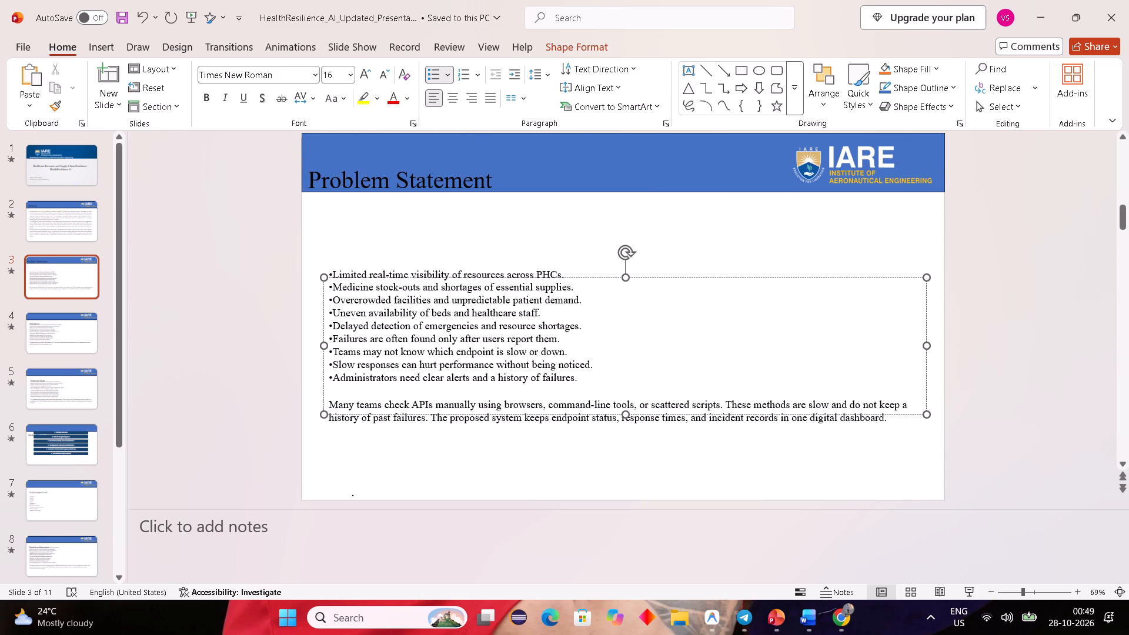
drag(915, 281, 908, 247)
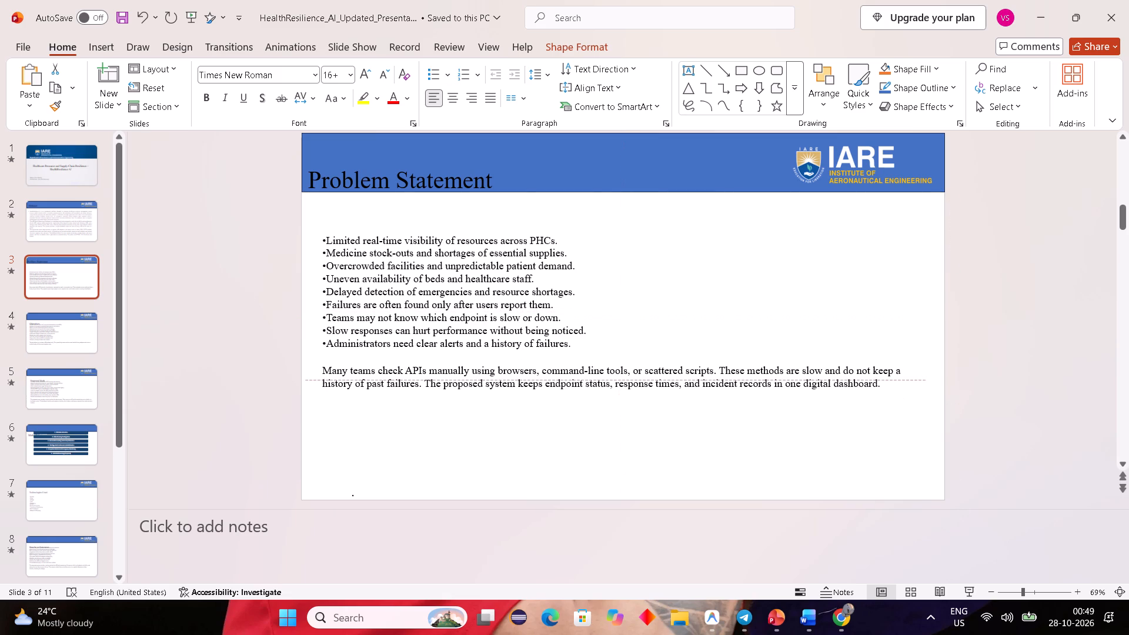
drag(908, 247, 908, 246)
click(353, 74)
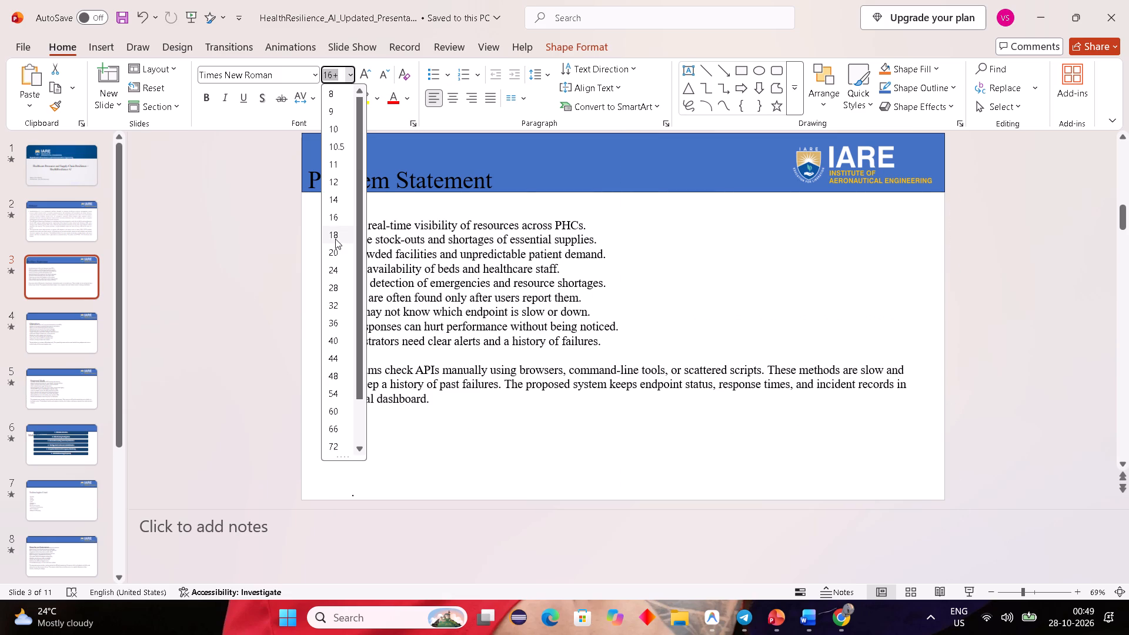
click(335, 239)
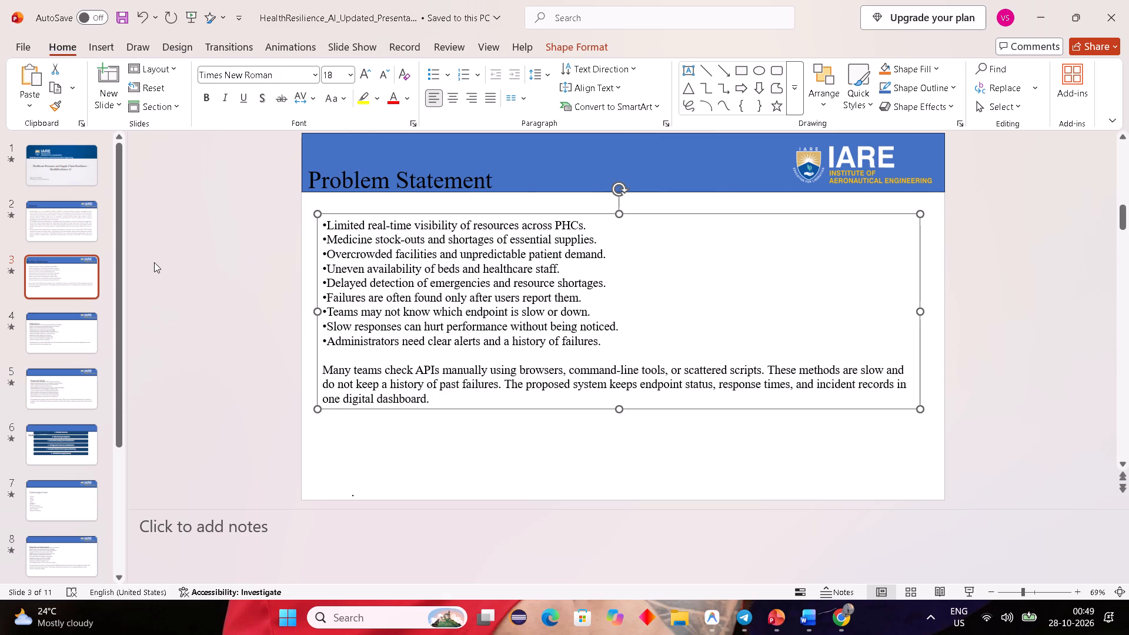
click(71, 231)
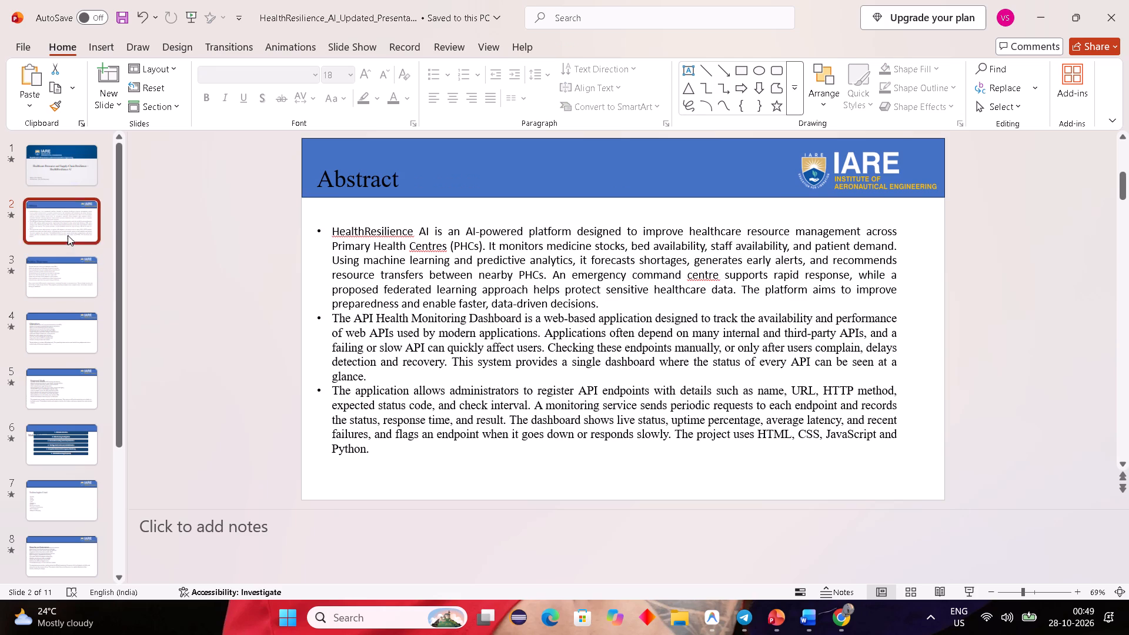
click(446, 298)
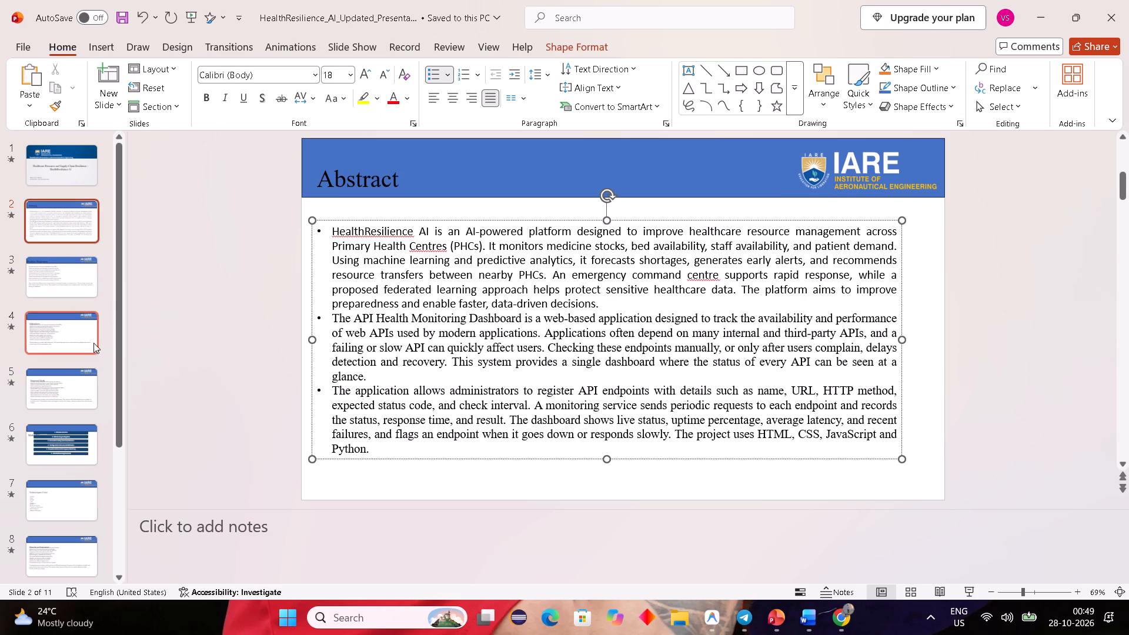
On slide 4, move the "Objectives" heading into the blue banner and set its font size to 36.
click(93, 342)
click(383, 238)
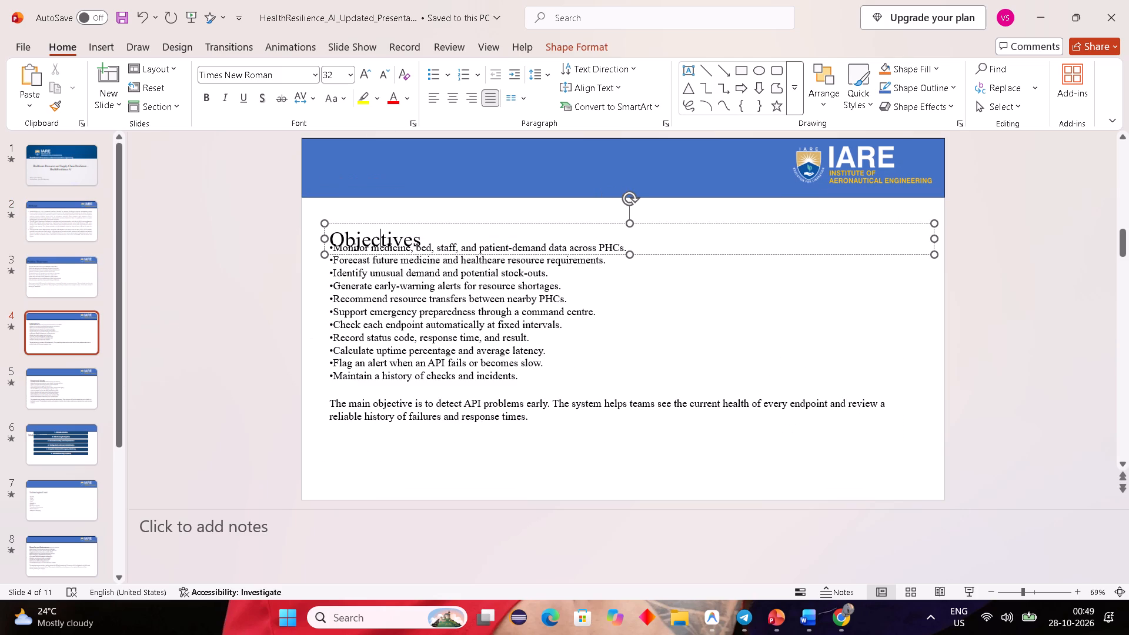
drag(453, 233, 447, 175)
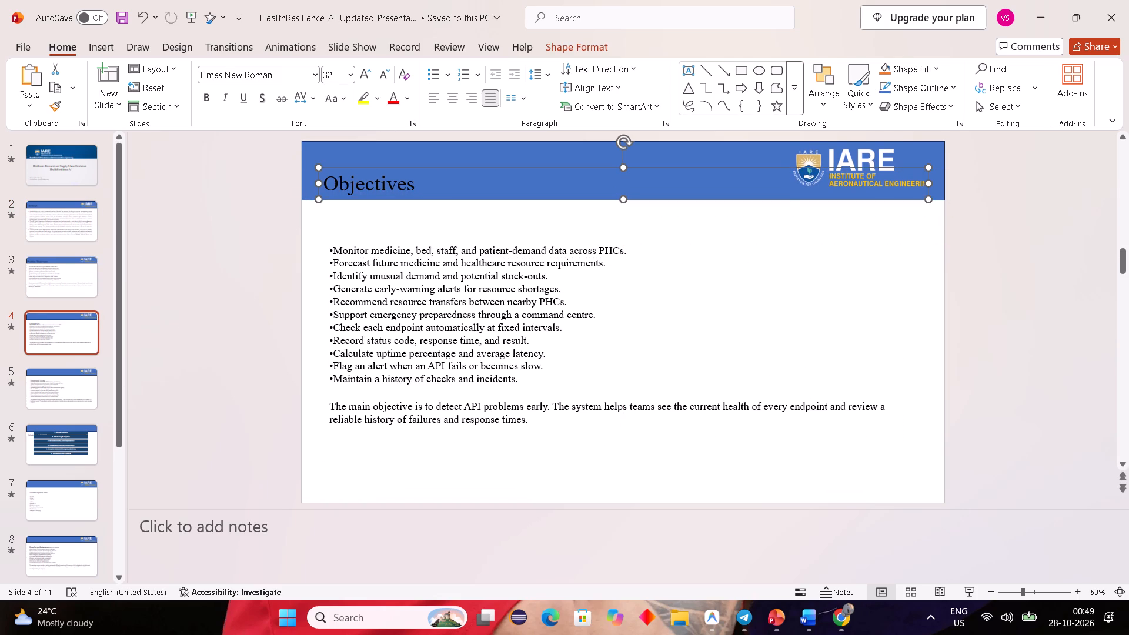
click(348, 74)
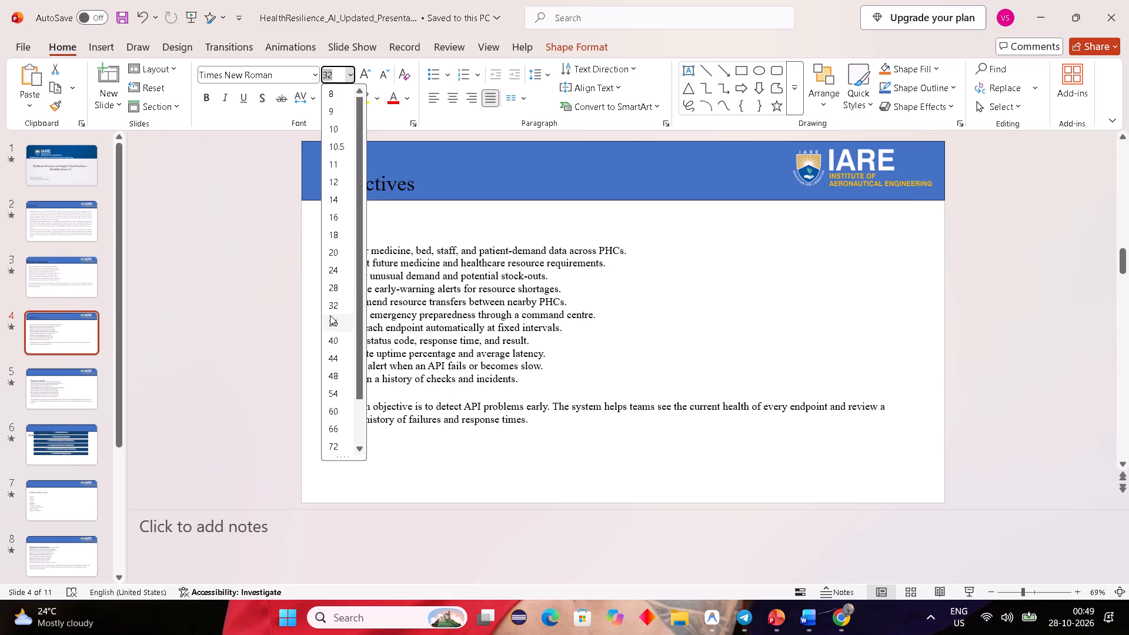
click(330, 320)
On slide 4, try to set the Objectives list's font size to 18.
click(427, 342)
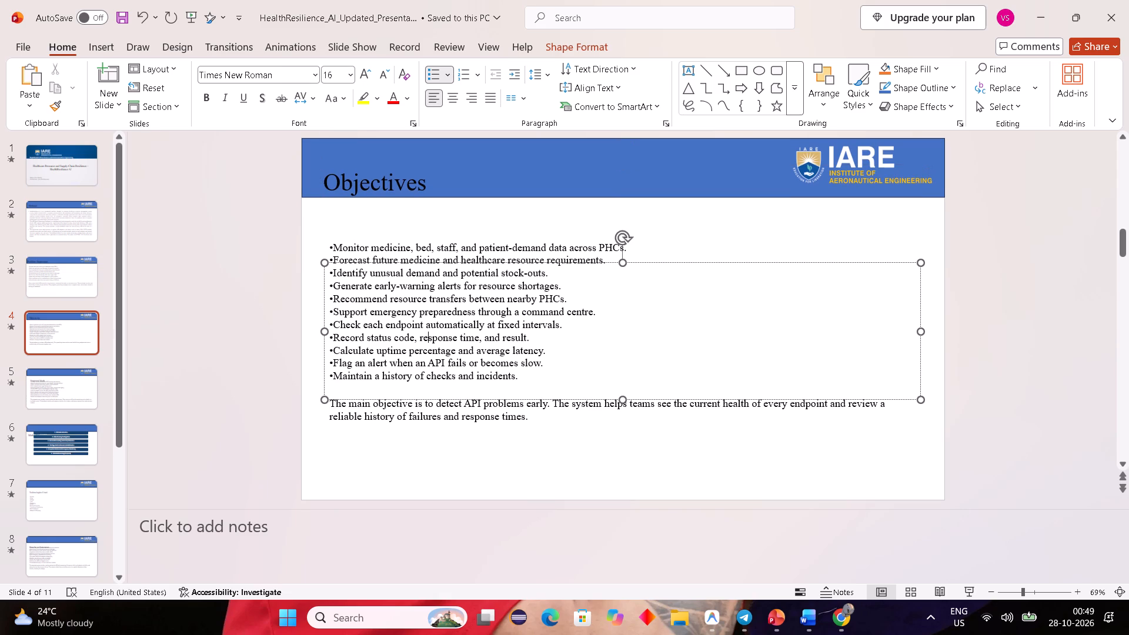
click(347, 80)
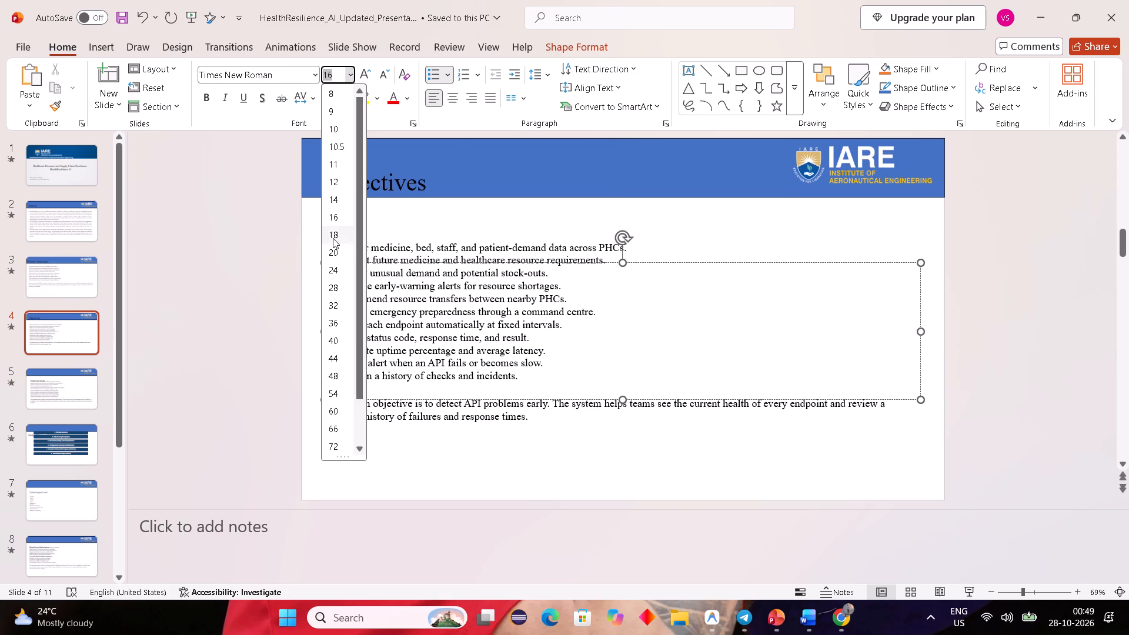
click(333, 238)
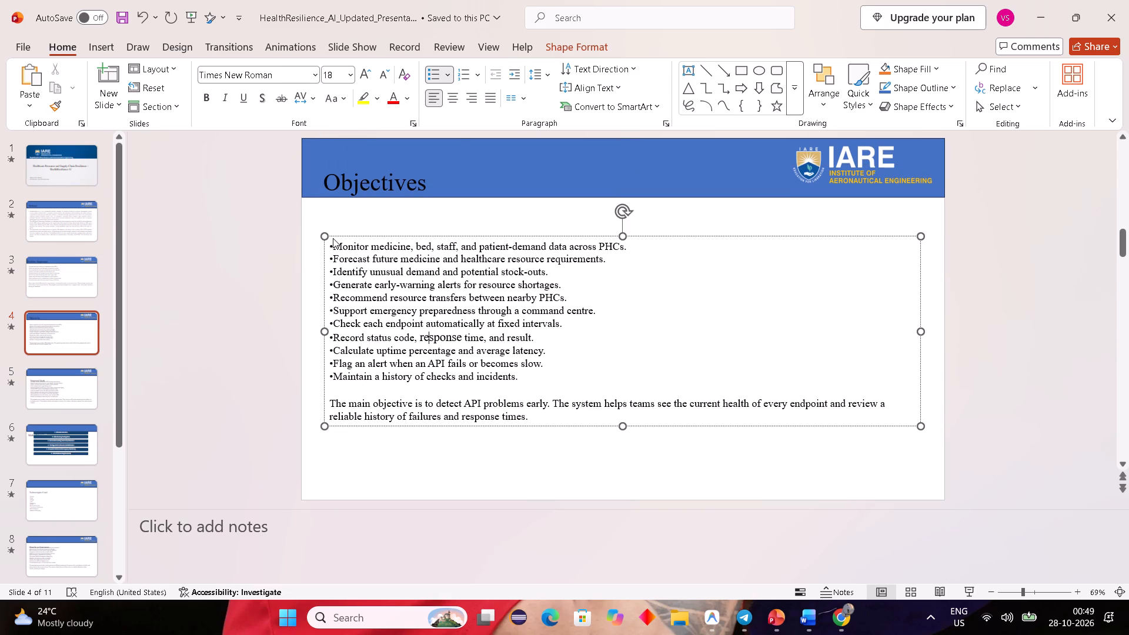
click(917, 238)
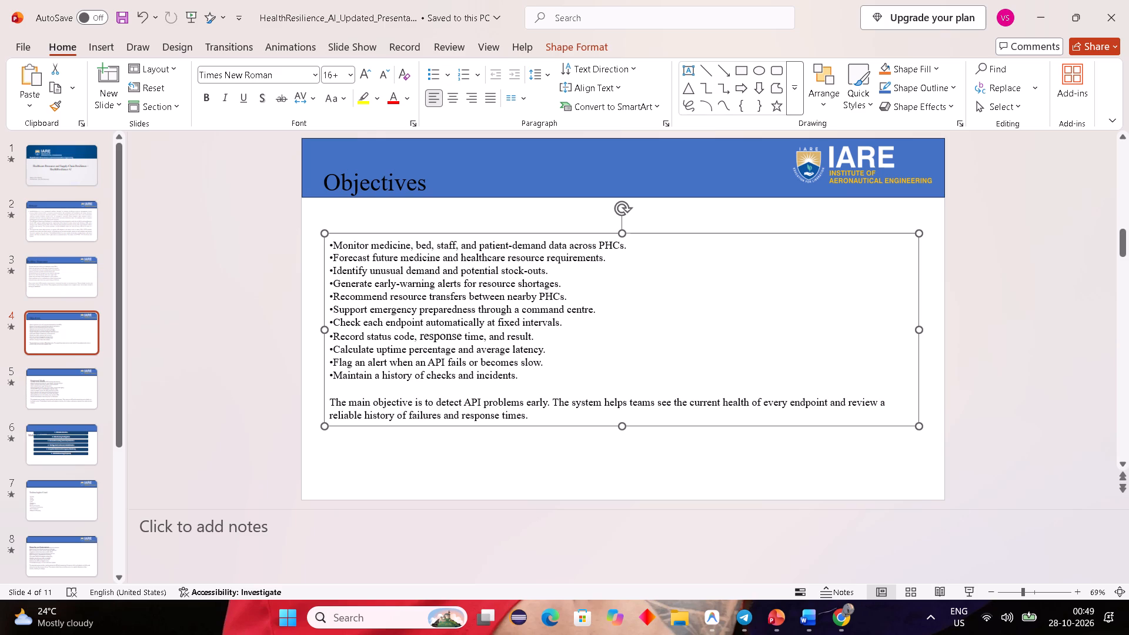
Delete the closing paragraph below the Objectives list, starting "The main objective is to detect API problems early".
drag(536, 415, 398, 401)
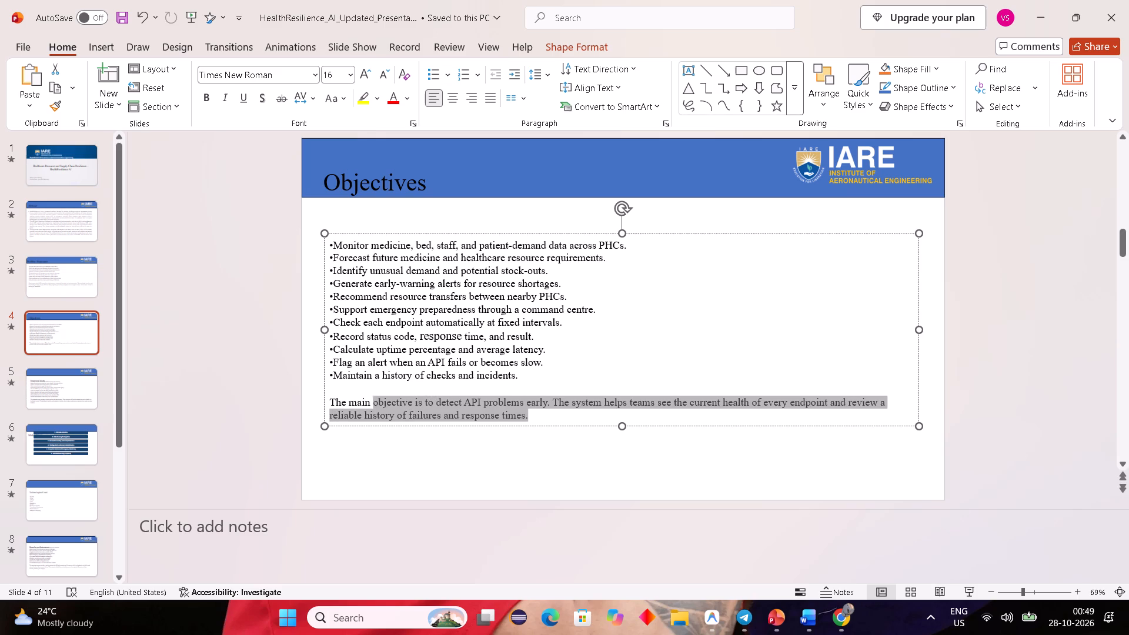
drag(398, 401, 334, 400)
drag(334, 400, 333, 401)
key(BackSpace)
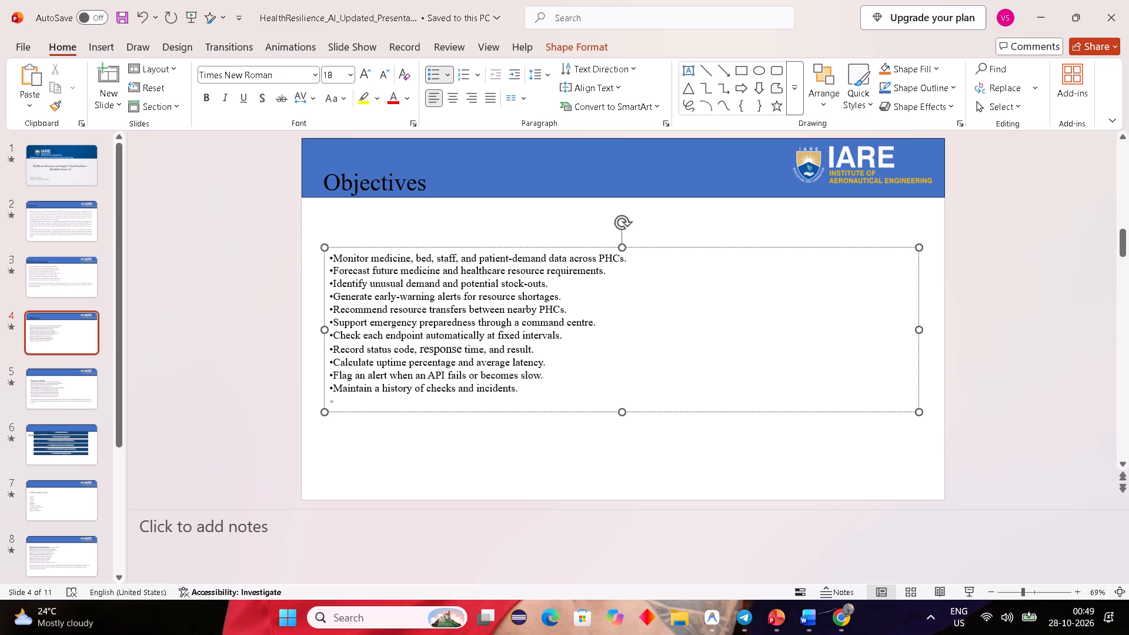
Narrow the Objectives body text box slightly and set the font size of all its text to 18.
click(352, 75)
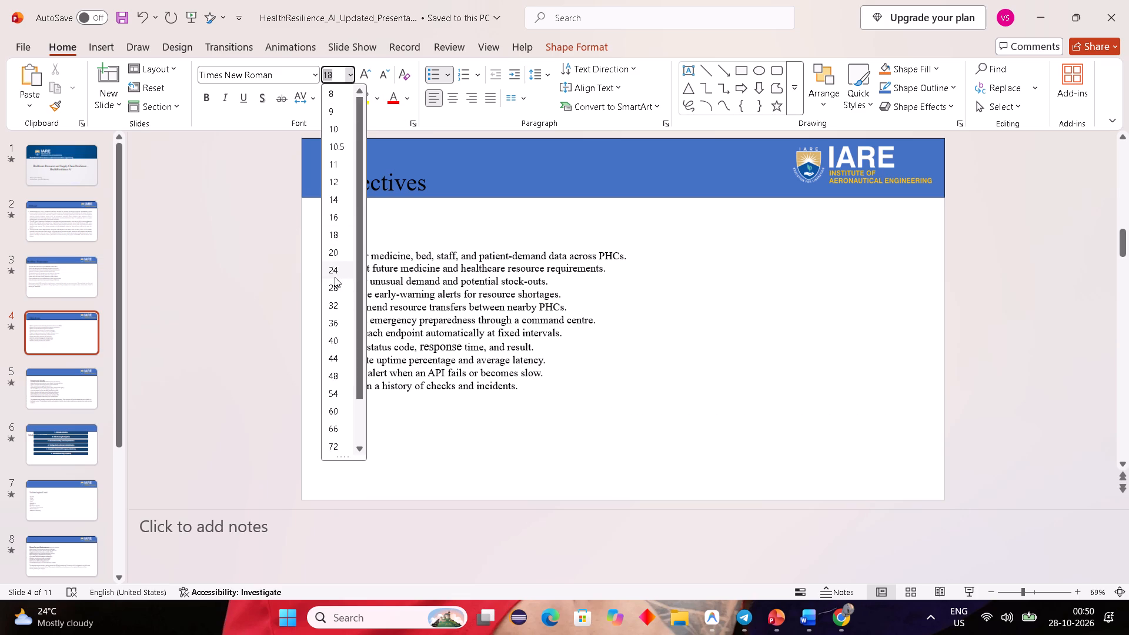
click(215, 269)
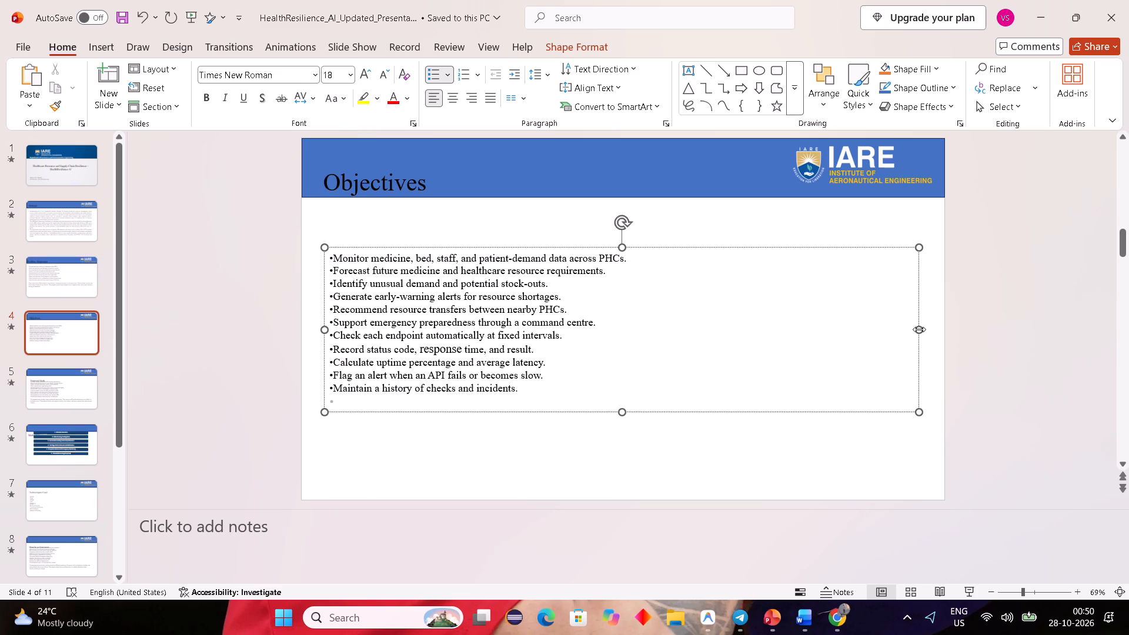
drag(918, 330, 729, 337)
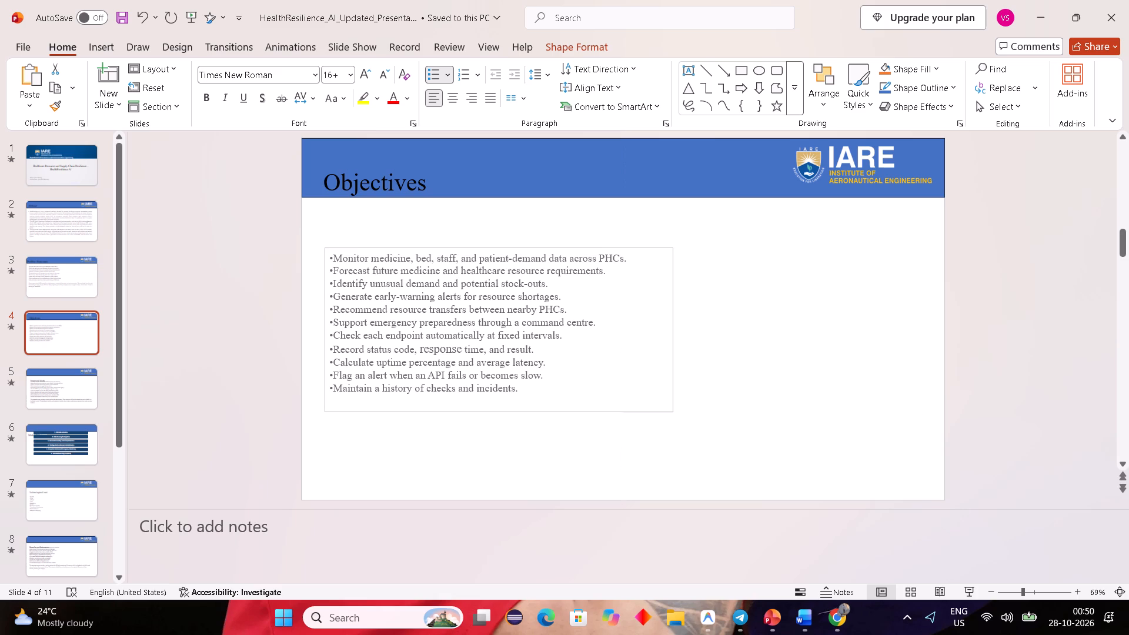
drag(729, 337, 894, 340)
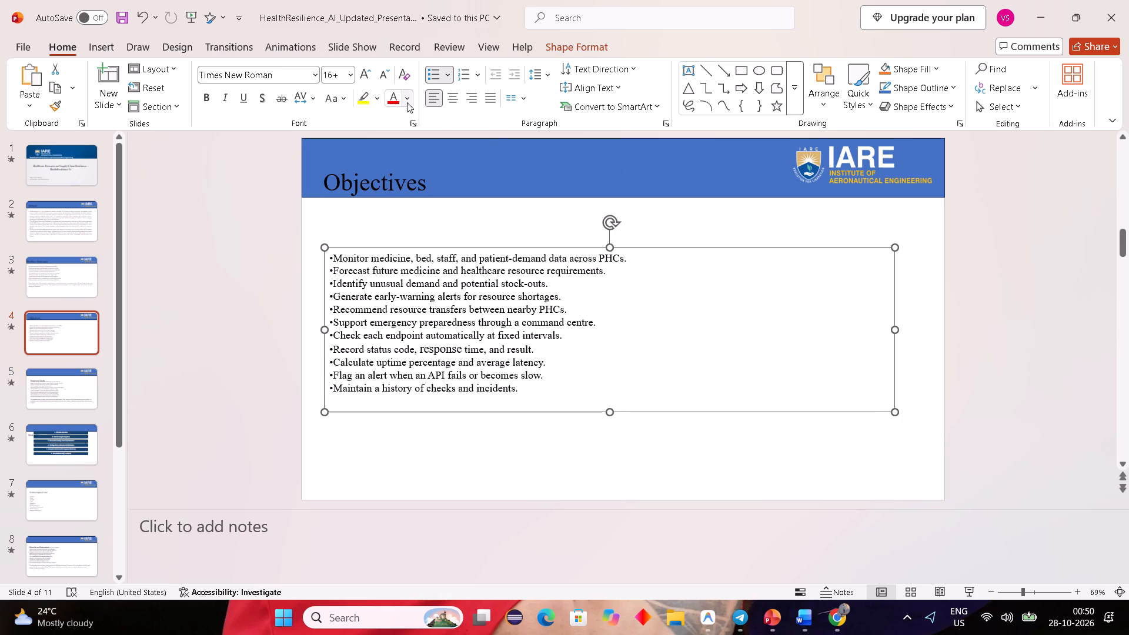
click(352, 79)
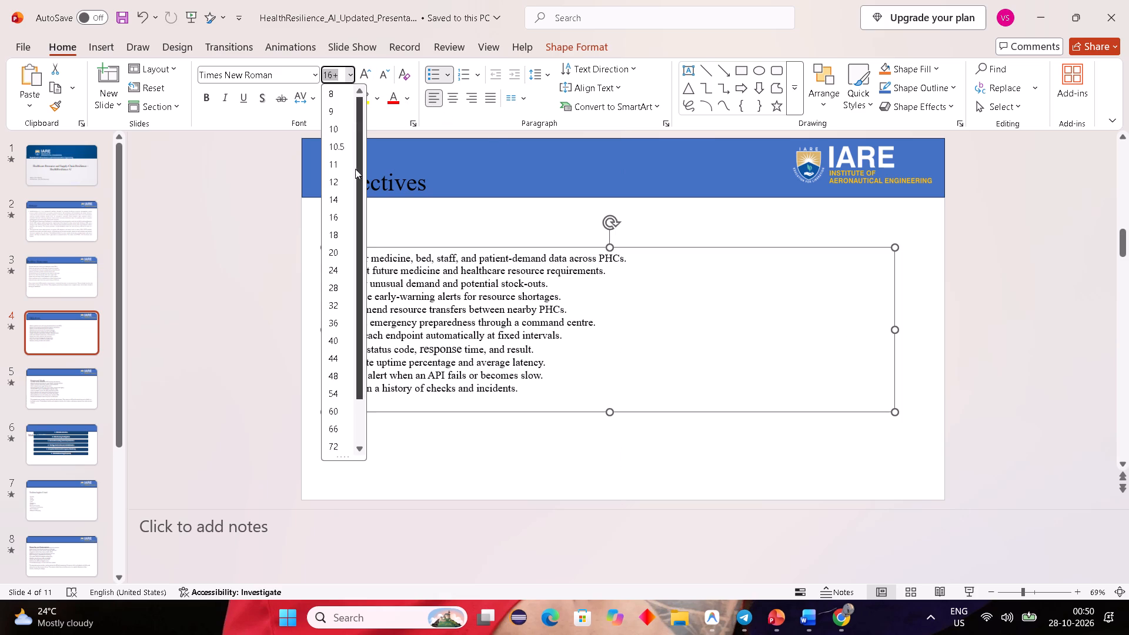
click(332, 238)
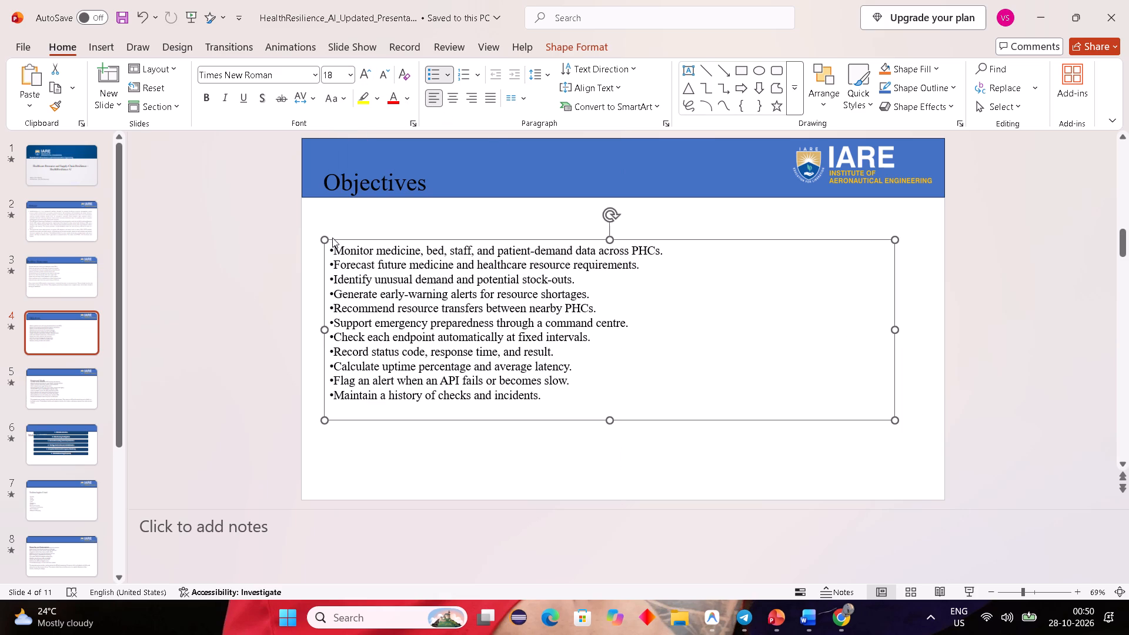
click(253, 286)
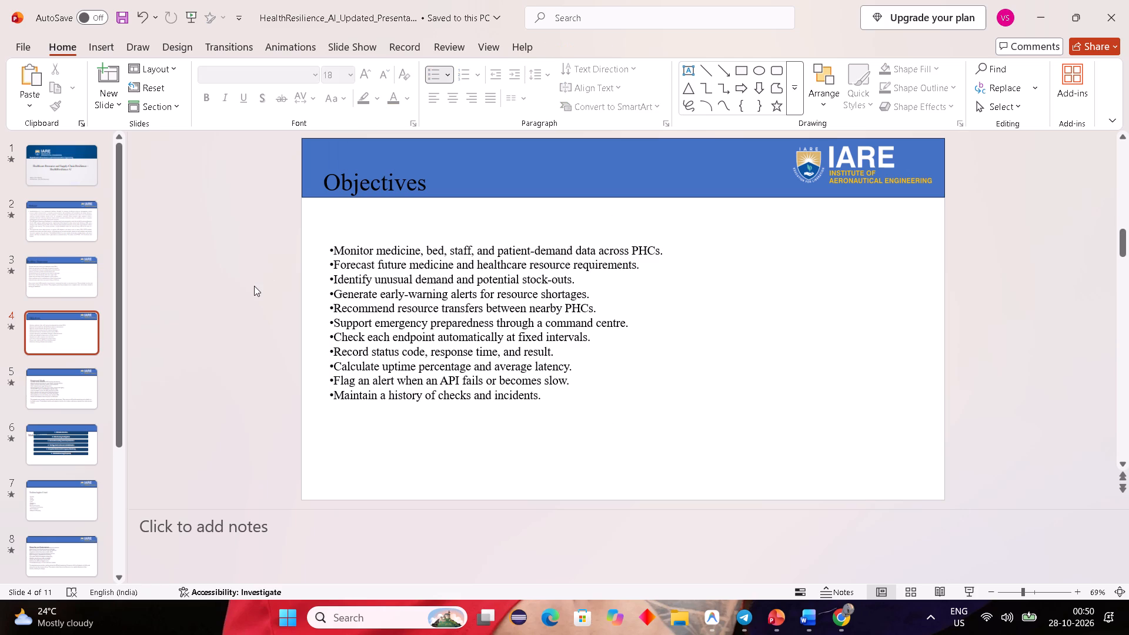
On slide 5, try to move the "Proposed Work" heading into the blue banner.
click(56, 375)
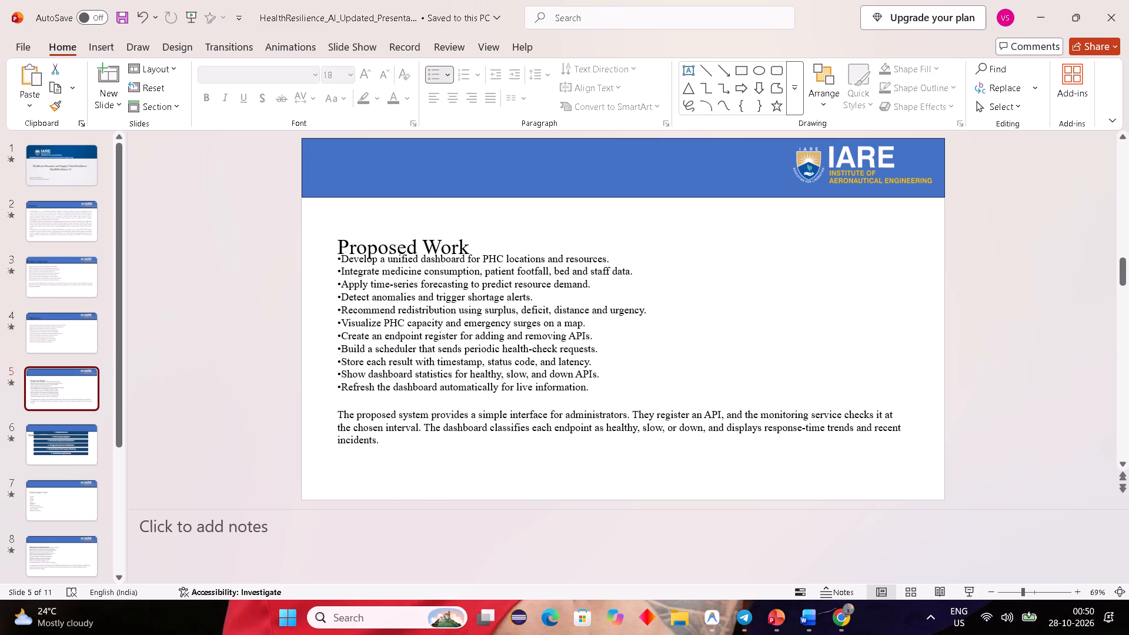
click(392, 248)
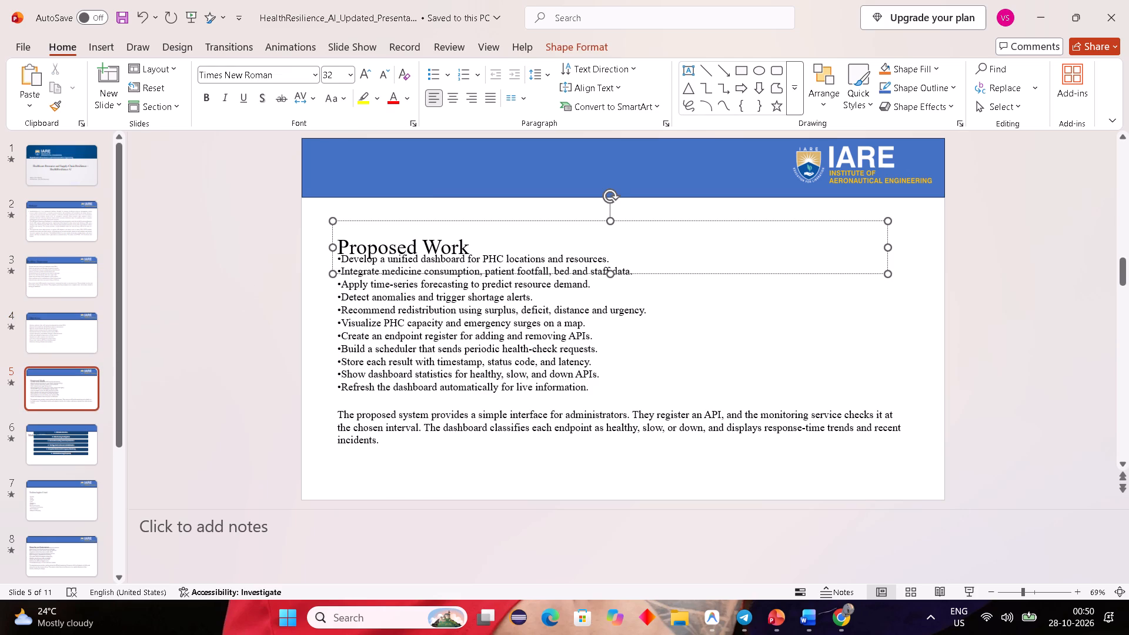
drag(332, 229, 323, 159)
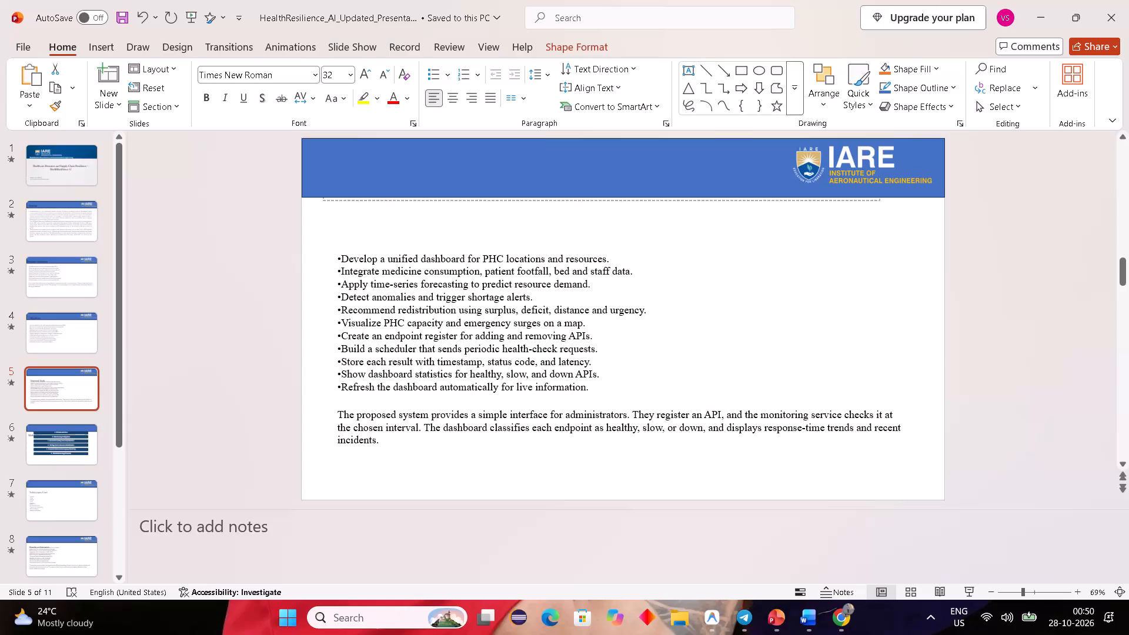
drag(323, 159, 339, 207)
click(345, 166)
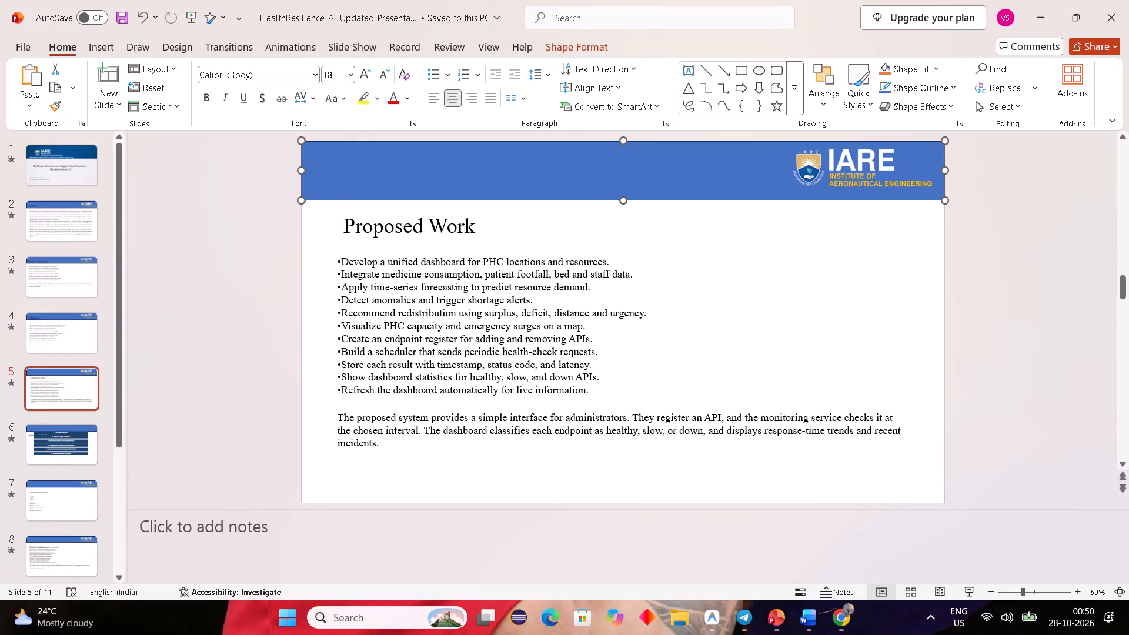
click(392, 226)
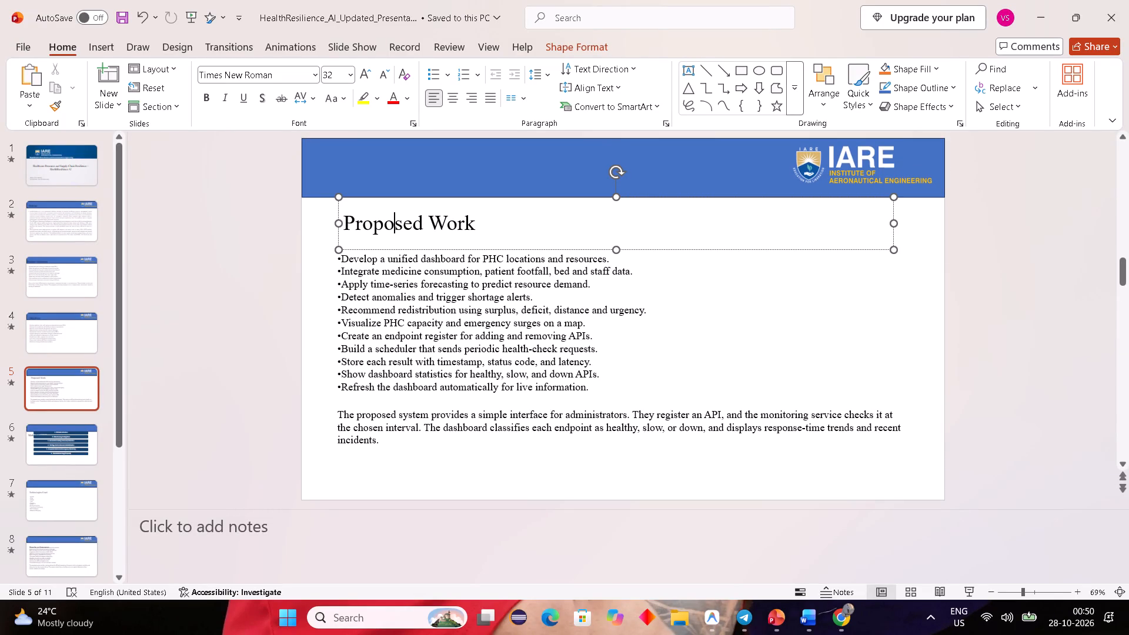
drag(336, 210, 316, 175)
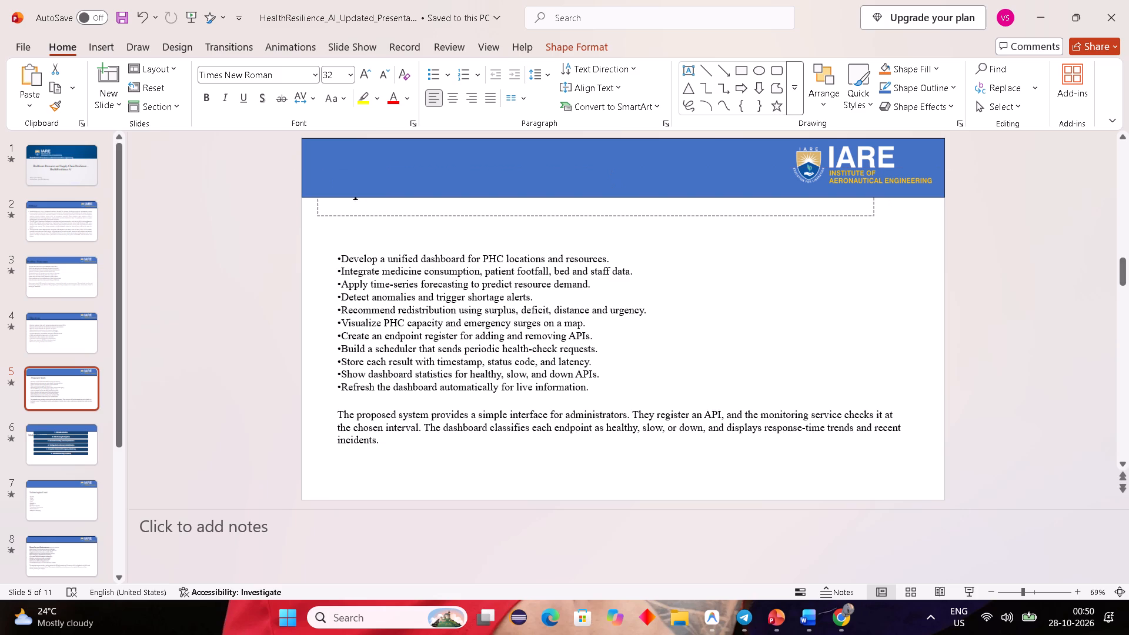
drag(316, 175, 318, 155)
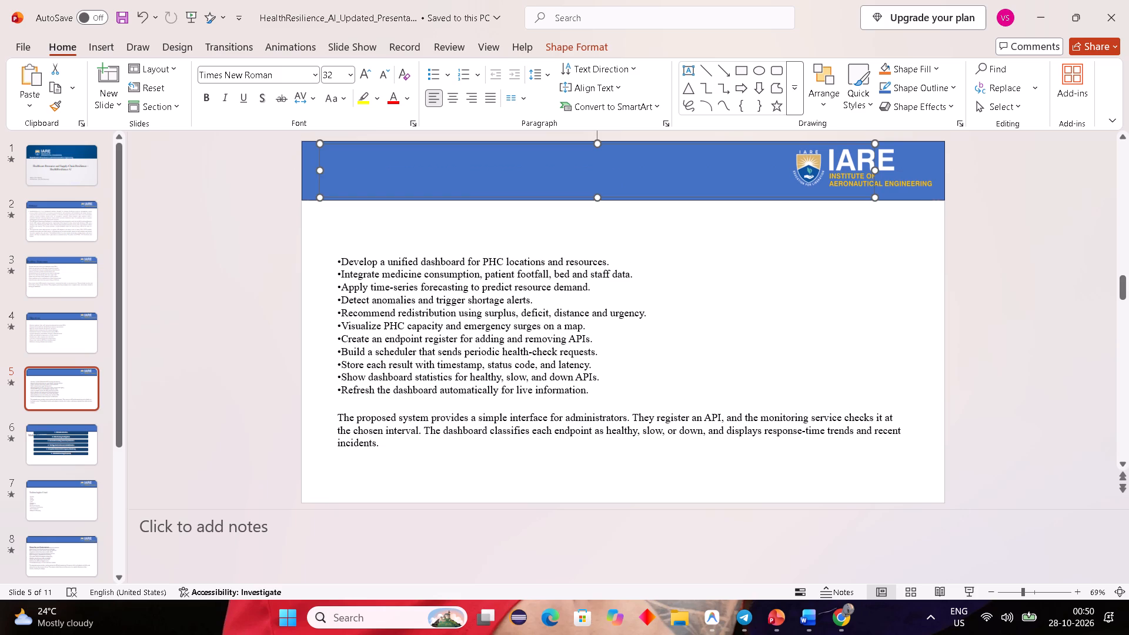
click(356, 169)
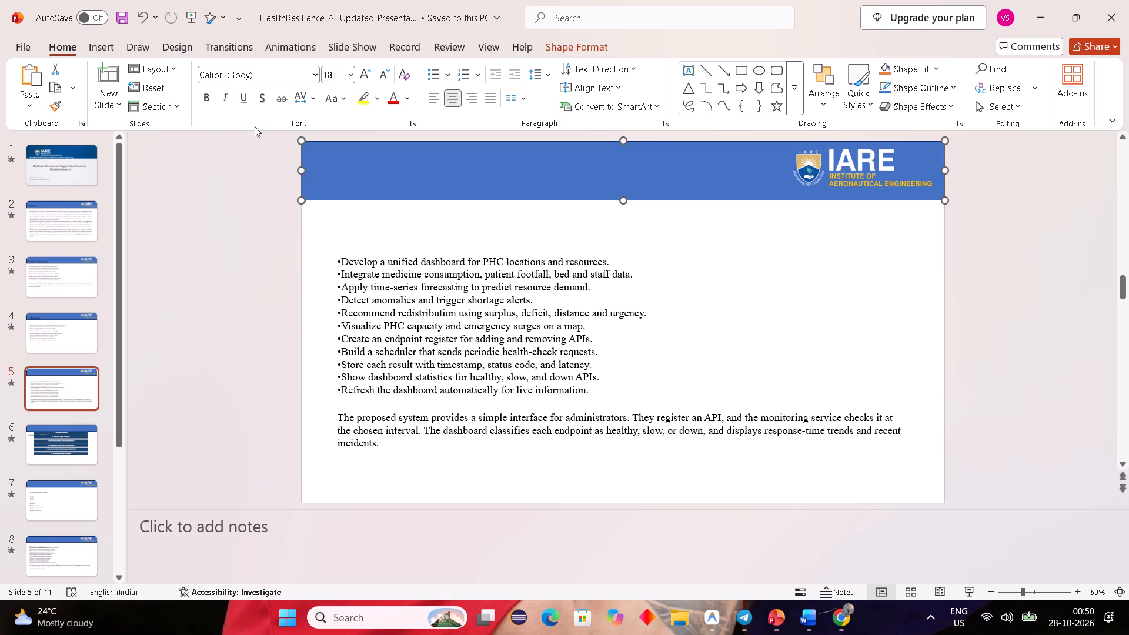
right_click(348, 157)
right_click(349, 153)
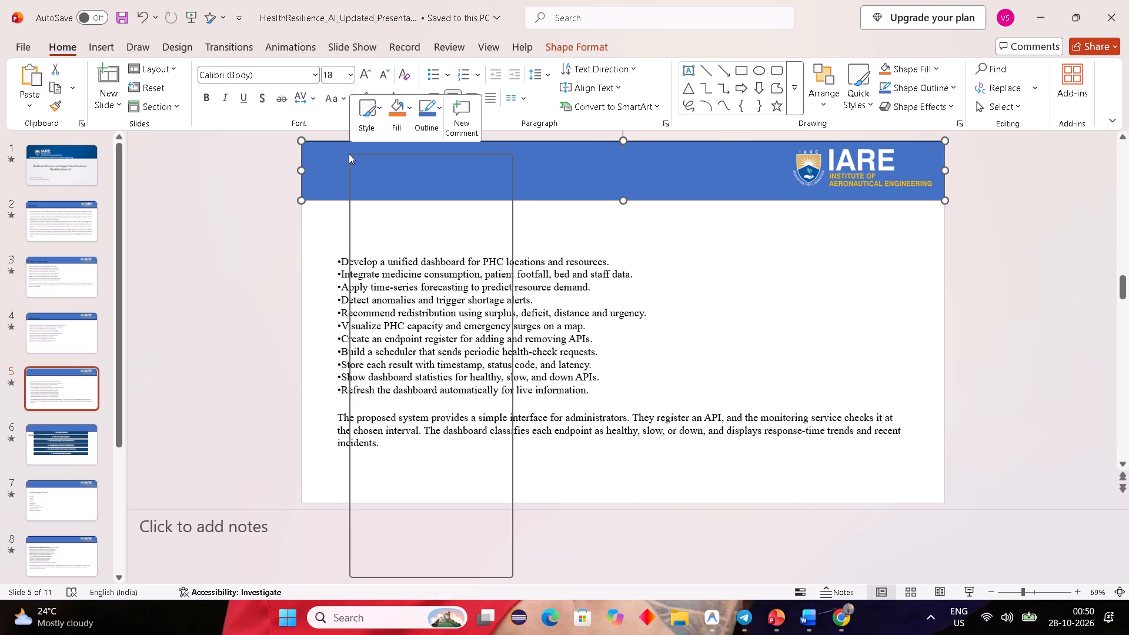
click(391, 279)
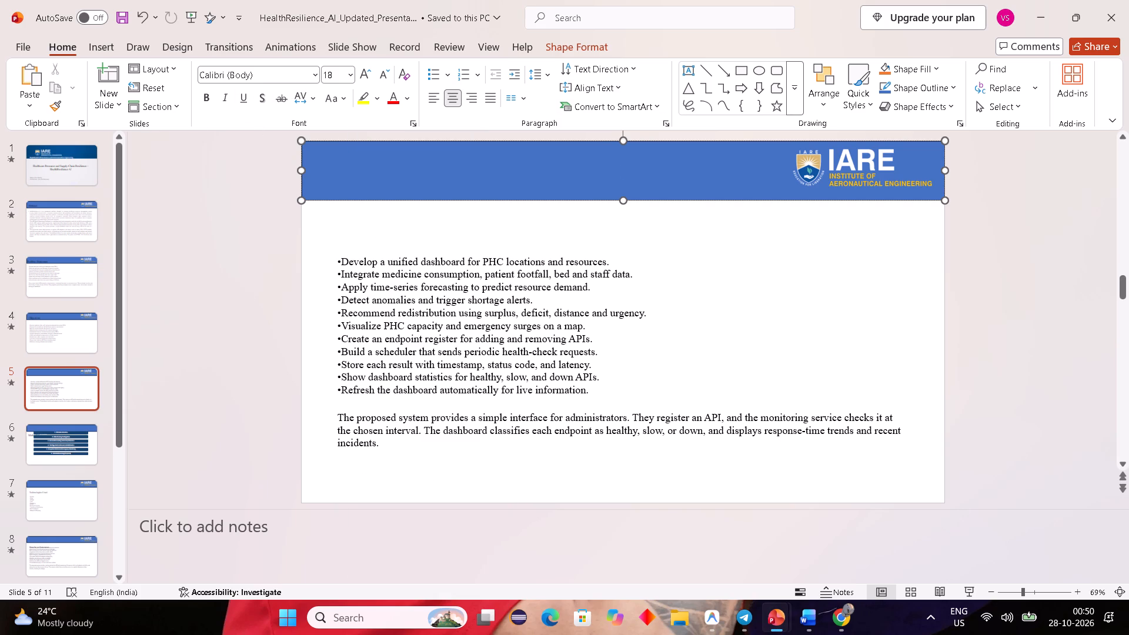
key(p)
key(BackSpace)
Shift the blue banner on slide 5 down to uncover the hidden "Proposed Work" heading and copy the heading text.
drag(343, 199, 363, 229)
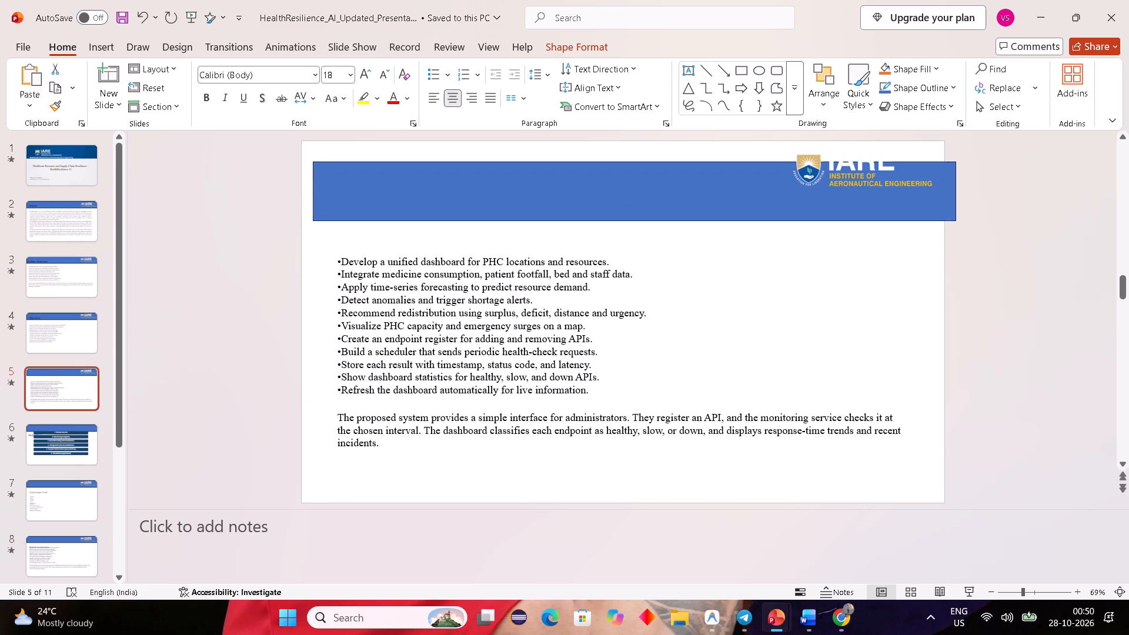
drag(363, 229, 378, 242)
drag(345, 167, 357, 173)
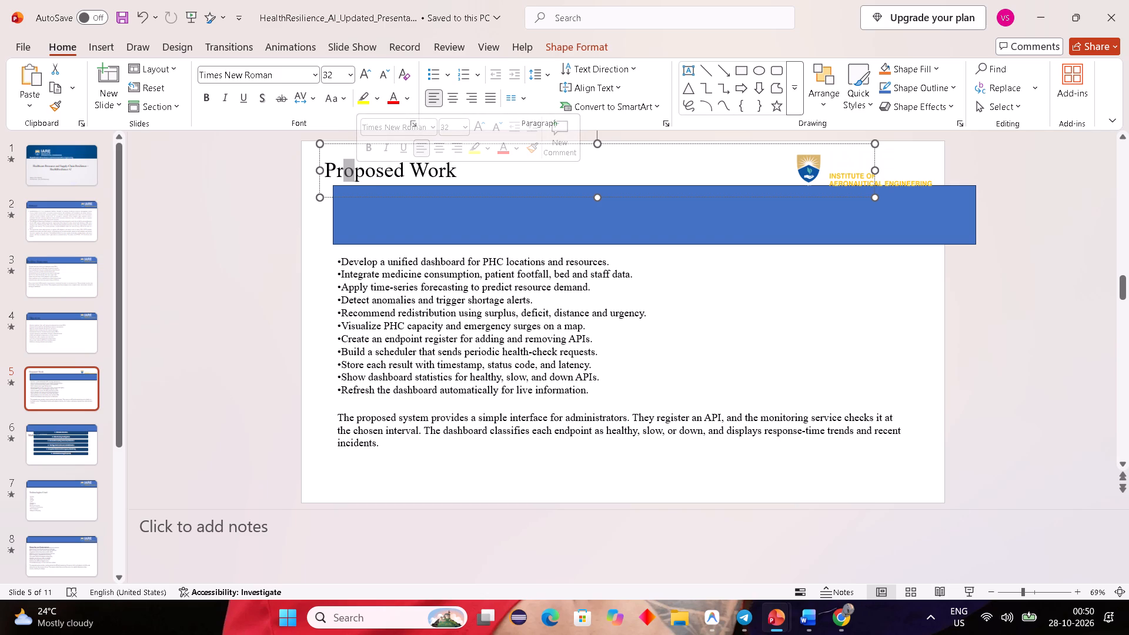
click(459, 178)
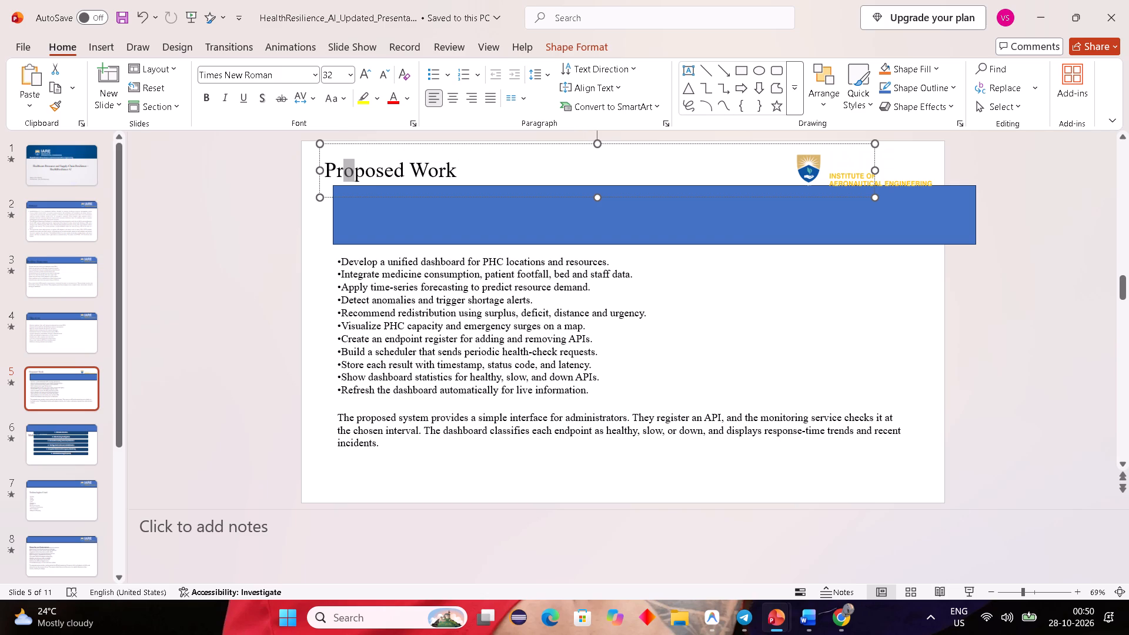
key(ctrl+a)
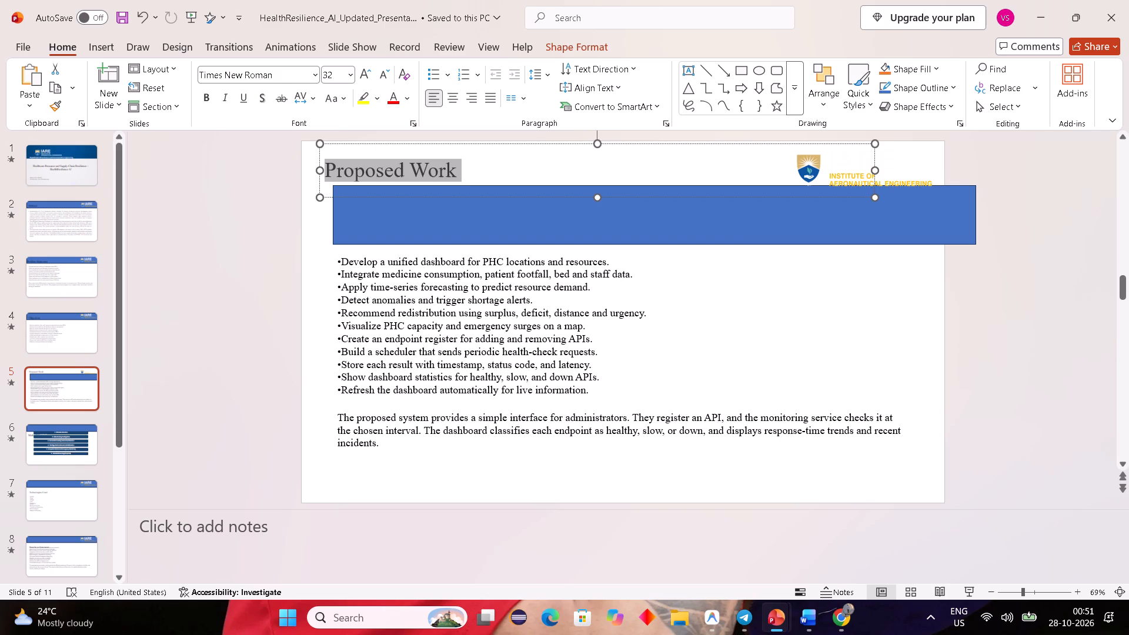
key(ctrl+c)
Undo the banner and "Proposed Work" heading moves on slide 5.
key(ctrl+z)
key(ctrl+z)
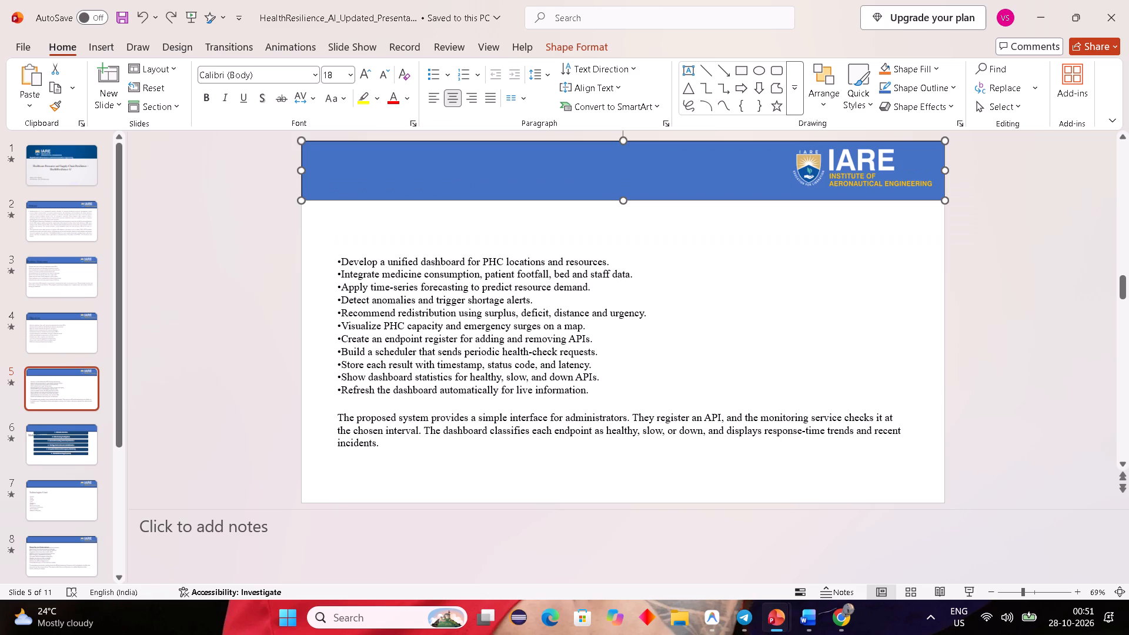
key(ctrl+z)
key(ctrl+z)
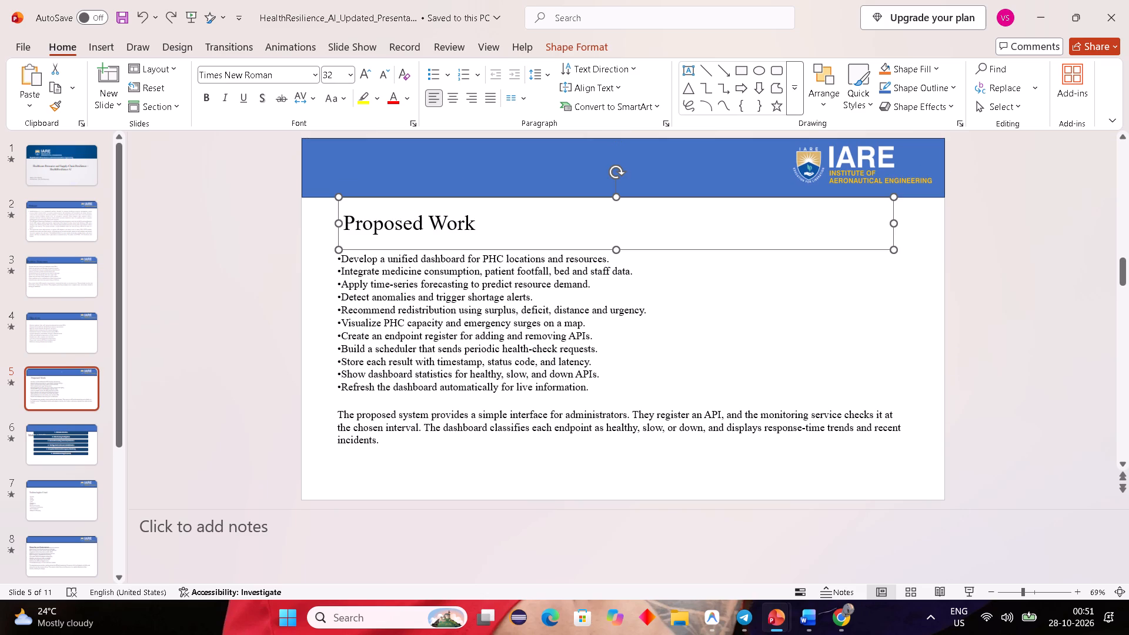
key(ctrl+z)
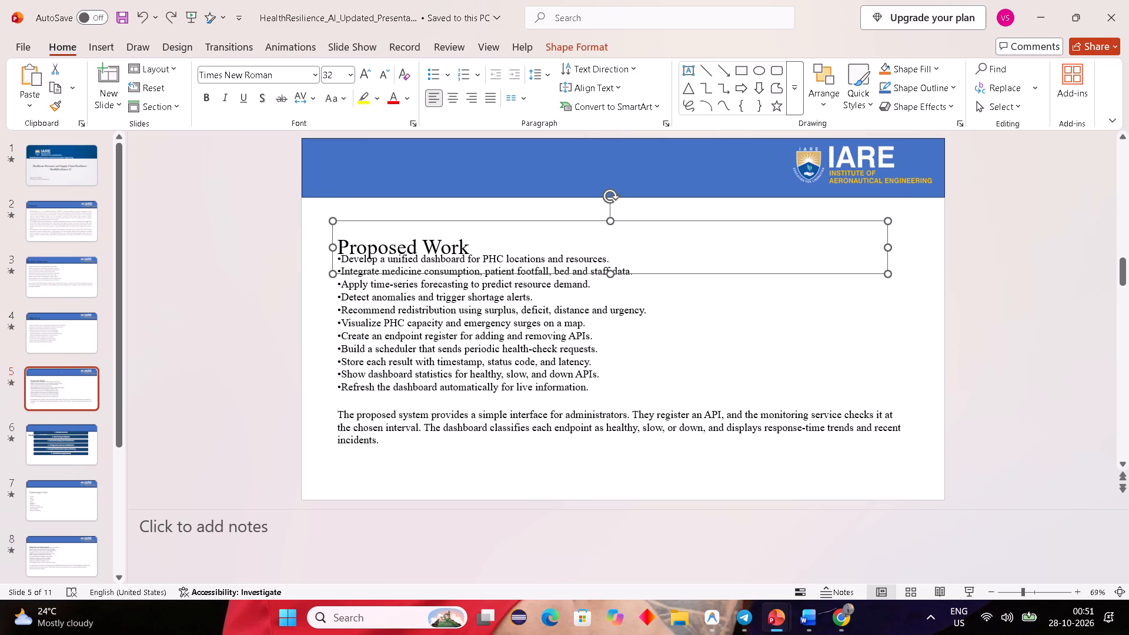
Replace the old "Proposed Work" heading box on slide 5 with the copied text as slide title, positioned in the blue banner at size 36.
key(Delete)
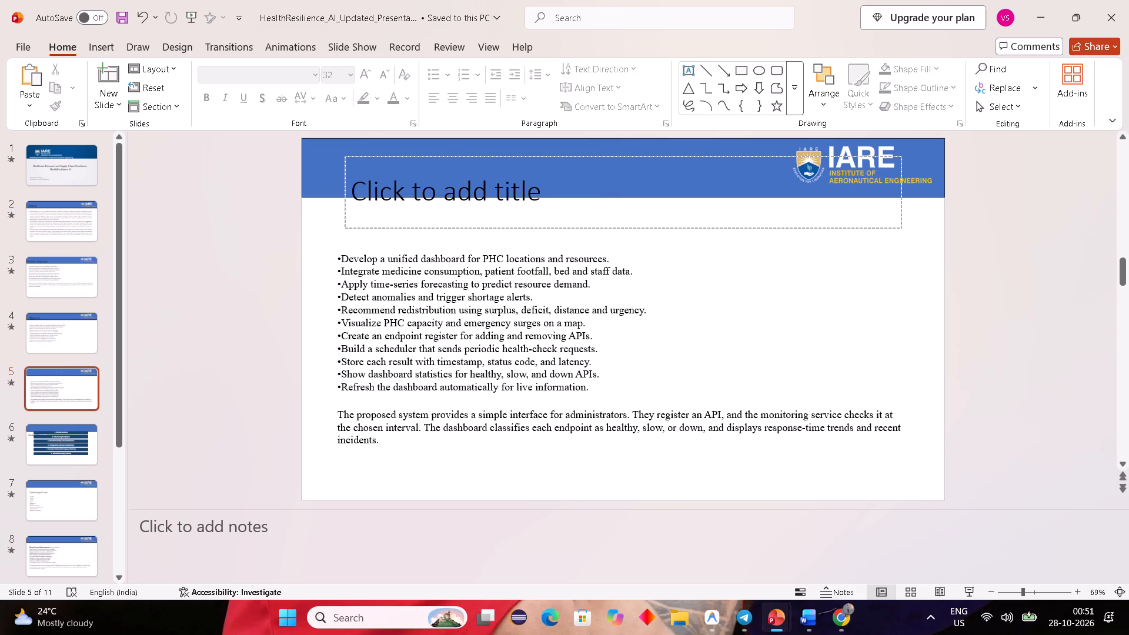
drag(516, 182, 499, 175)
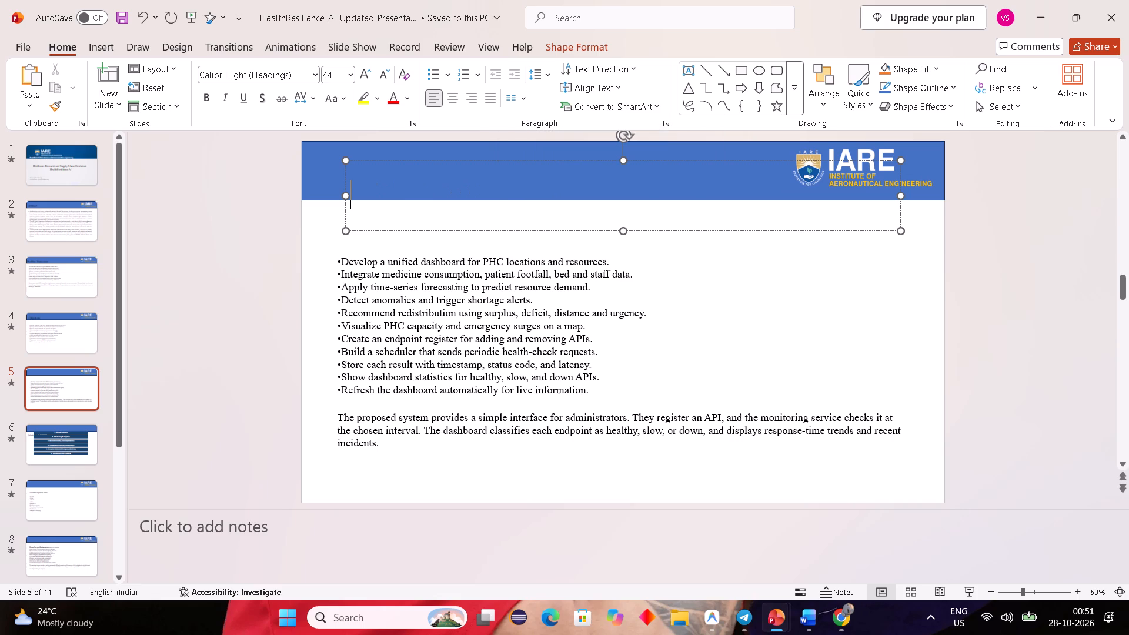
key(ctrl+v)
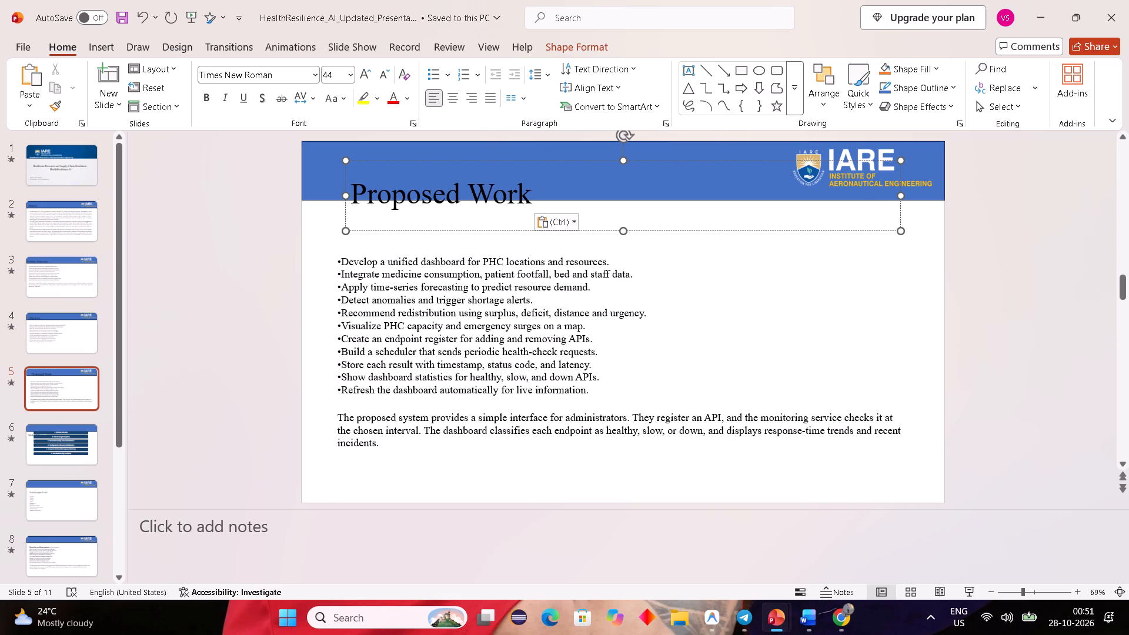
drag(346, 169, 310, 149)
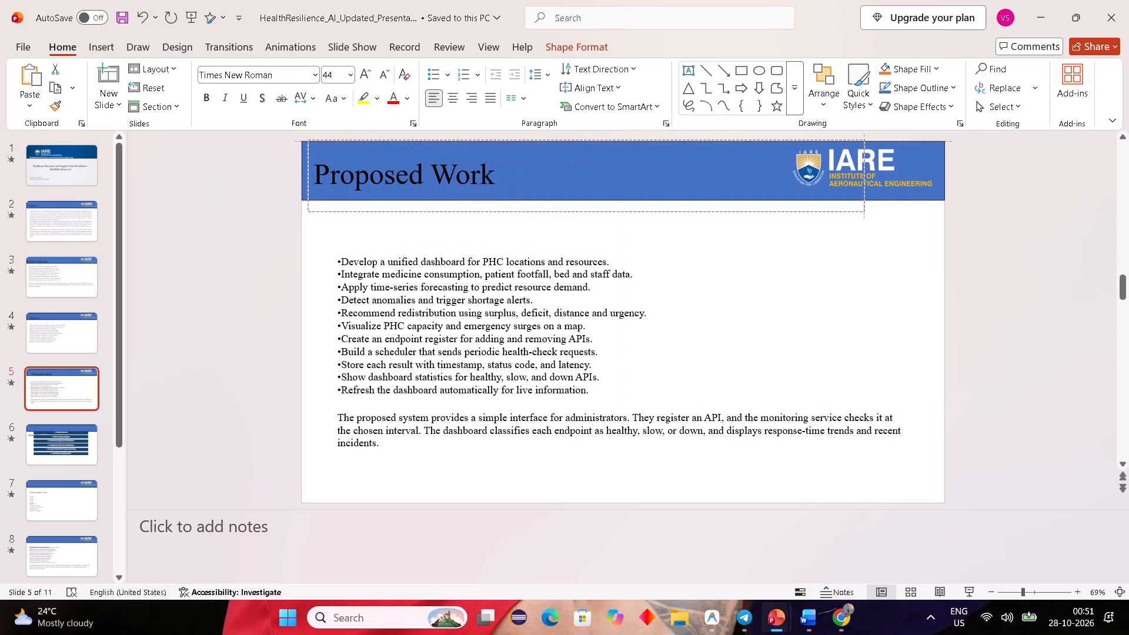
click(349, 76)
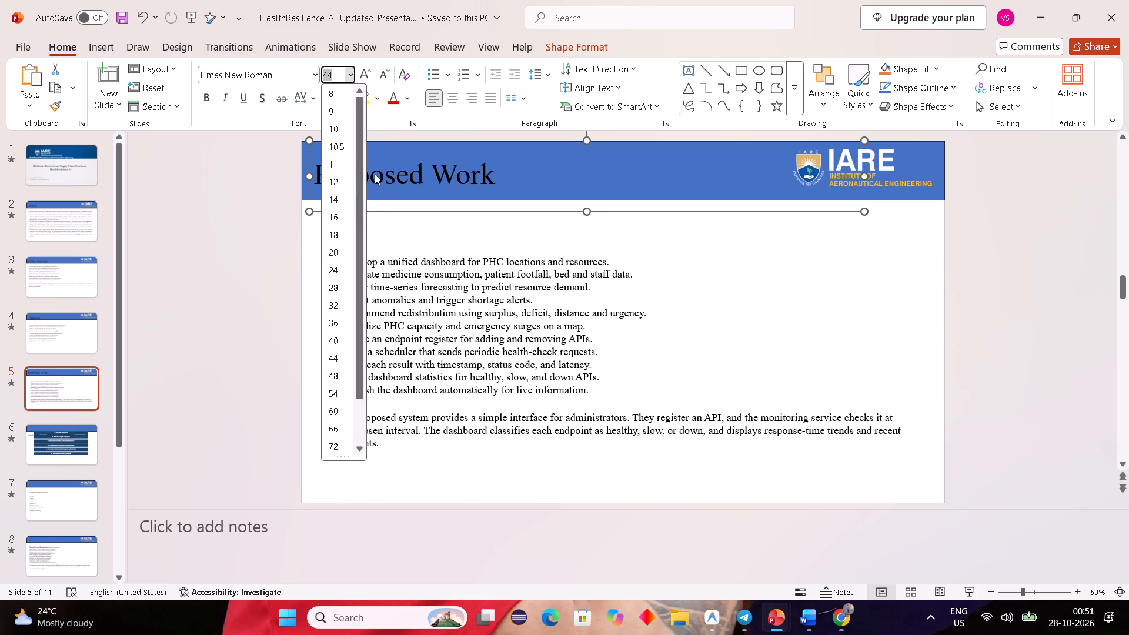
click(336, 325)
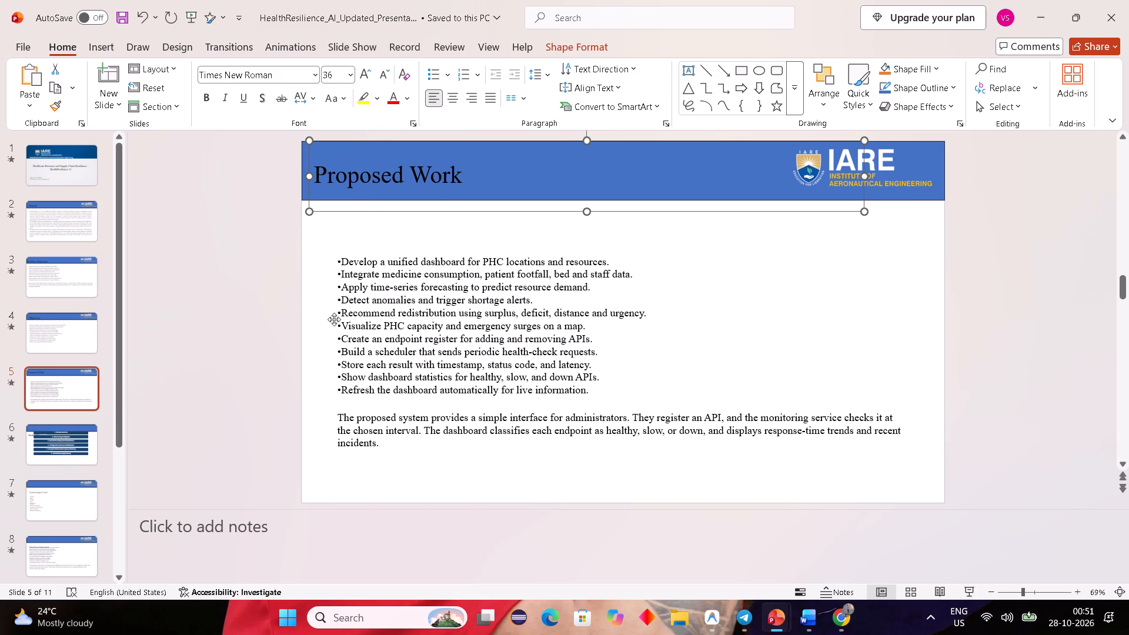
Move the slide 5 body text up beneath the banner, set its font size to 18 and justify it.
click(321, 254)
click(335, 254)
click(348, 265)
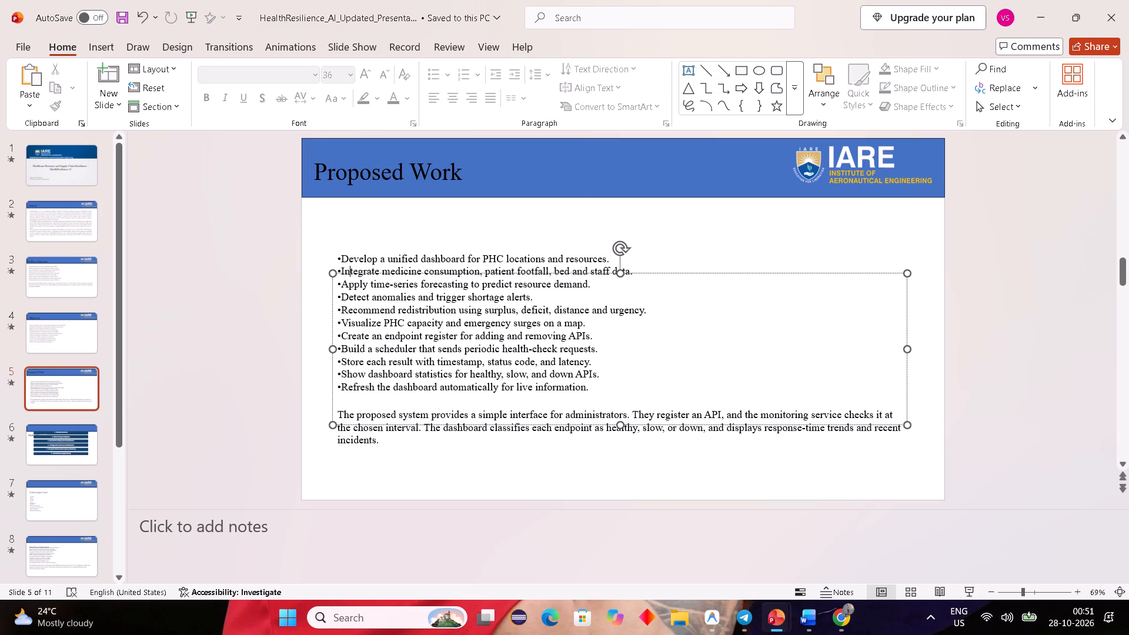
drag(342, 273, 320, 237)
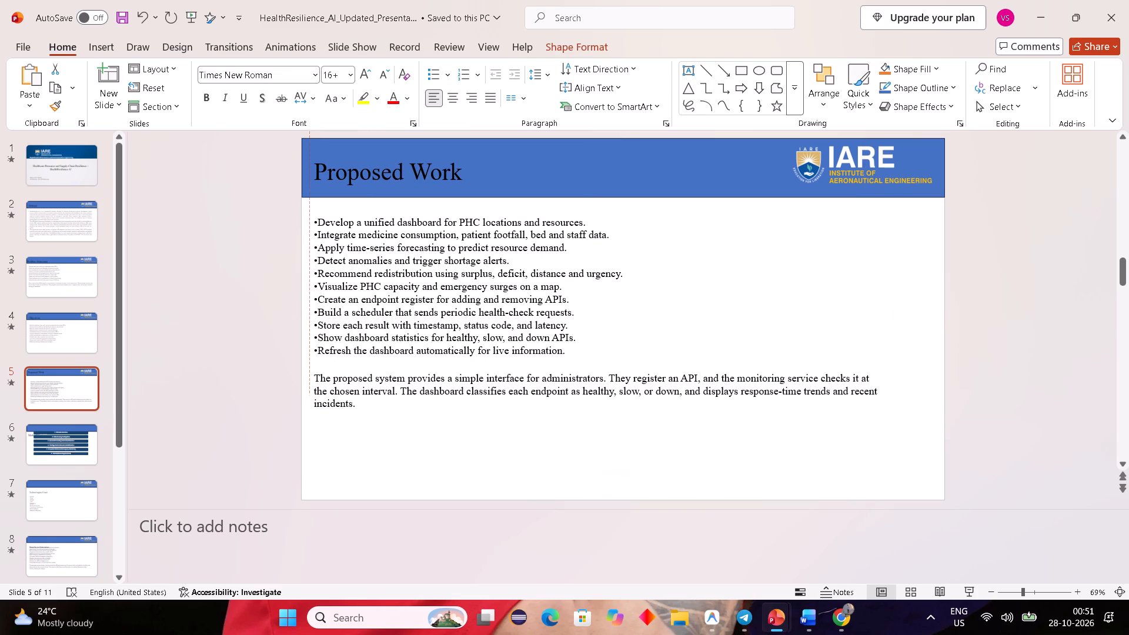
drag(320, 237, 325, 239)
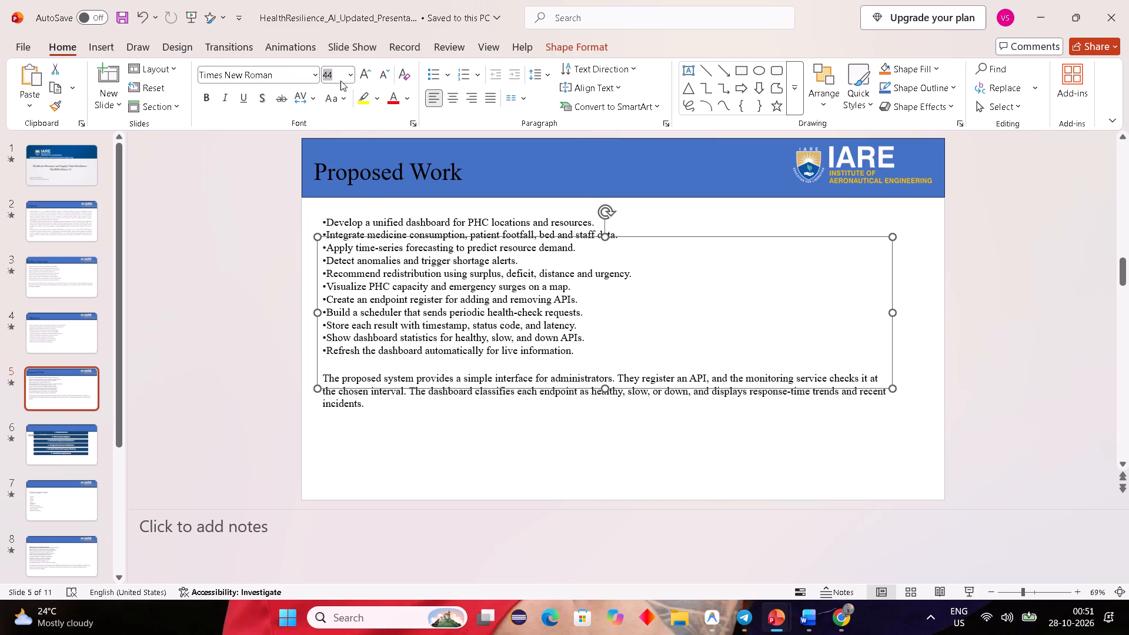
click(349, 73)
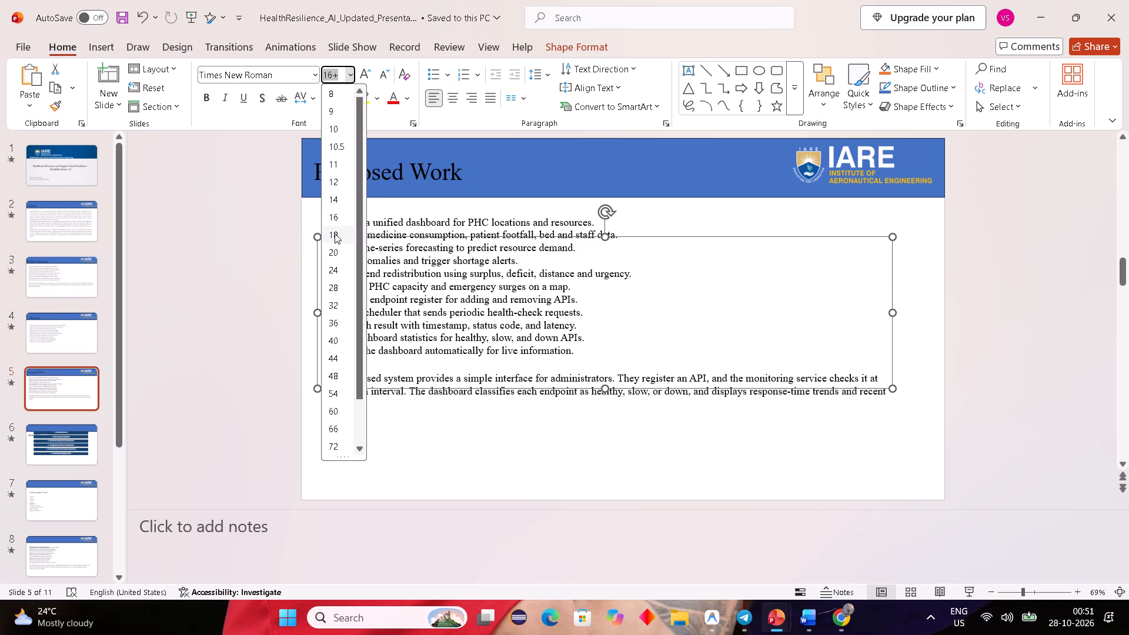
click(335, 233)
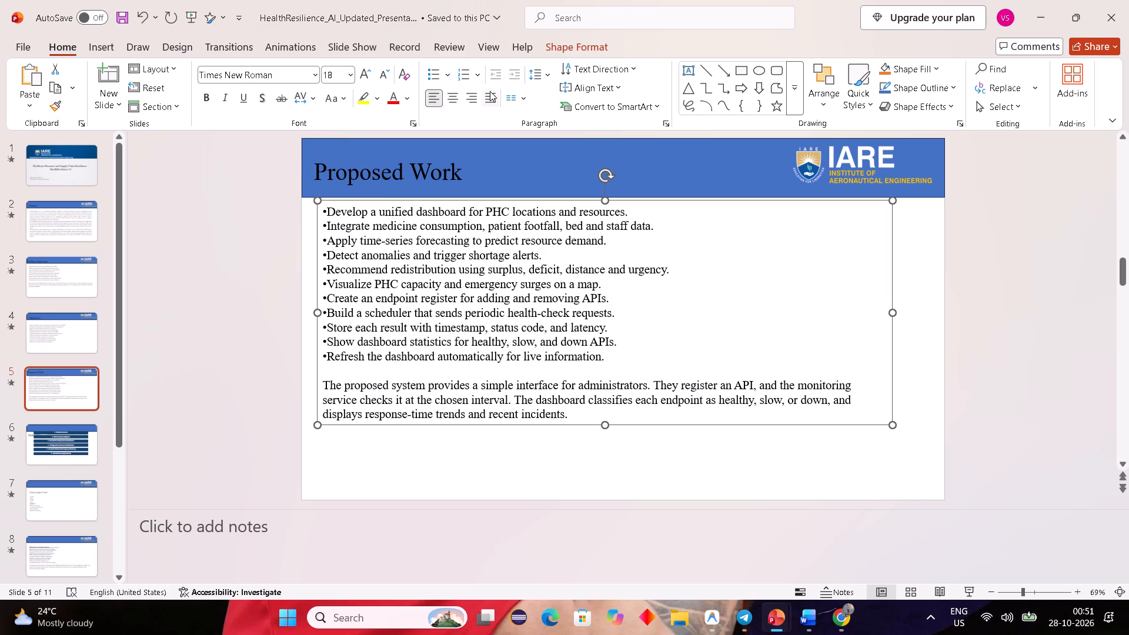
click(489, 95)
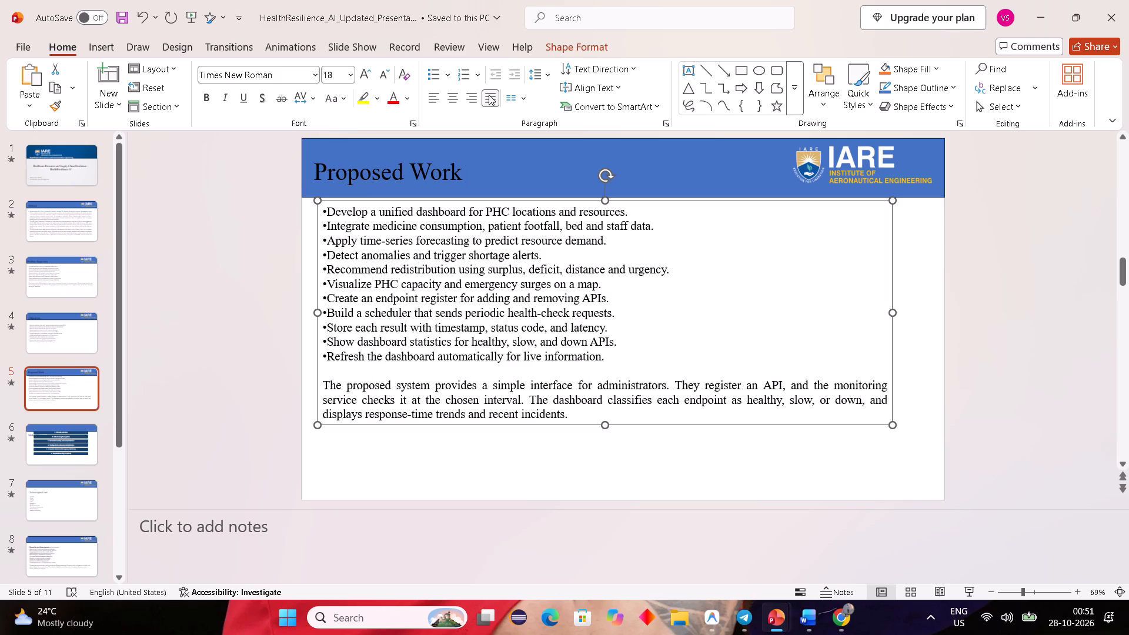
Delete the closing paragraph about the proposed system's simple interface from the slide 5 body text.
drag(570, 416, 365, 368)
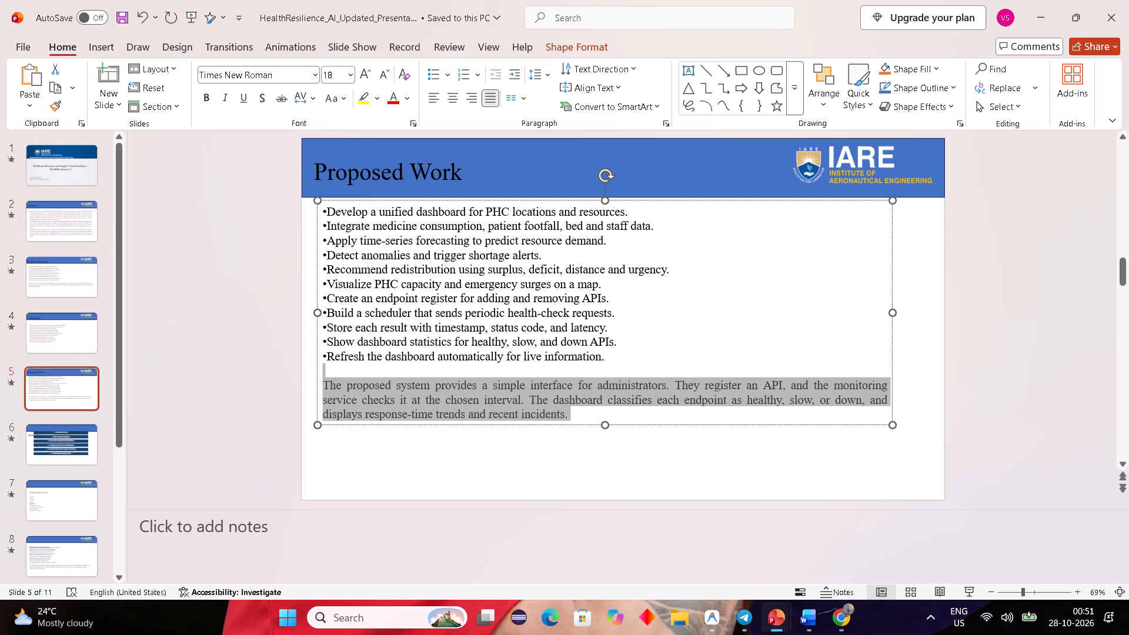
drag(365, 368, 326, 380)
key(BackSpace)
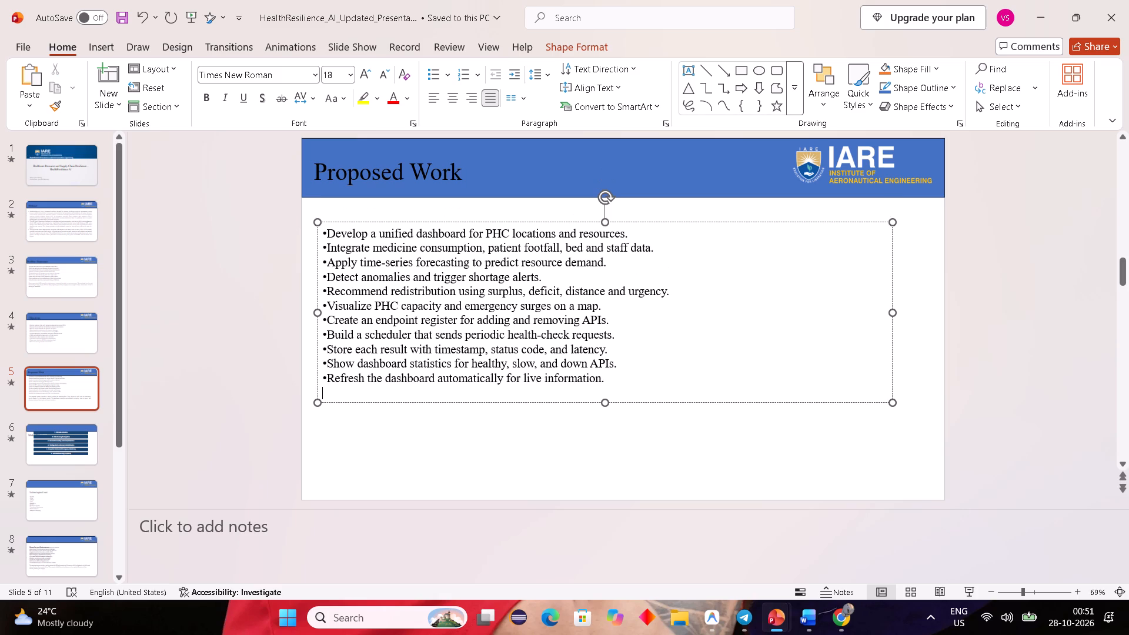
Move the partly hidden "Methodology" heading on slide 6 slightly down.
click(84, 441)
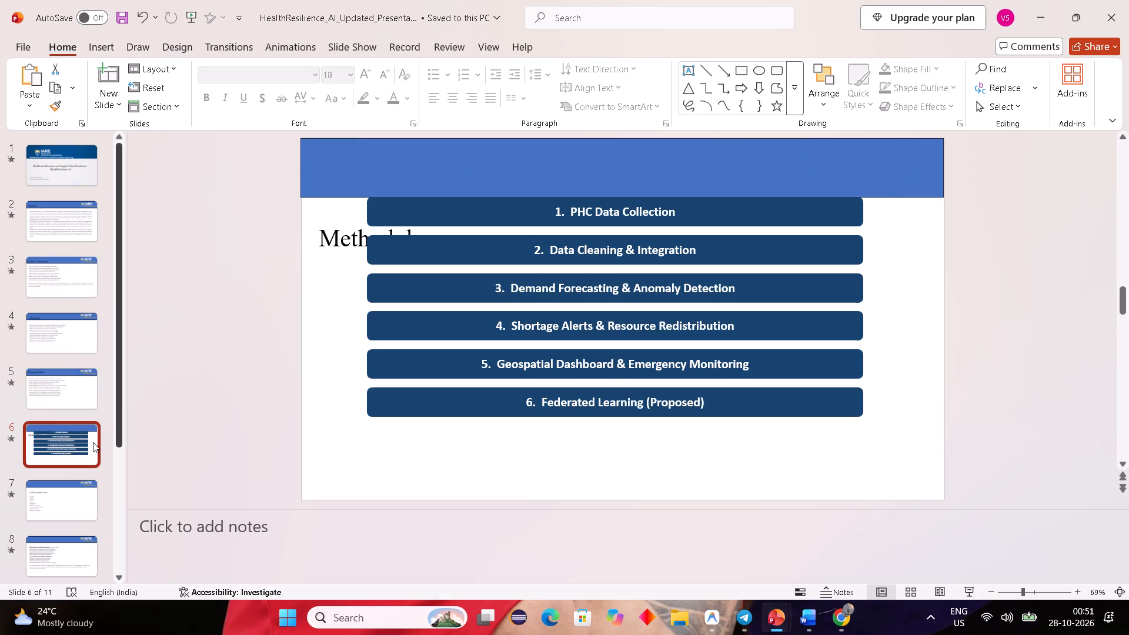
click(348, 237)
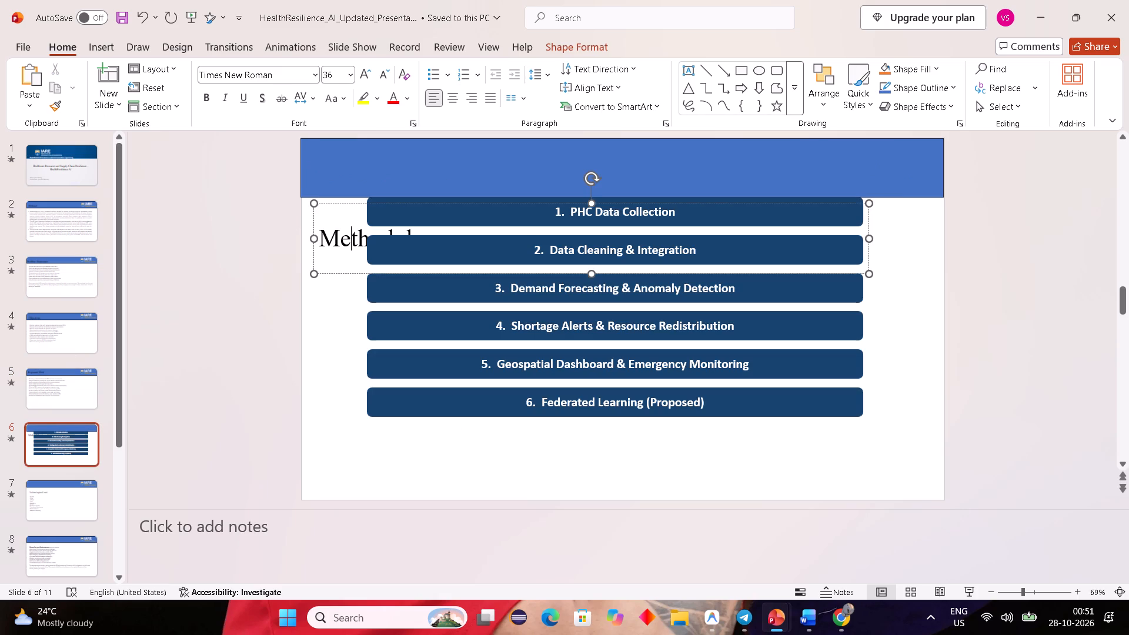
drag(315, 212, 315, 212)
drag(315, 212, 315, 226)
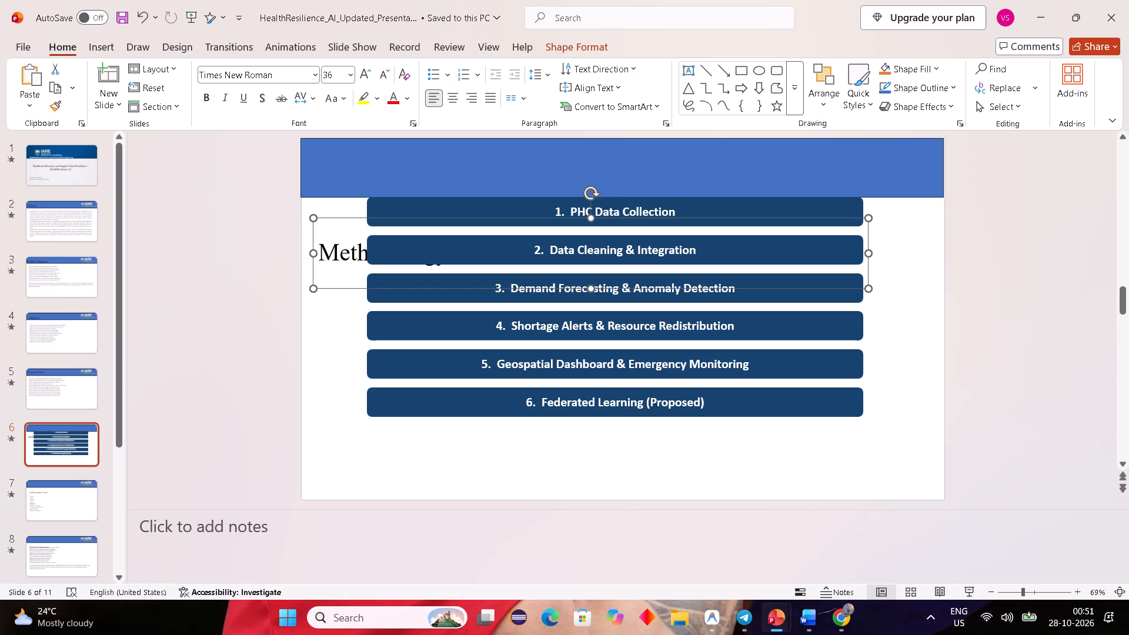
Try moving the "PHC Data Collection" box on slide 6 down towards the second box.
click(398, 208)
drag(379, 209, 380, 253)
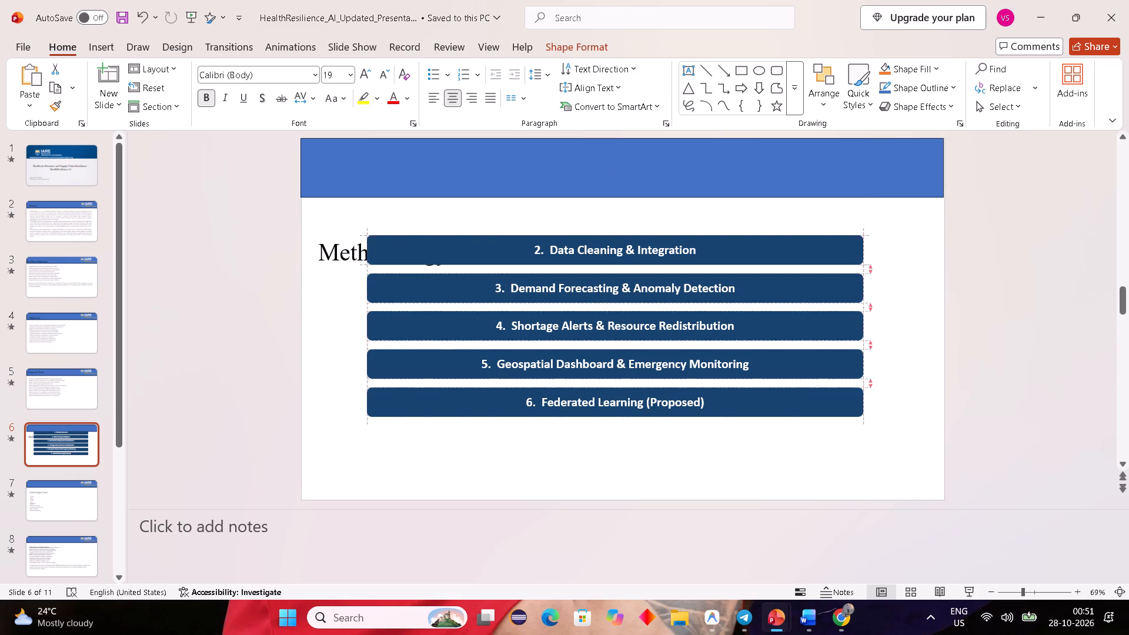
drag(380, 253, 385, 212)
Look through slides 7 to 10 to check which headings and body texts still need repositioning.
click(947, 480)
scroll(276, 383, down, 1)
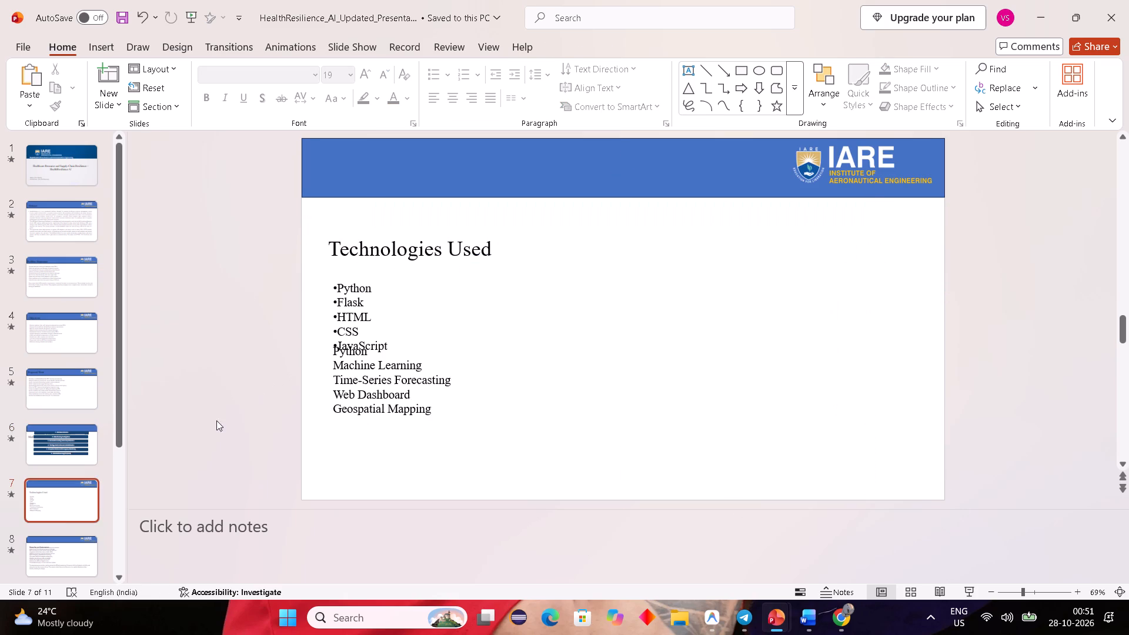
scroll(55, 523, down, 3)
click(54, 445)
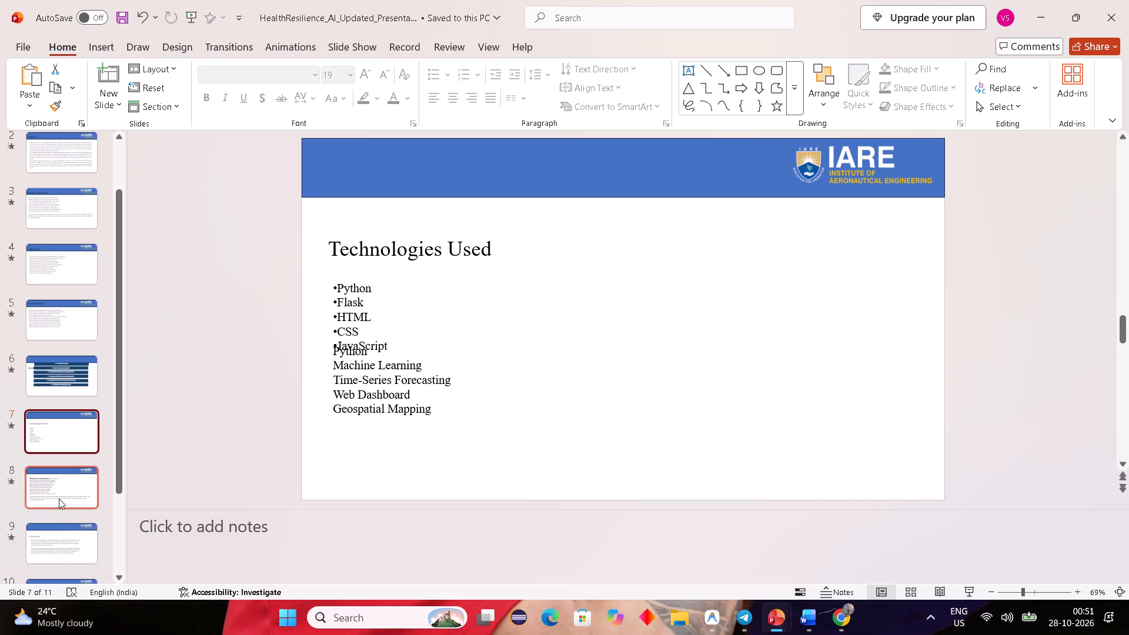
click(58, 500)
click(56, 574)
scroll(409, 274, down, 4)
scroll(409, 273, up, 1)
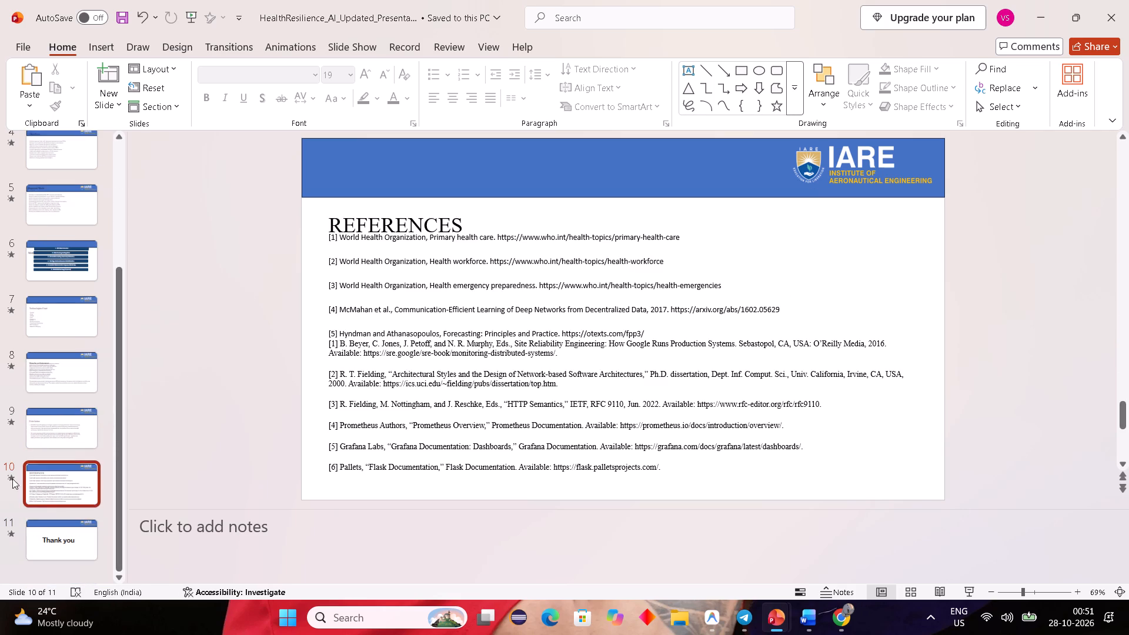
click(31, 420)
Move the "Results or Outcomes" heading text on slide 8 out of its text box and into the blue banner.
click(46, 370)
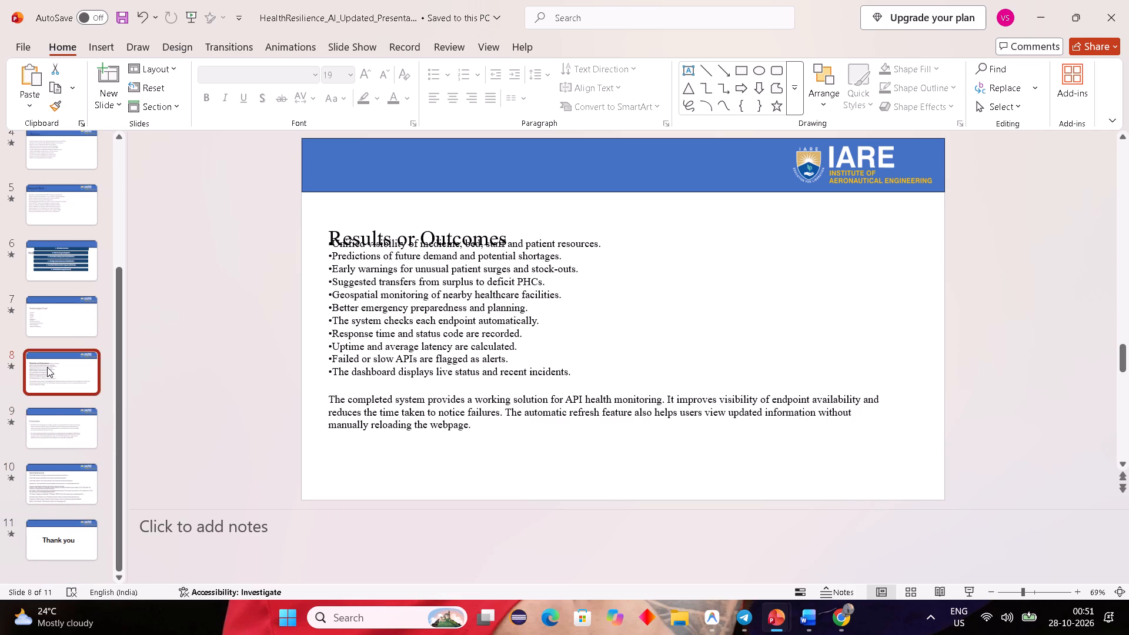
click(347, 225)
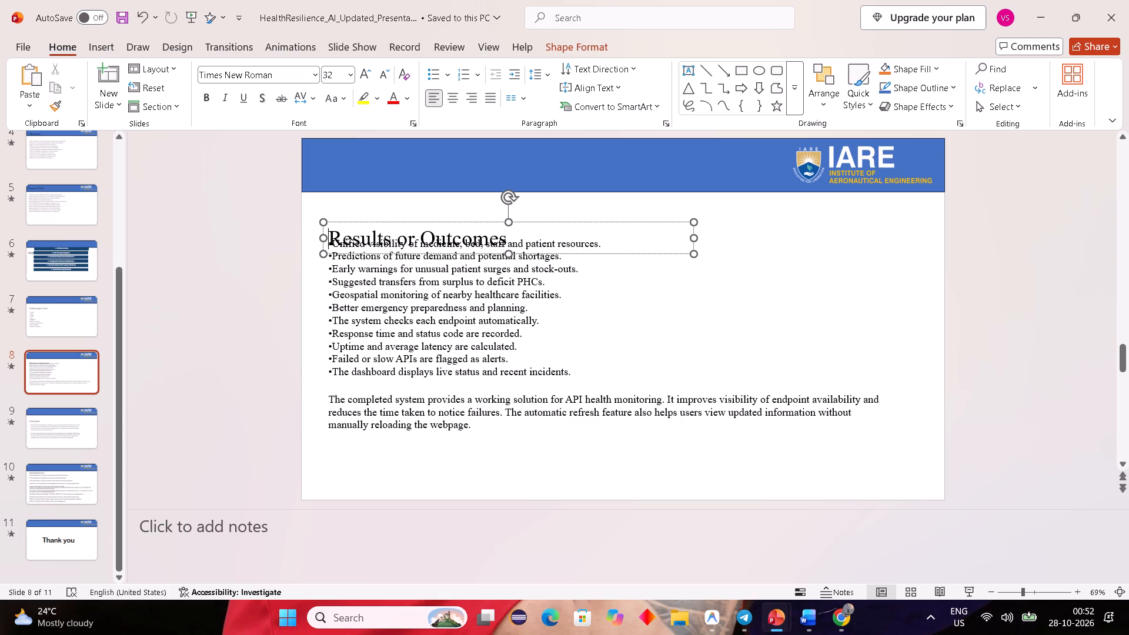
click(326, 225)
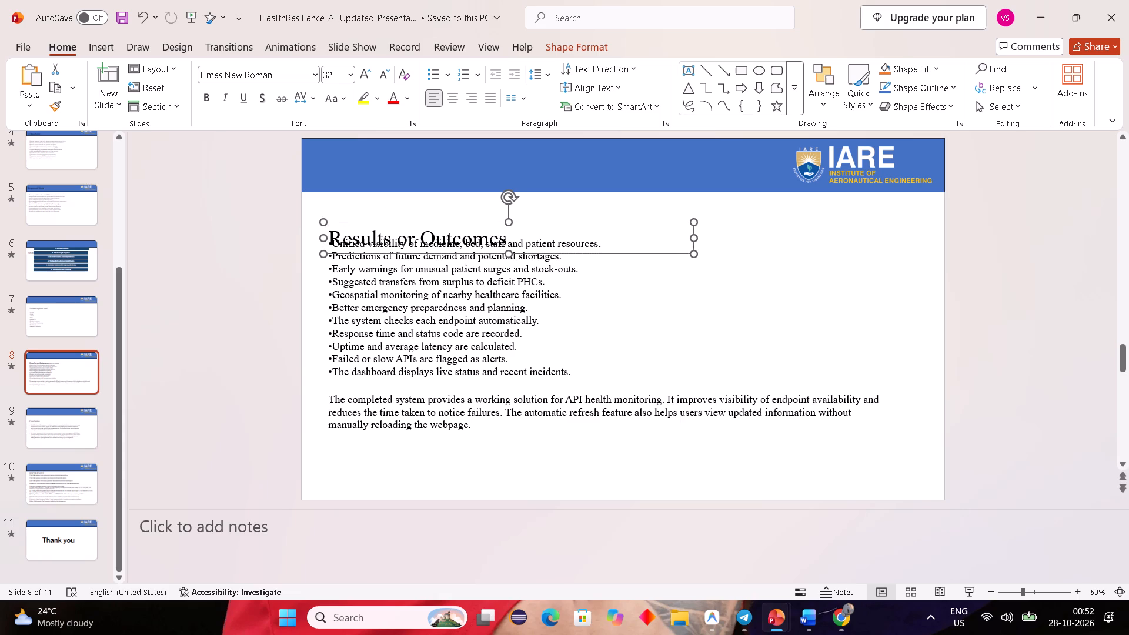
click(374, 230)
key(ctrl+a)
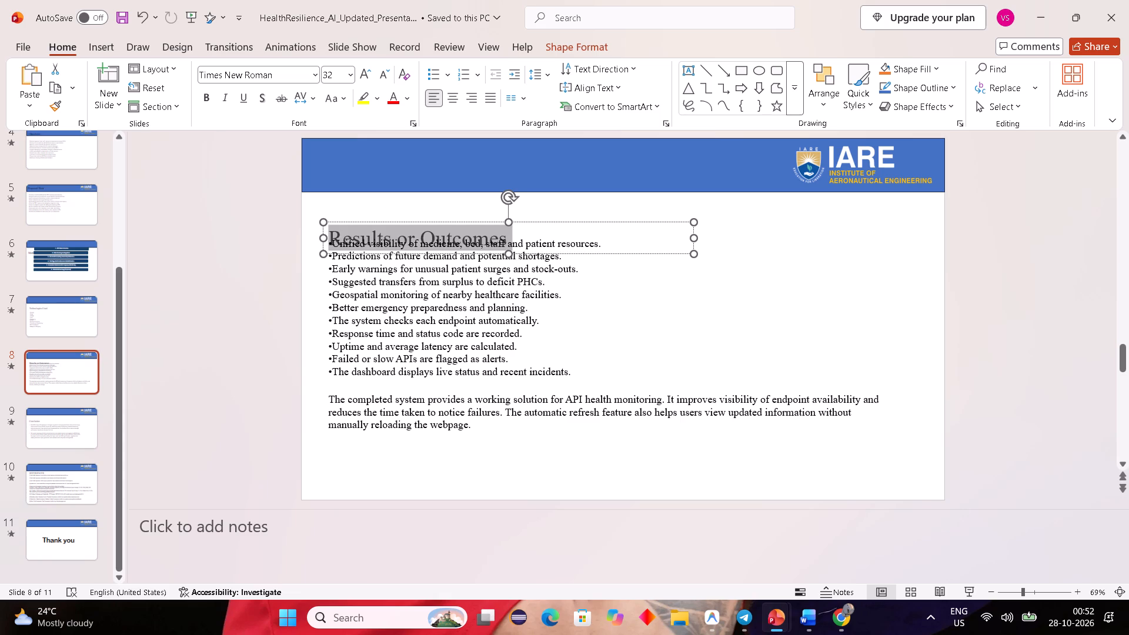
key(ctrl+c)
key(Delete)
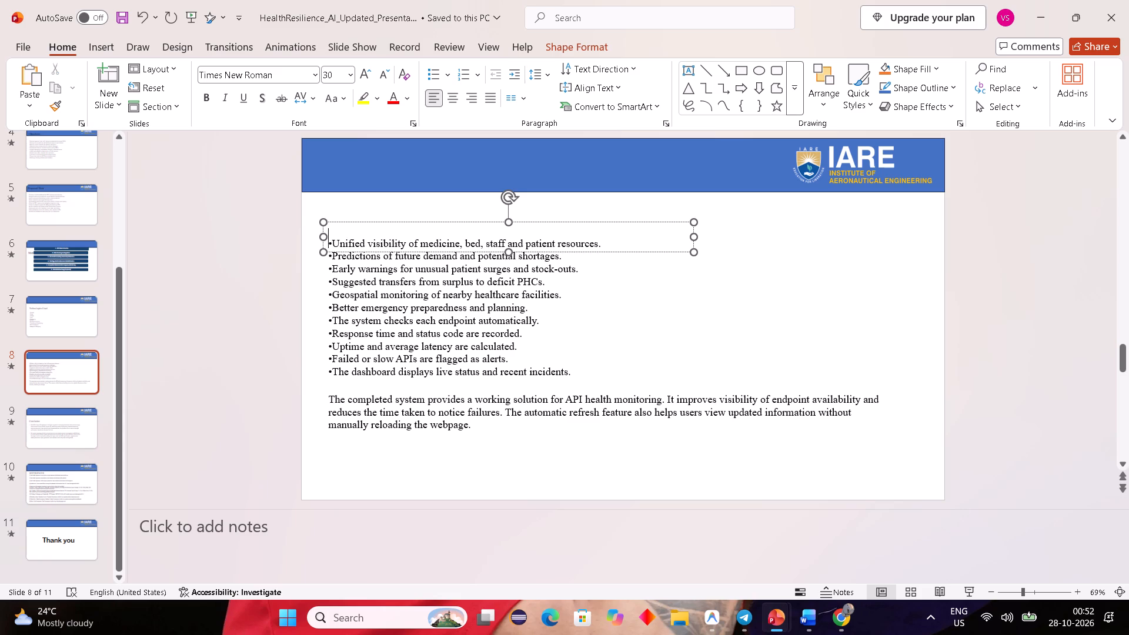
click(395, 168)
right_click(393, 168)
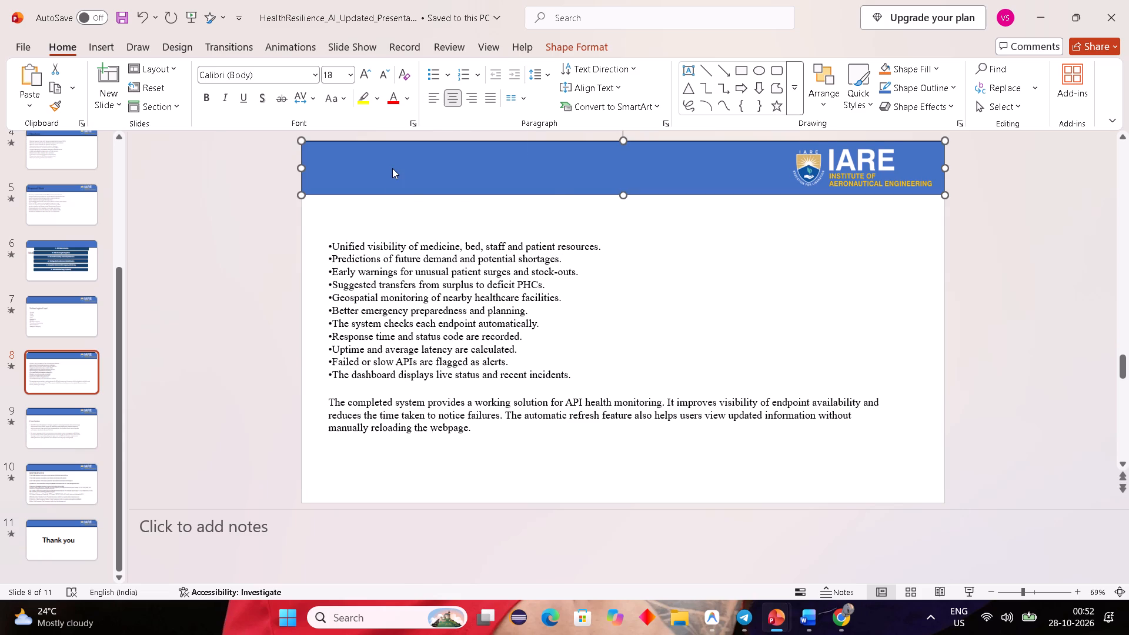
click(440, 295)
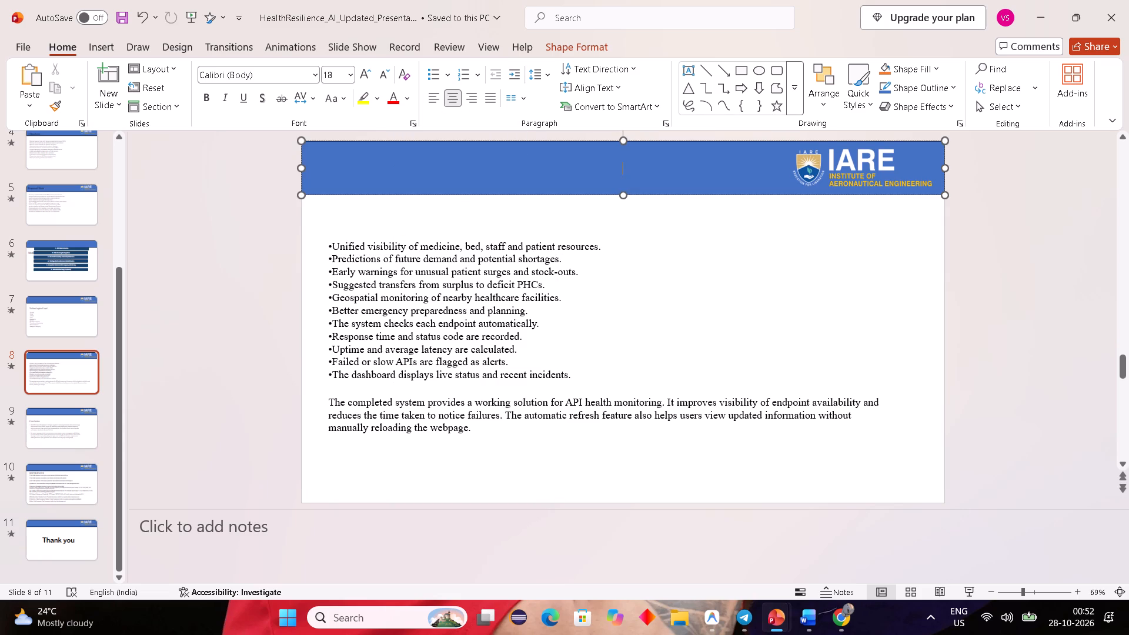
key(ctrl+v)
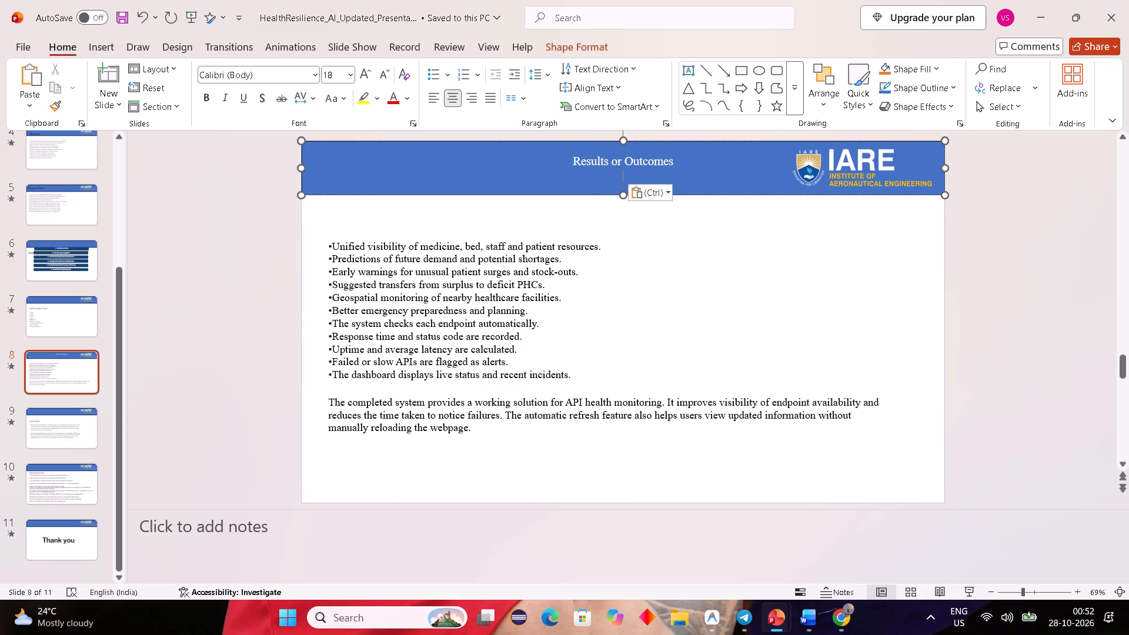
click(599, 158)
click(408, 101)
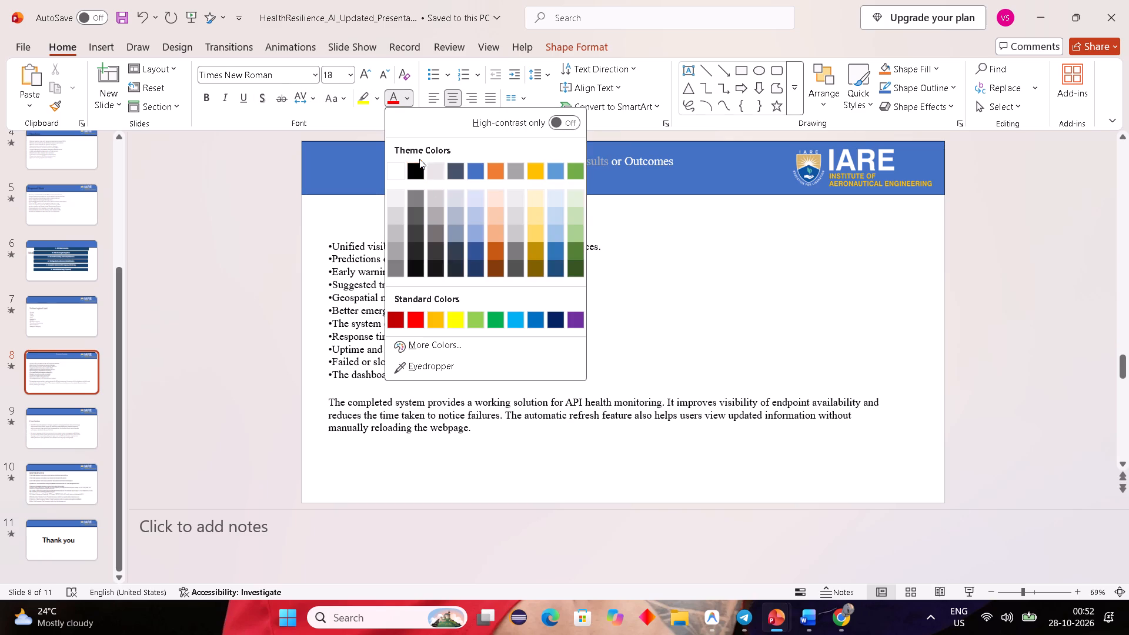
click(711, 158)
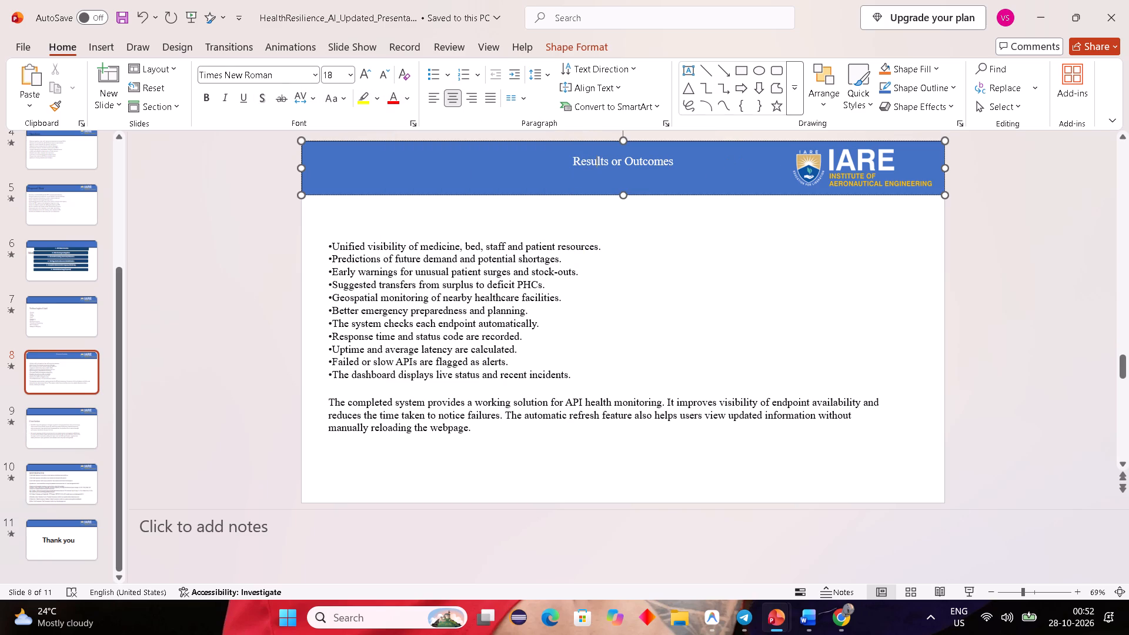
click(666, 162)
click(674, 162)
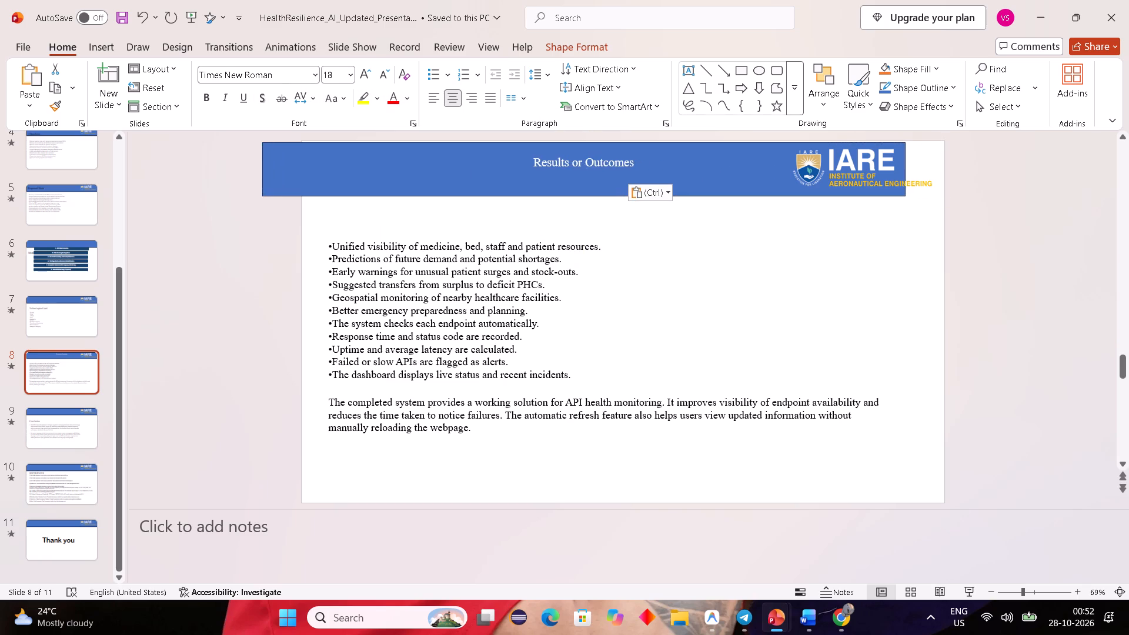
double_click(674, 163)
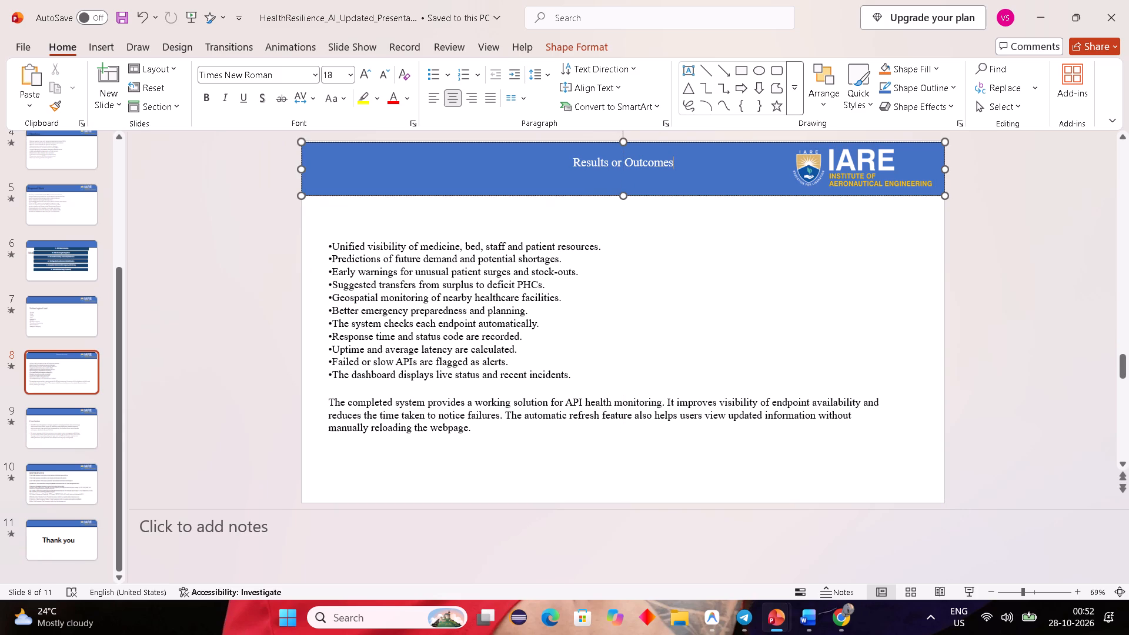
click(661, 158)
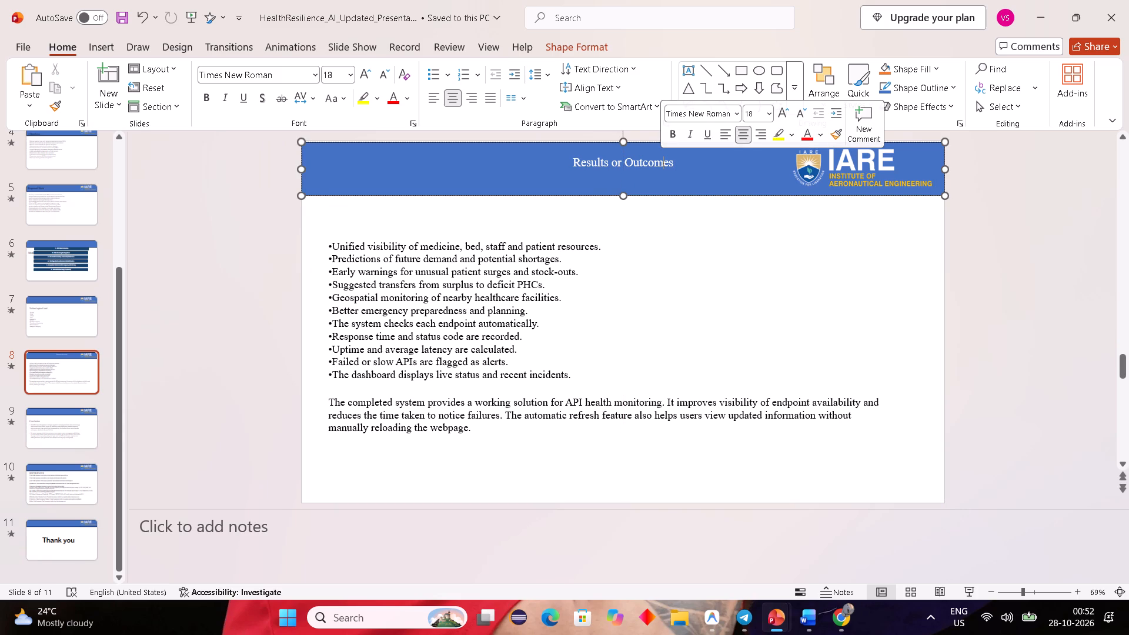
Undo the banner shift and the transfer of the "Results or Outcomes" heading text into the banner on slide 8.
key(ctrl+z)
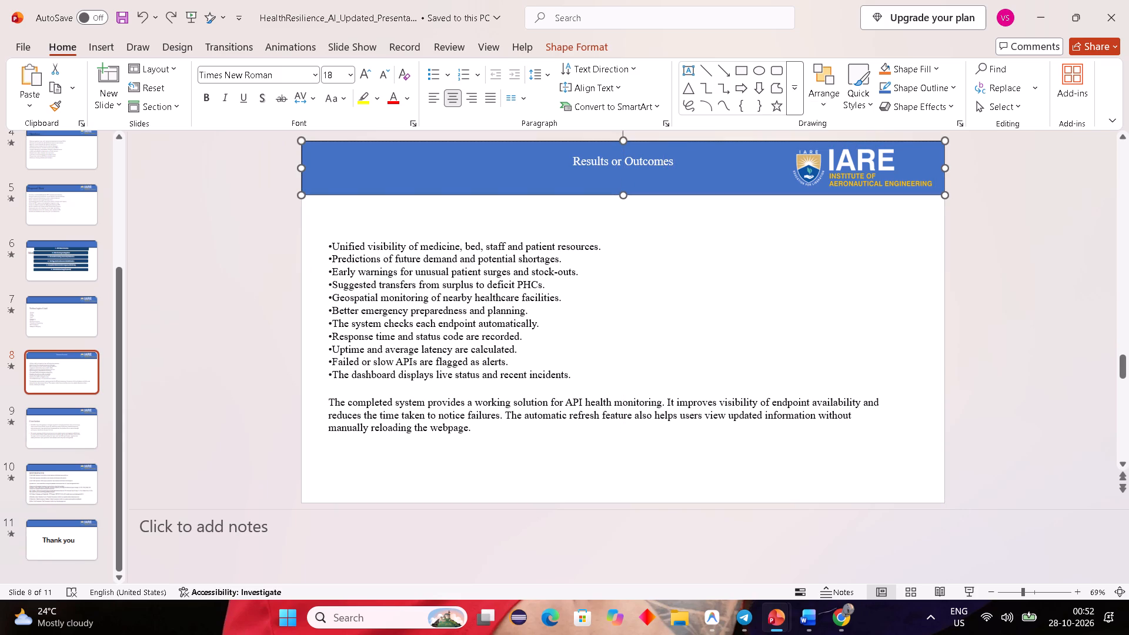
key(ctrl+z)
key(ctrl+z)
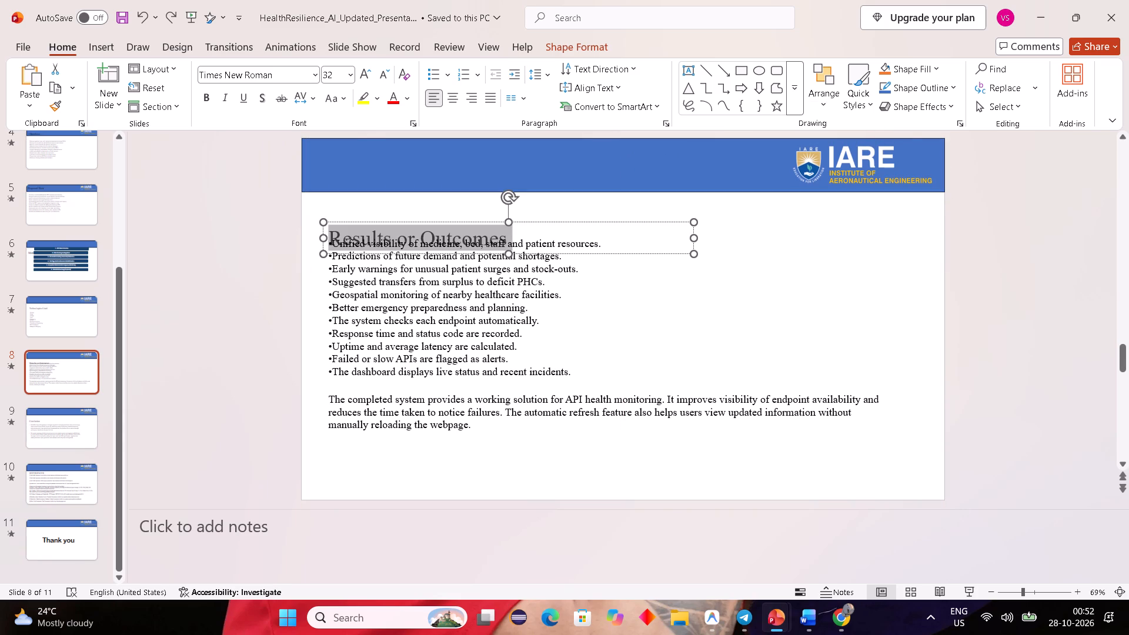
Move the "Results or Outcomes" text box on slide 8 up into the blue banner and set its font size to 36.
drag(593, 230, 567, 177)
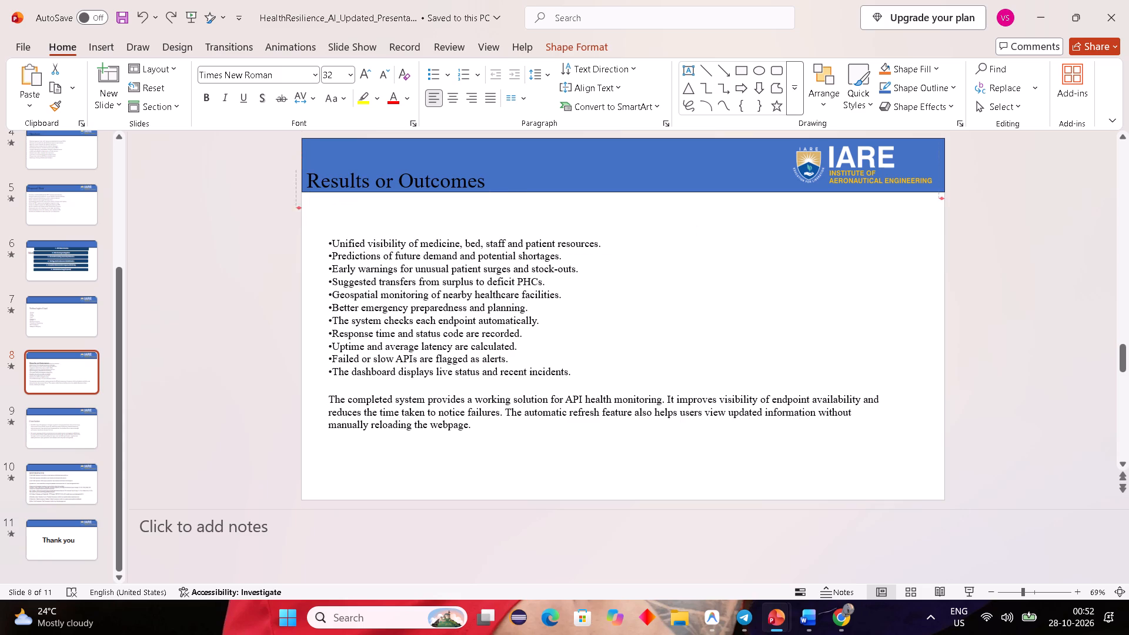
drag(567, 177, 574, 163)
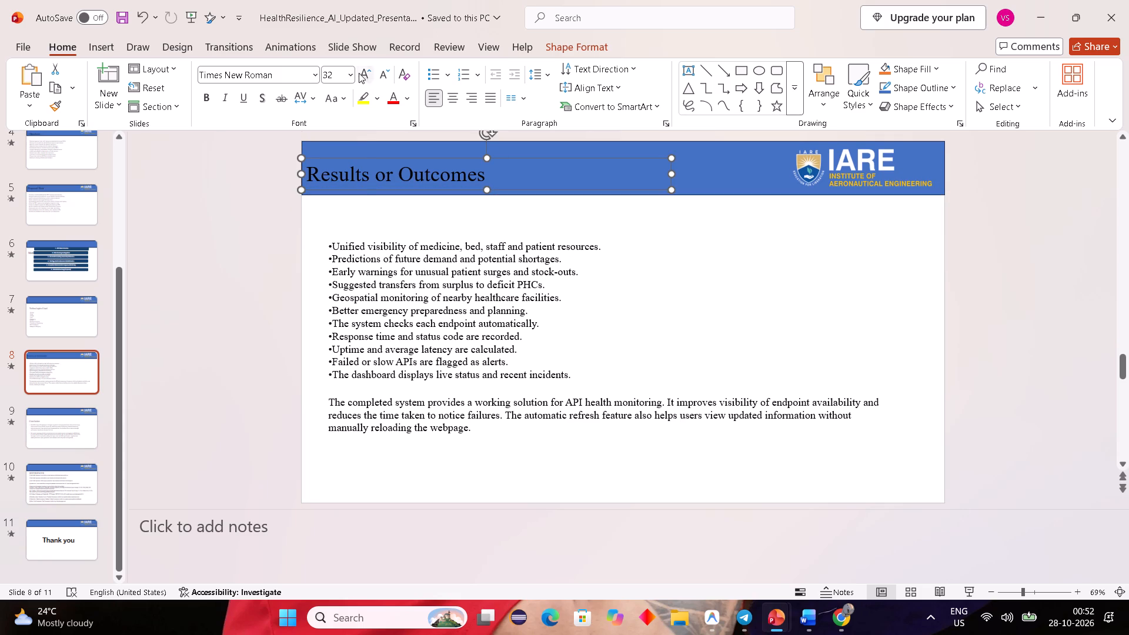
click(352, 72)
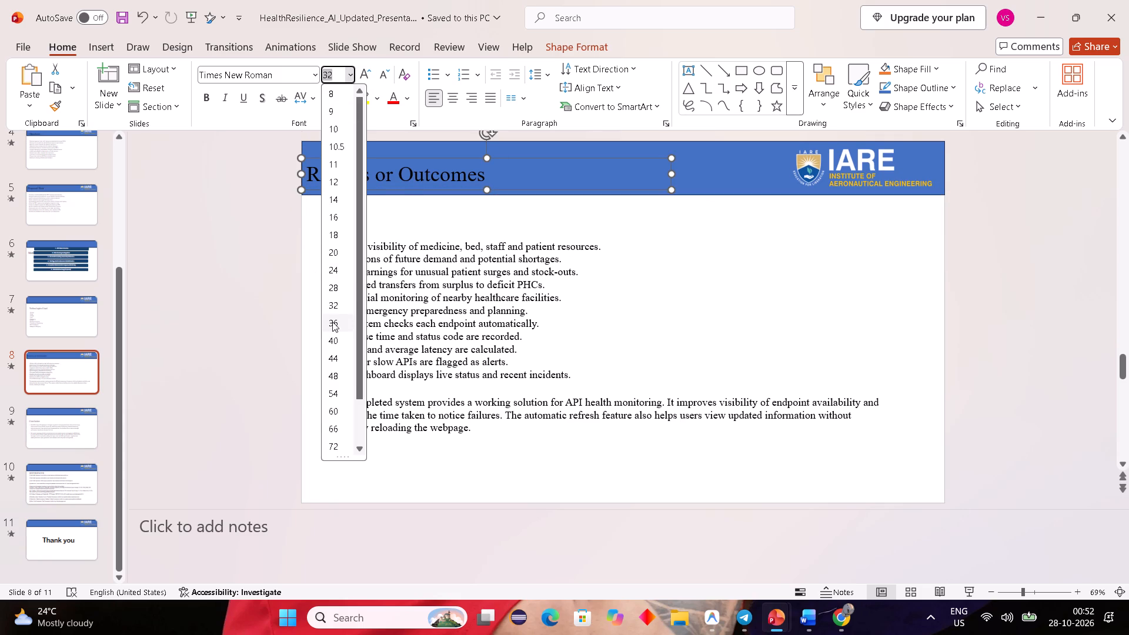
click(332, 322)
Delete the closing paragraph beginning "The completed system provides" below the bullets on slide 8.
click(382, 241)
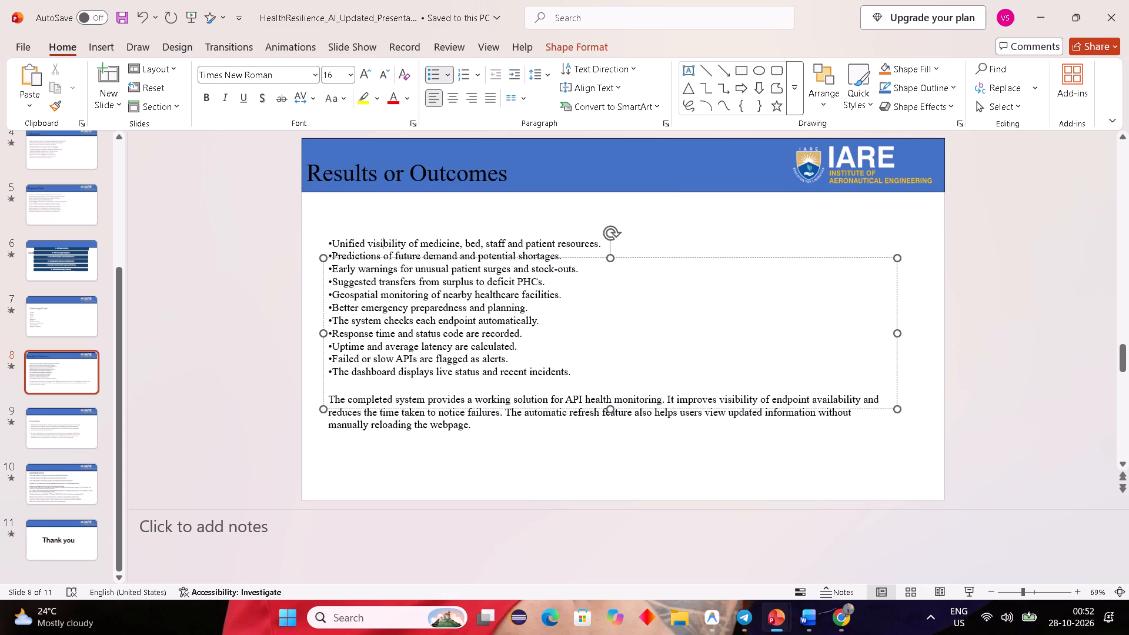
drag(469, 422, 357, 393)
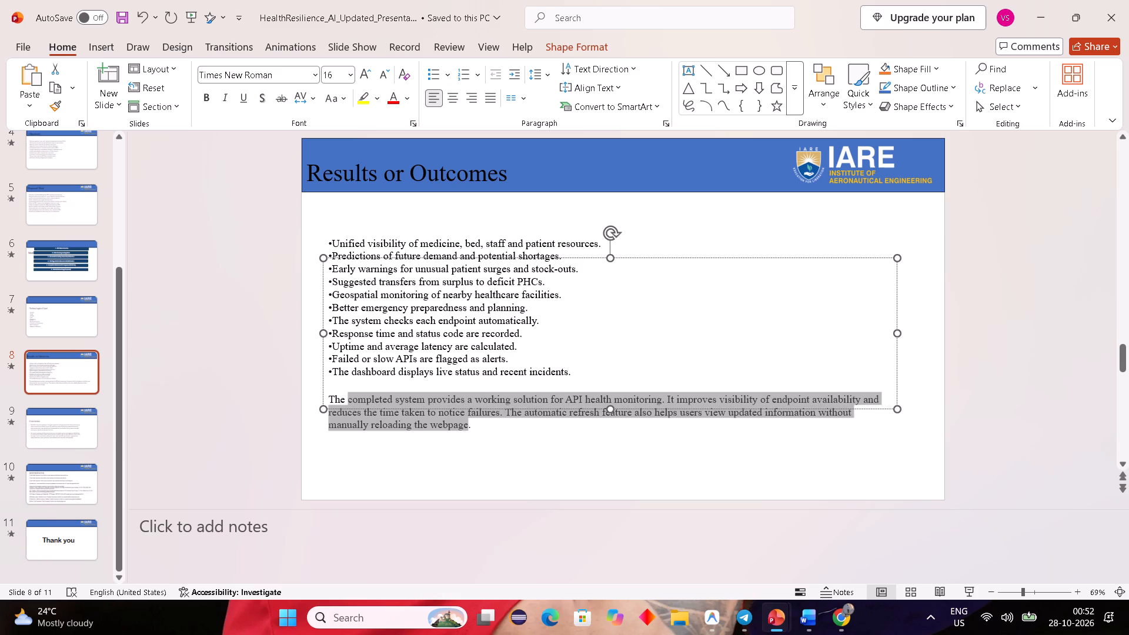
drag(357, 393, 332, 402)
key(BackSpace)
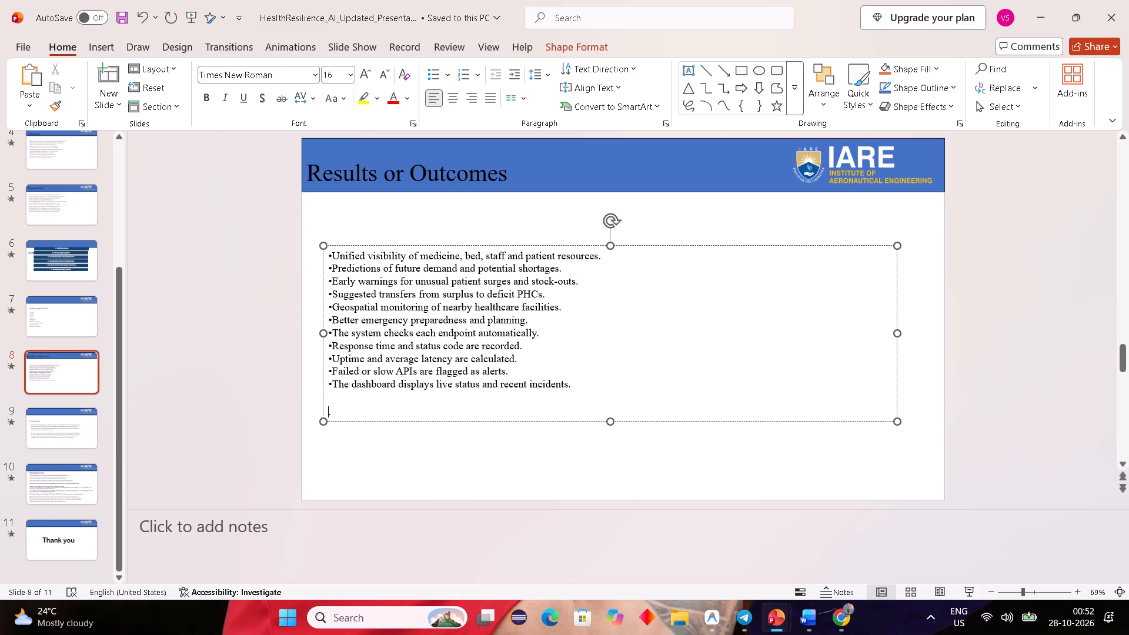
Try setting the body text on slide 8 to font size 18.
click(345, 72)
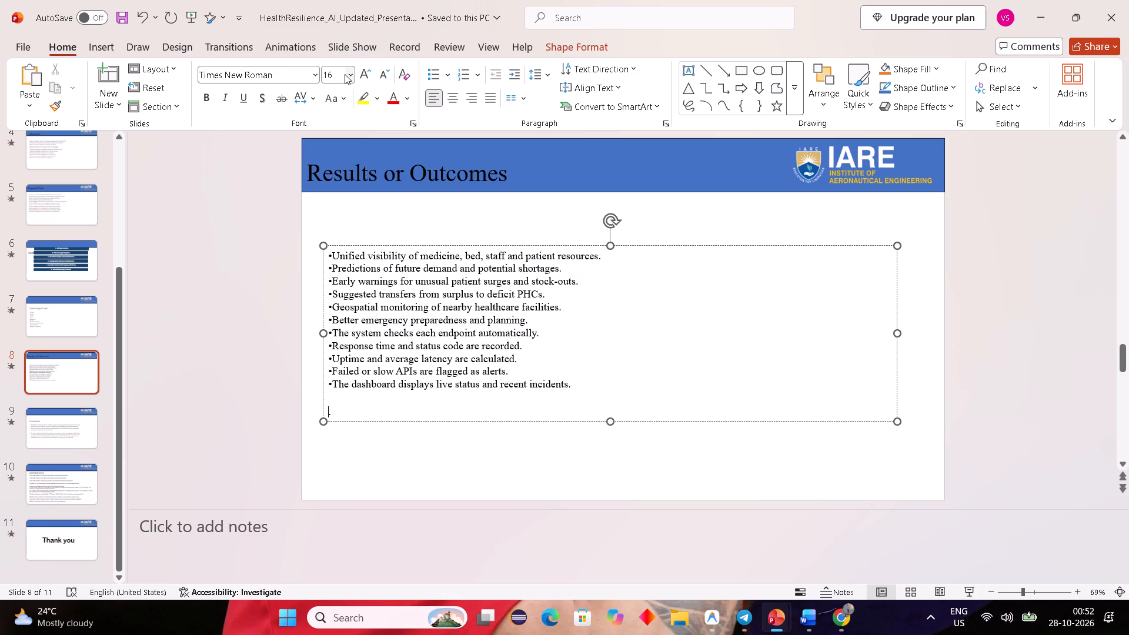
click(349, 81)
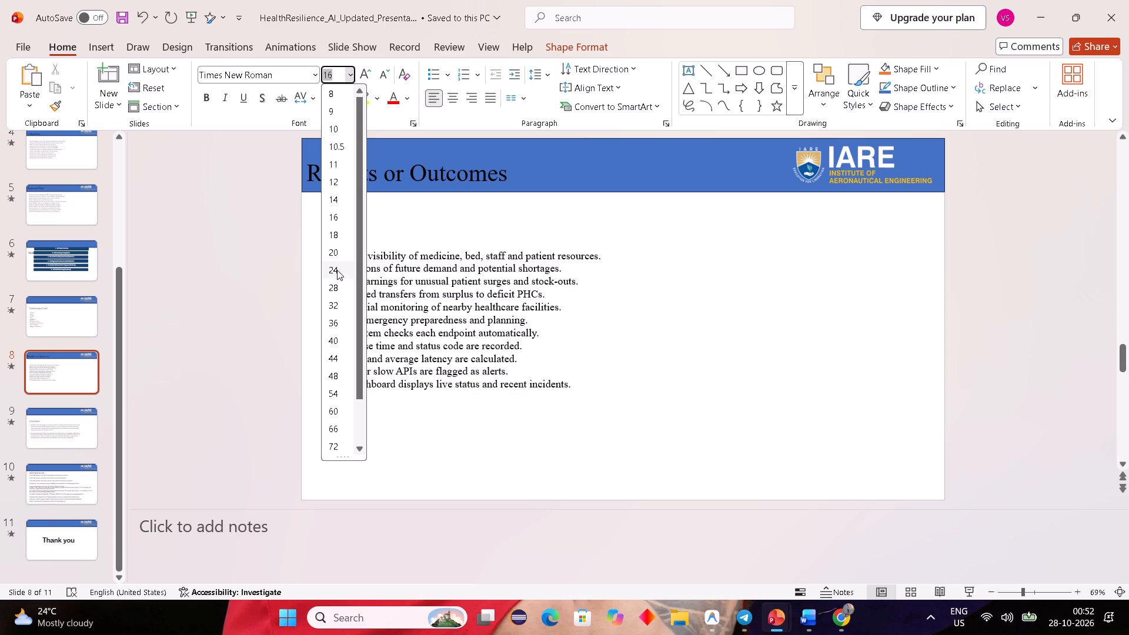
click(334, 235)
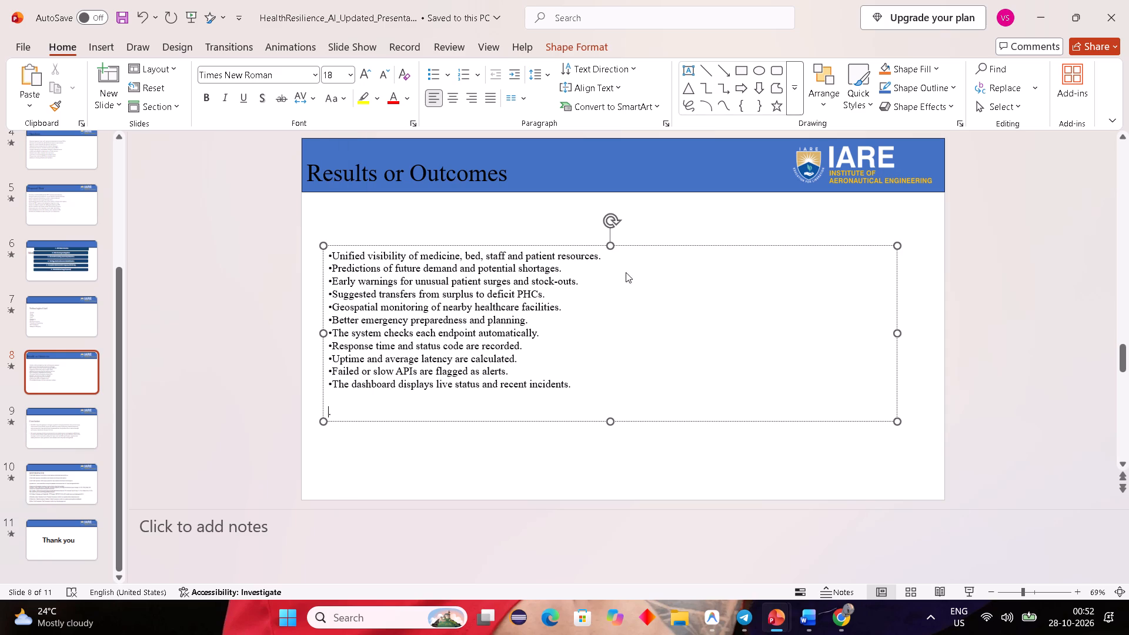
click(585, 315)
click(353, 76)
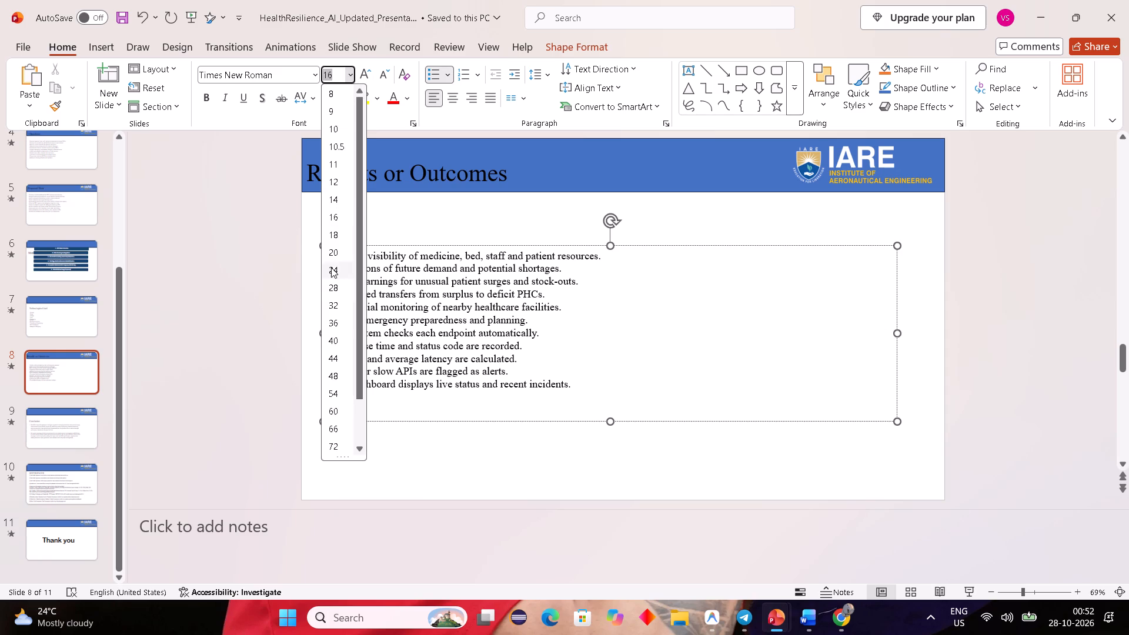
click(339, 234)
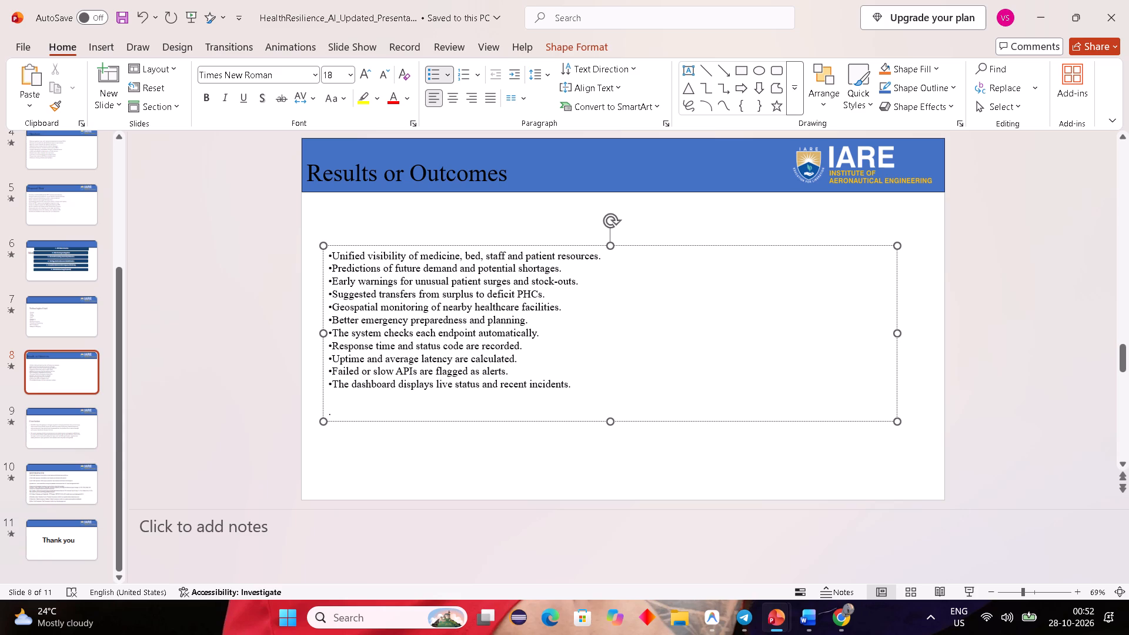
Set all of the bulleted body text on slide 8 to font size 24.
key(ctrl+a)
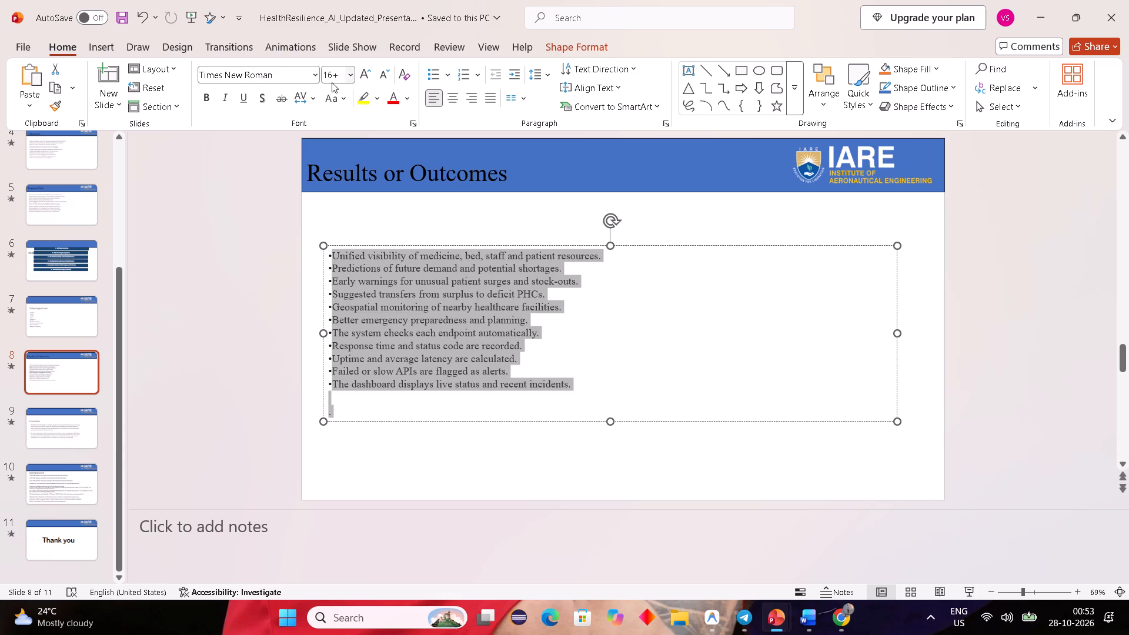
click(351, 74)
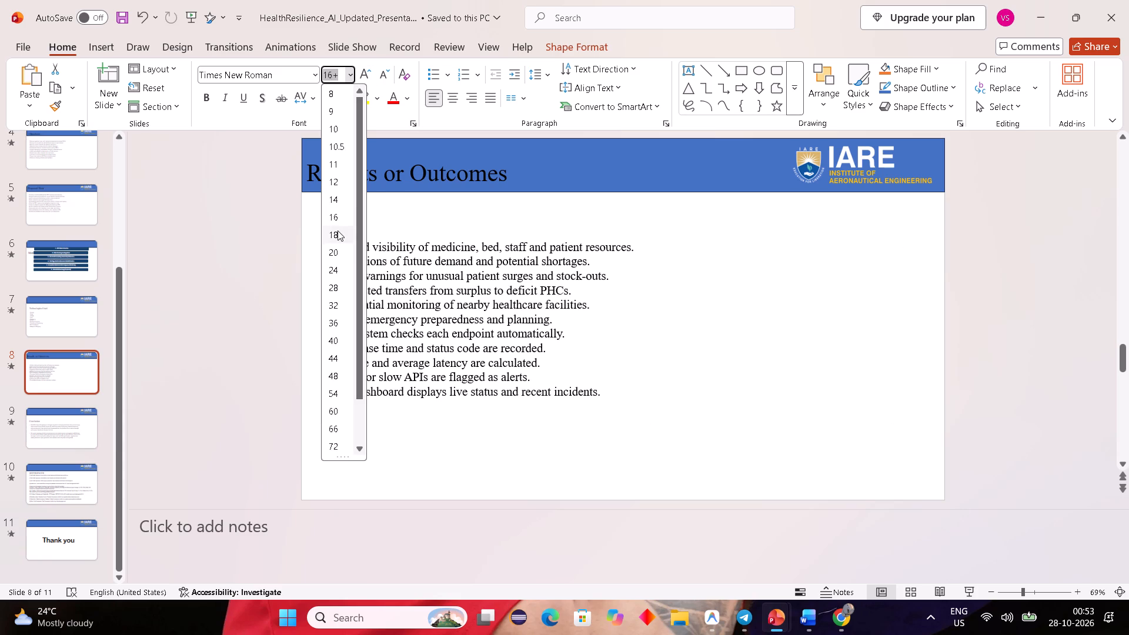
click(331, 266)
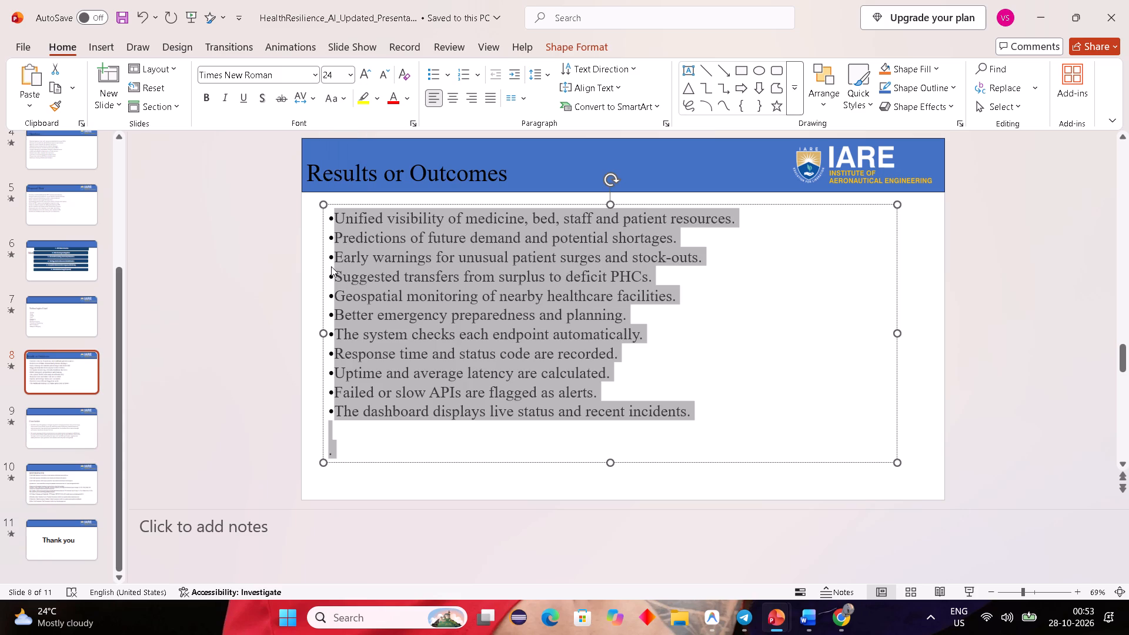
click(237, 316)
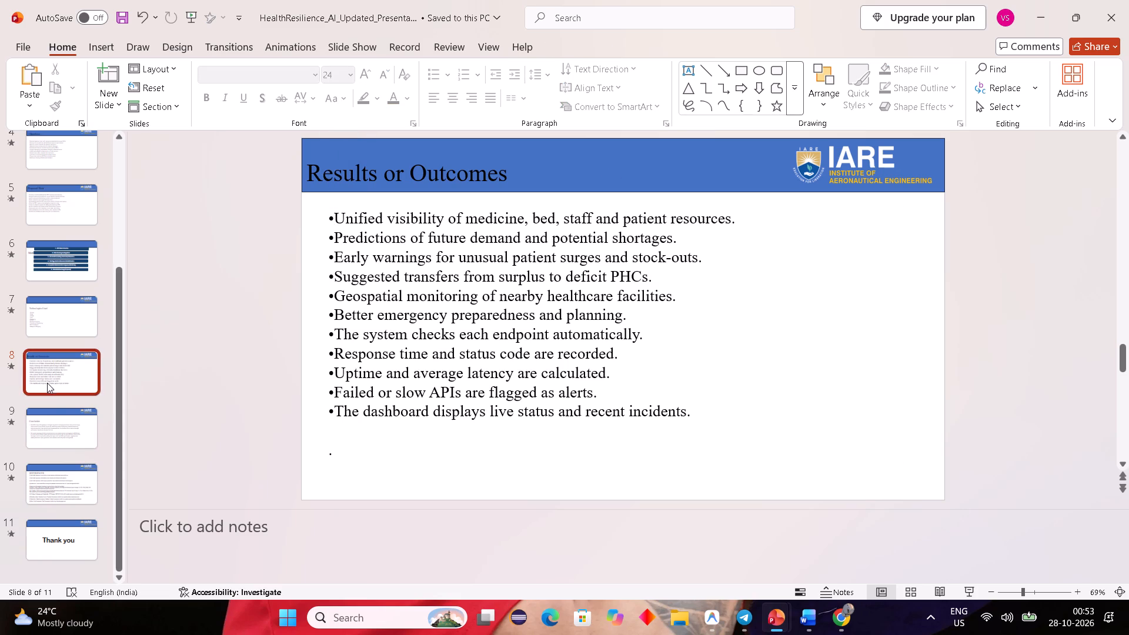
Move the "Conclusion" heading on slide 9 up into the blue banner and set its font size to 36.
click(58, 422)
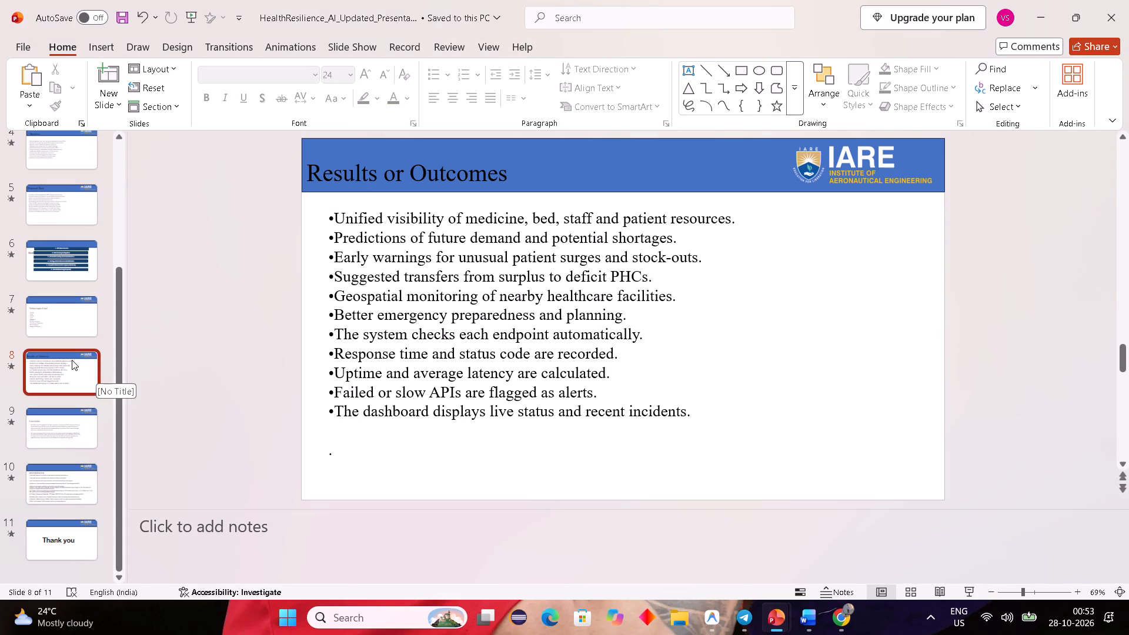
click(72, 360)
click(66, 427)
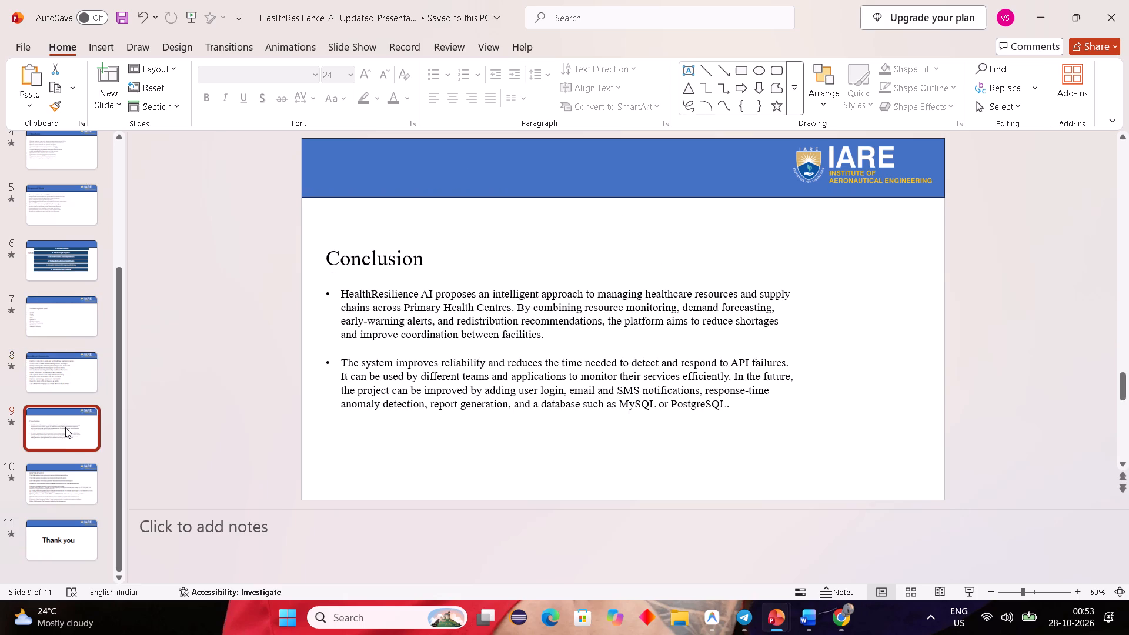
click(384, 249)
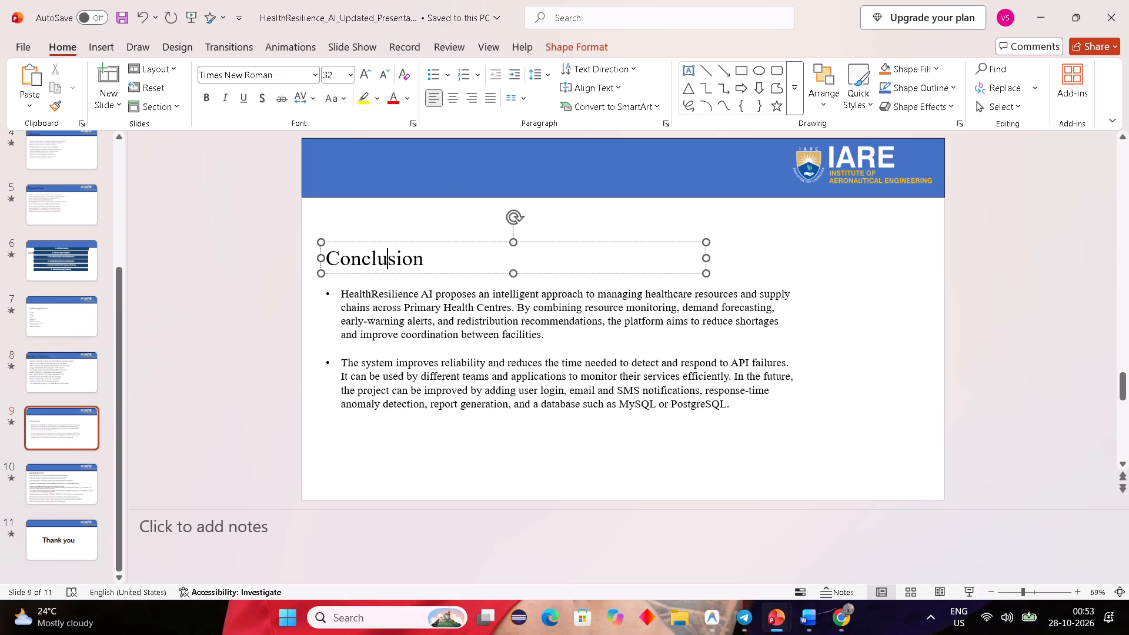
drag(380, 243, 374, 158)
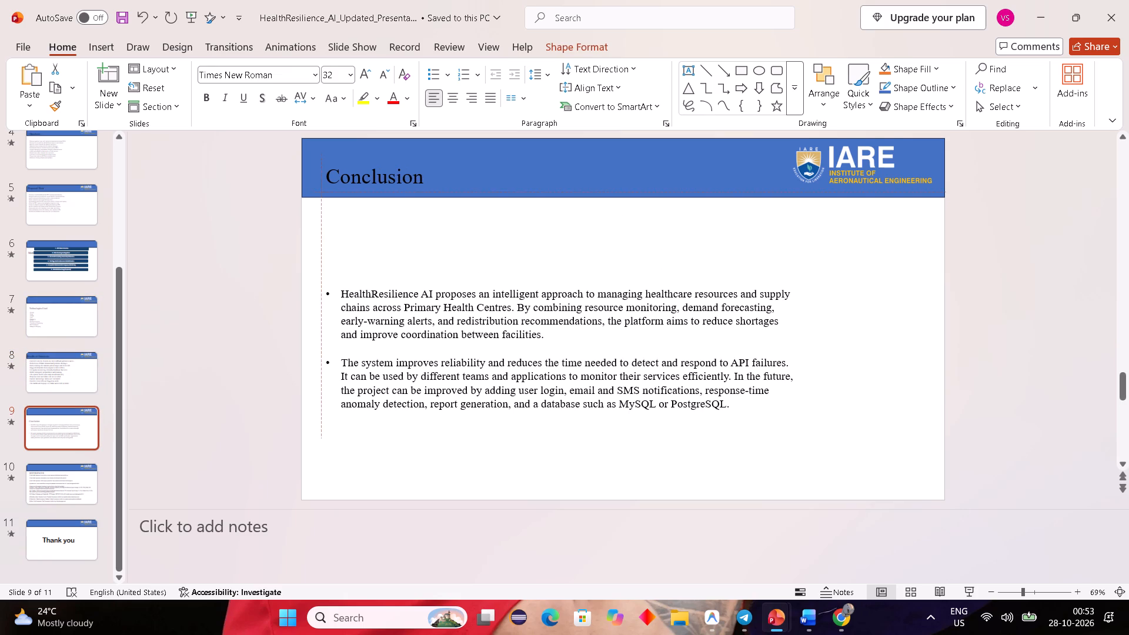
click(353, 75)
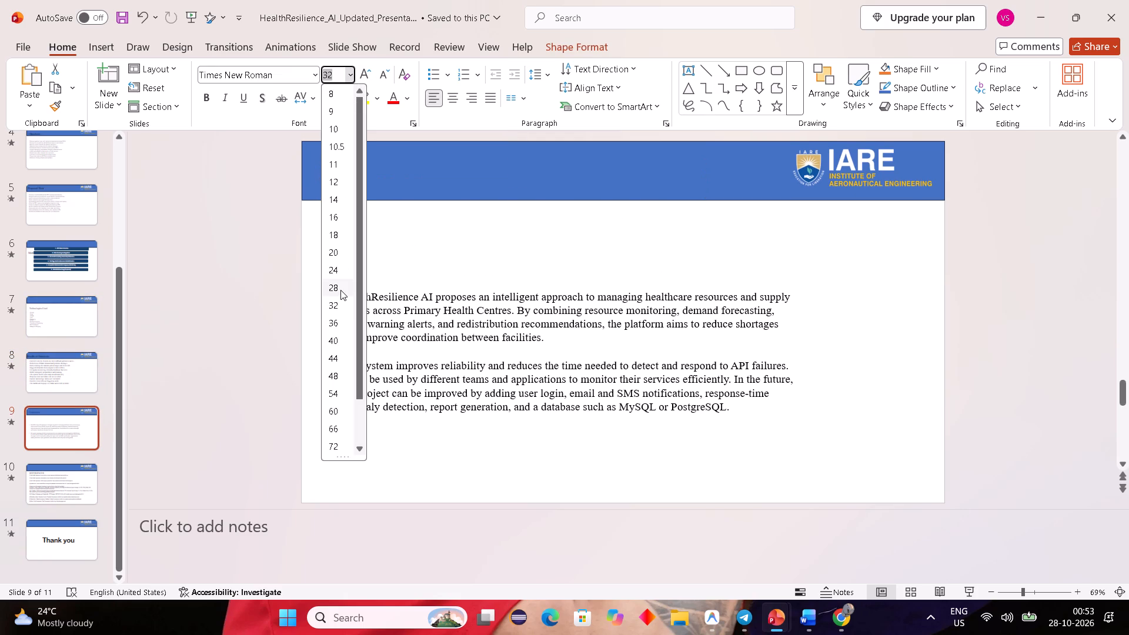
click(338, 317)
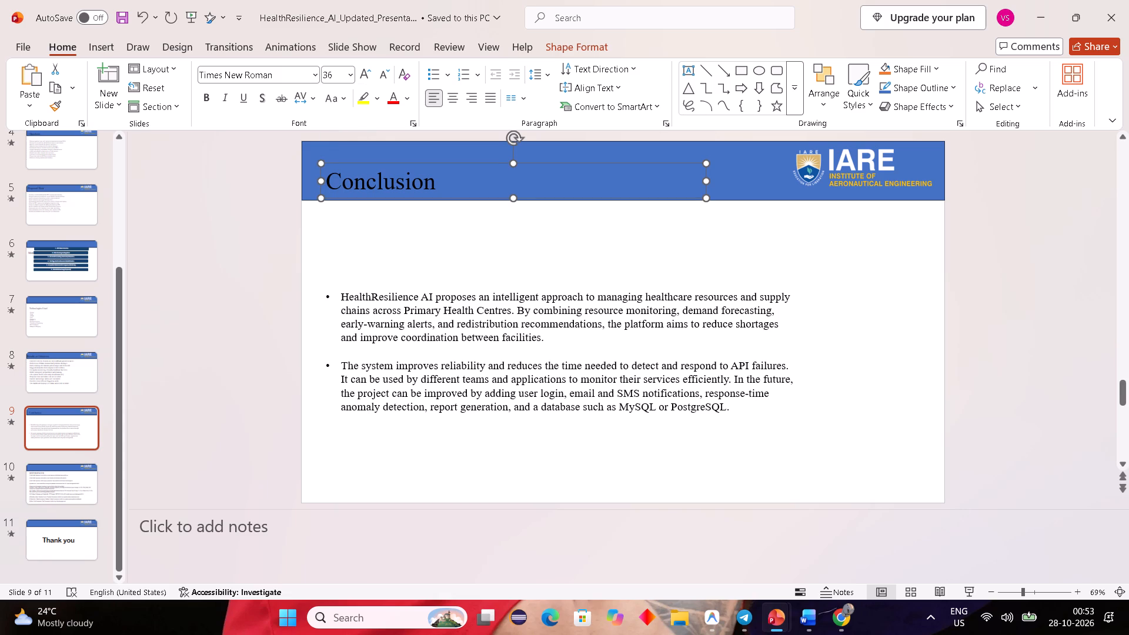
Set both body paragraphs on slide 9 to font size 20.
drag(770, 410, 406, 261)
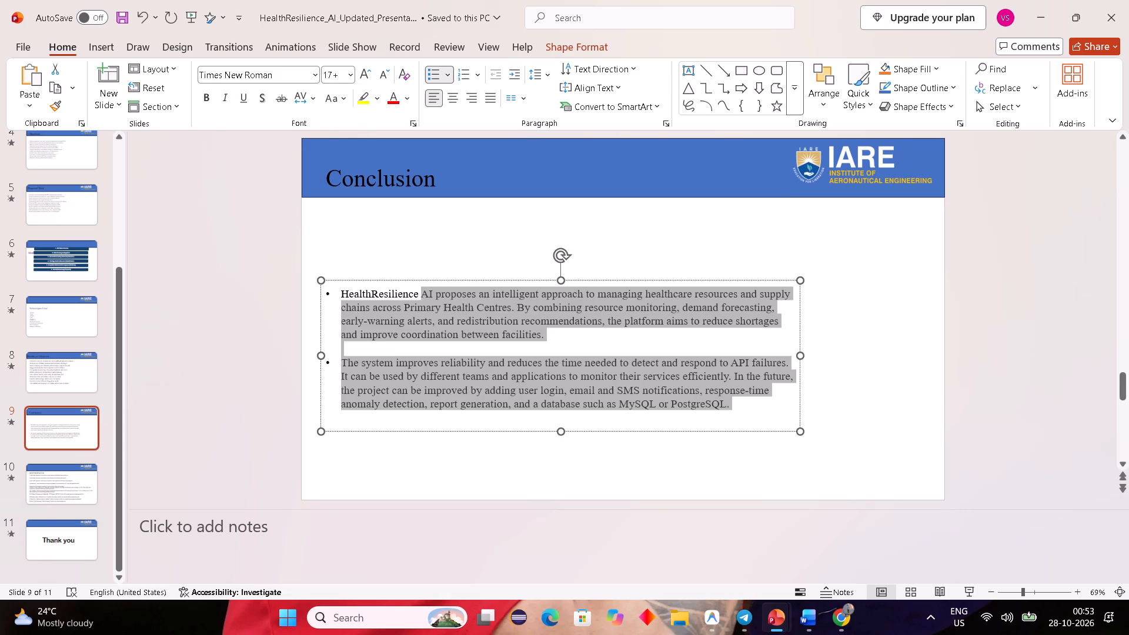
drag(406, 261, 406, 261)
click(352, 76)
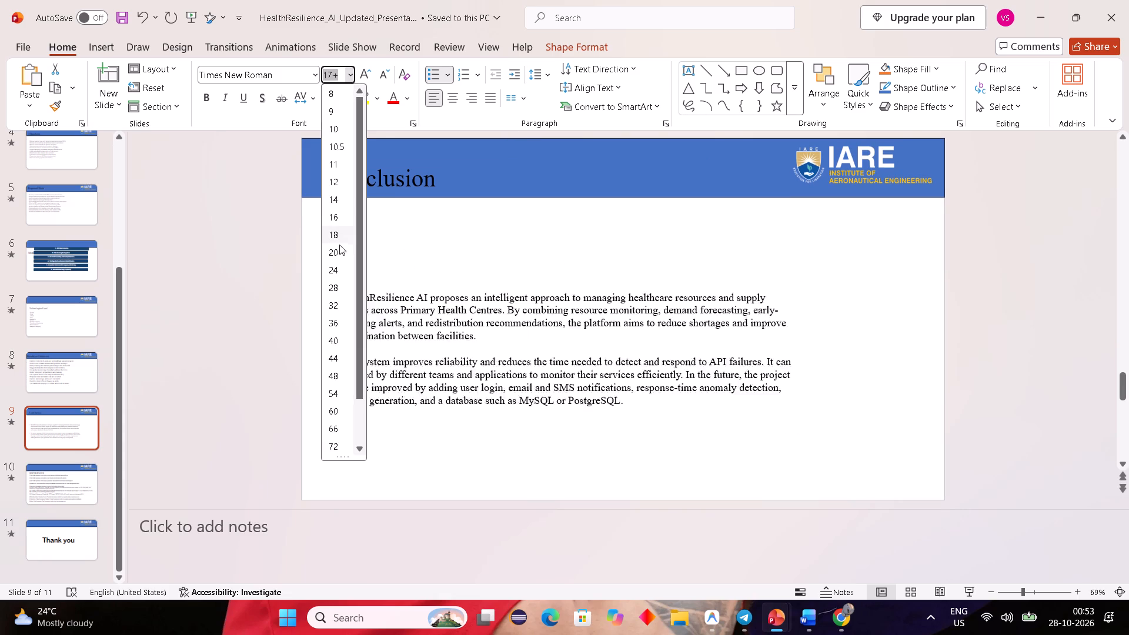
click(339, 248)
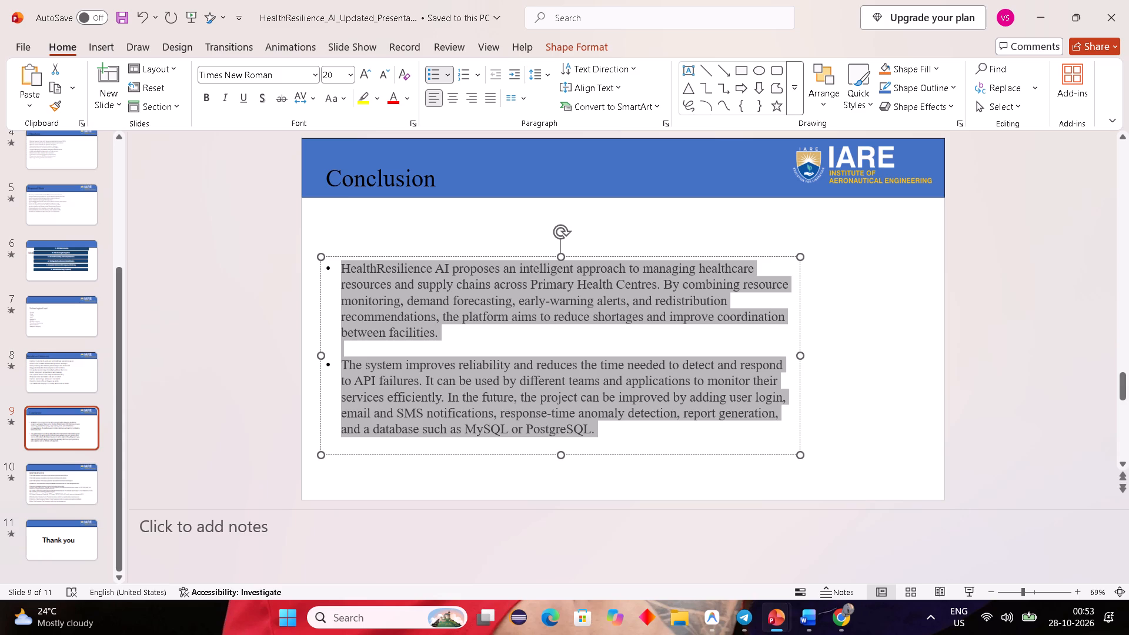
Justify both body paragraphs of the Conclusion on slide 9.
drag(329, 262, 330, 230)
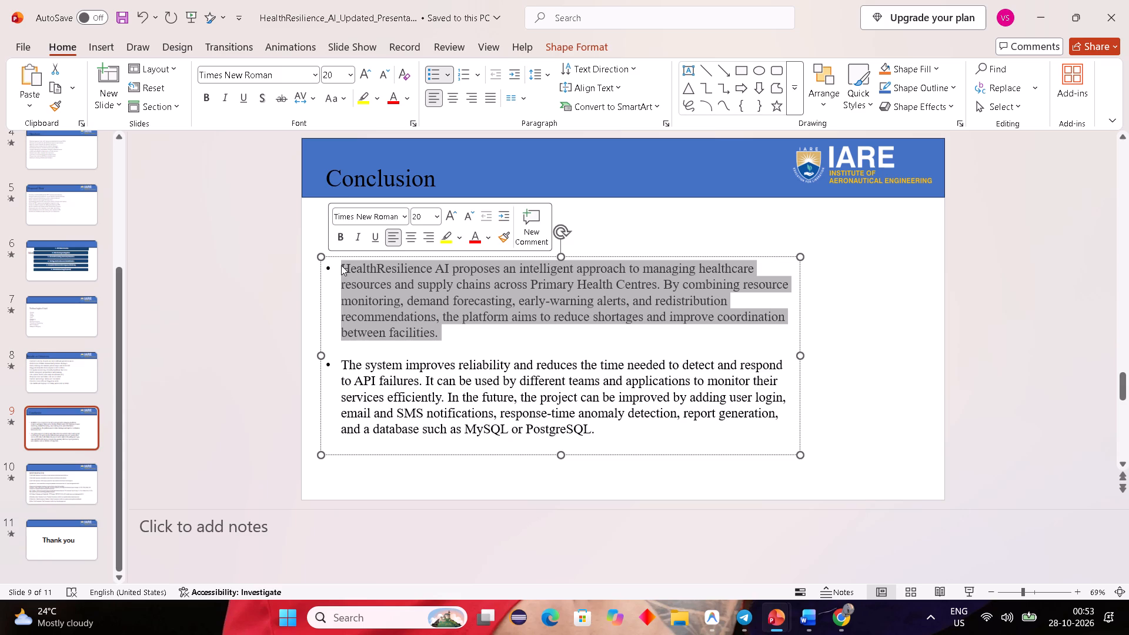
drag(329, 261, 319, 241)
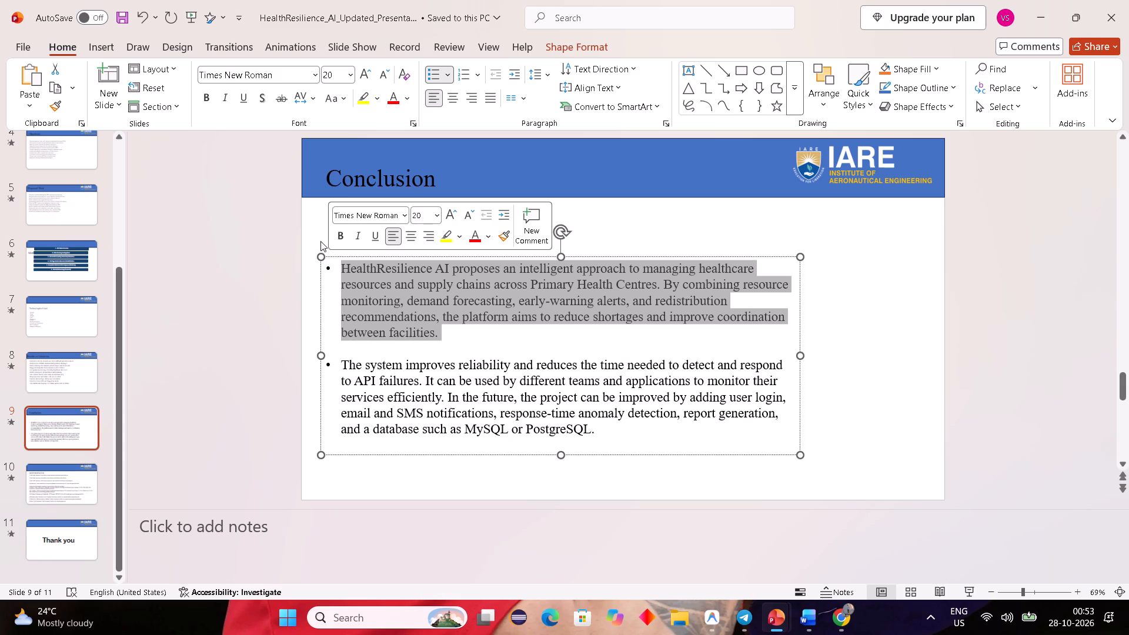
click(616, 220)
click(388, 265)
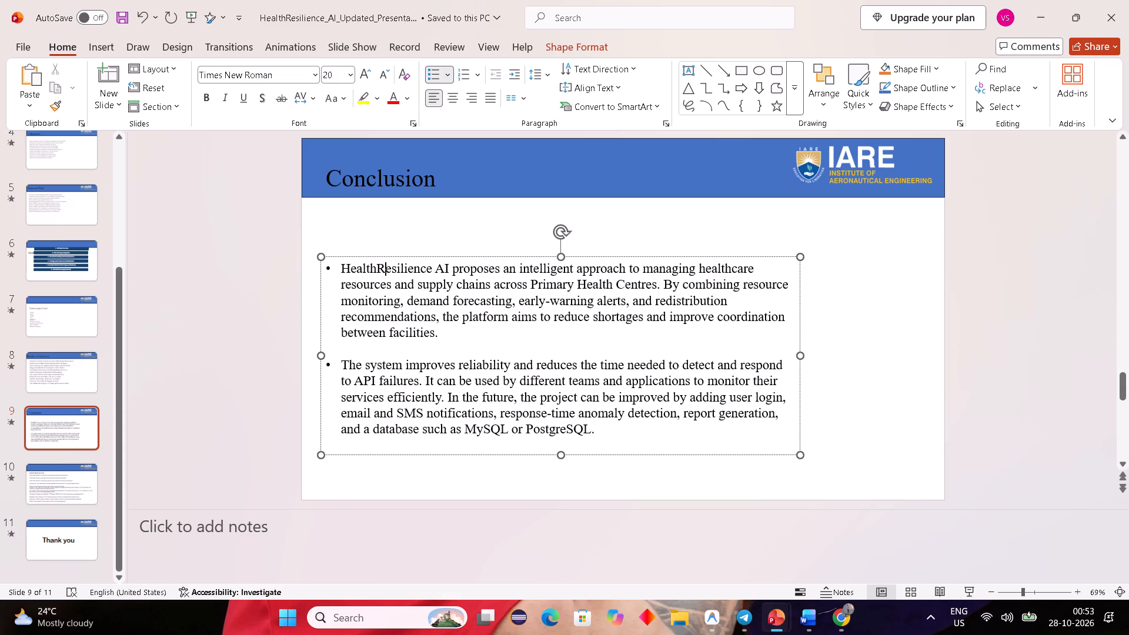
drag(329, 262, 329, 250)
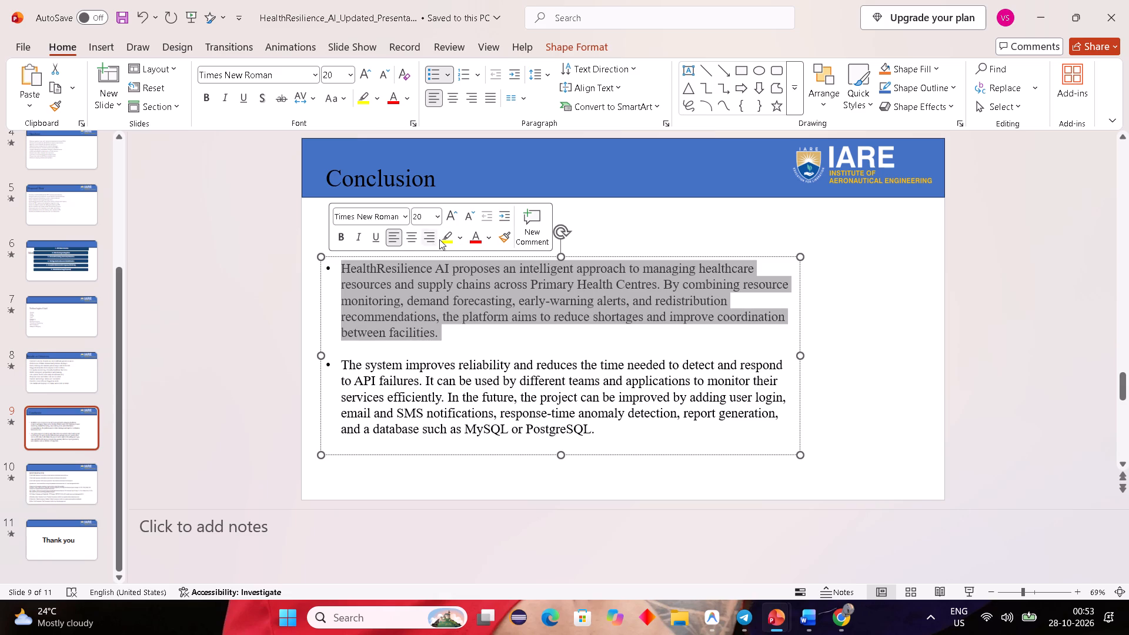
click(496, 99)
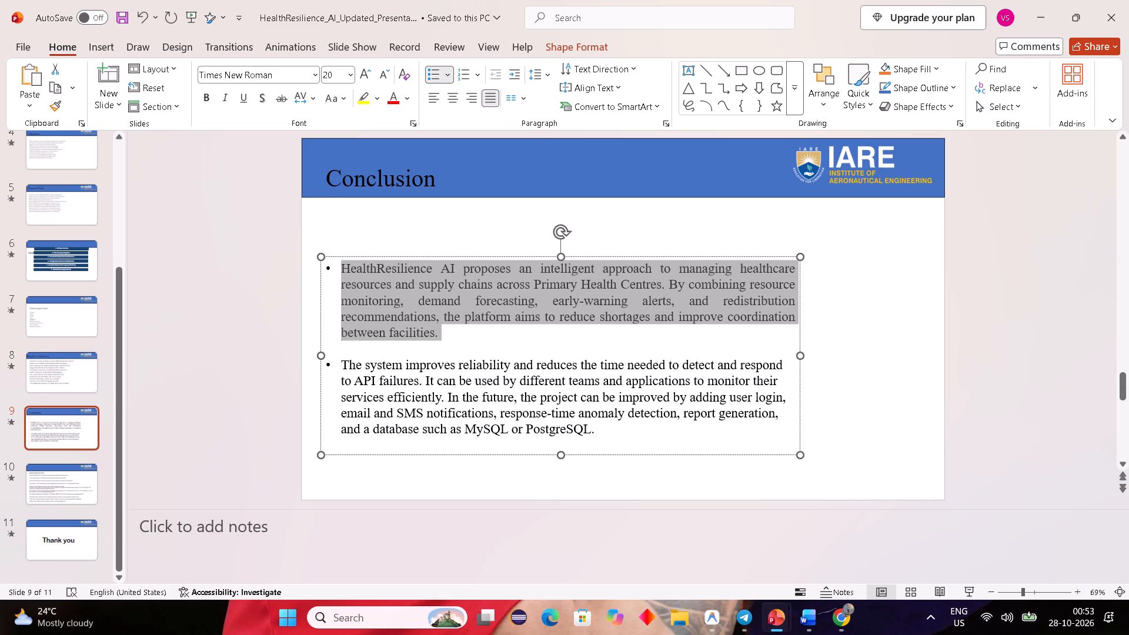
click(487, 383)
drag(600, 432, 564, 410)
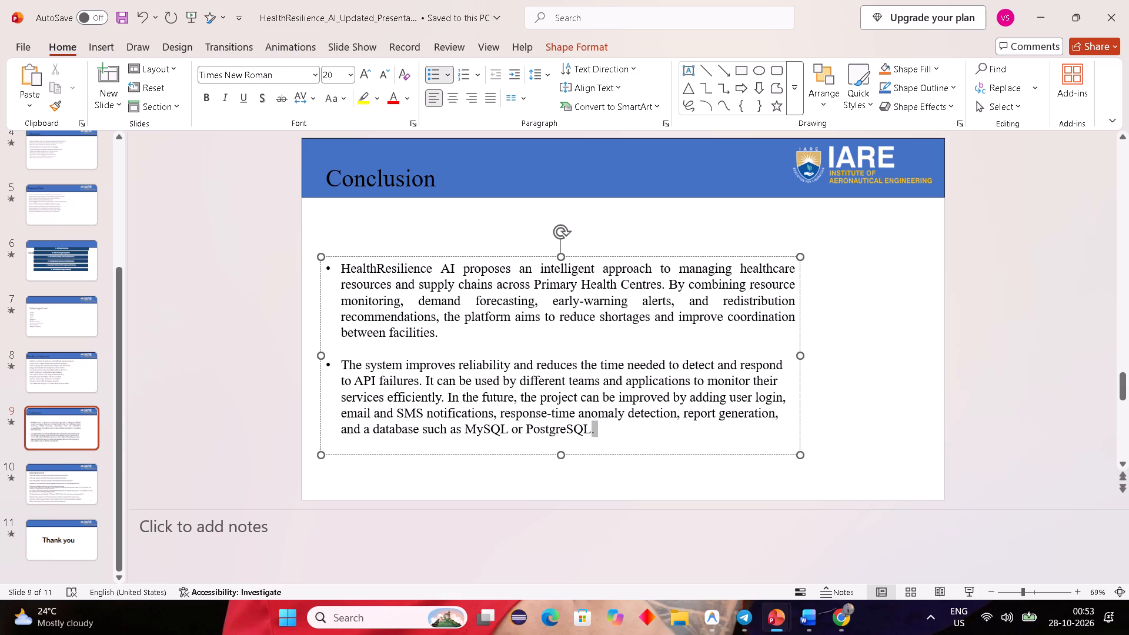
drag(564, 410, 373, 331)
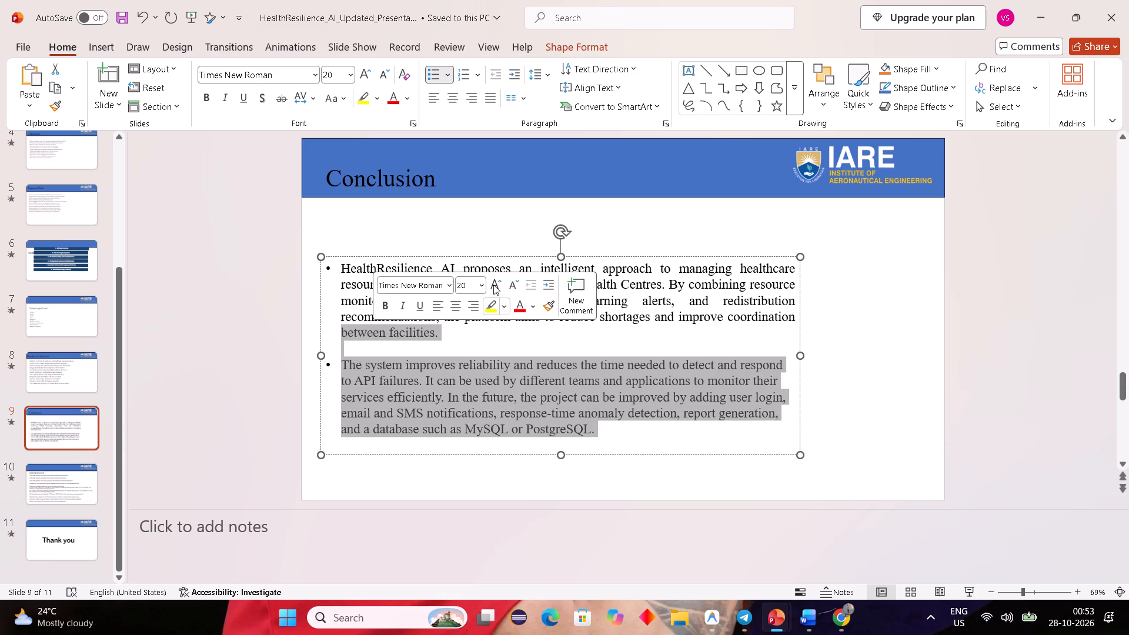
click(495, 95)
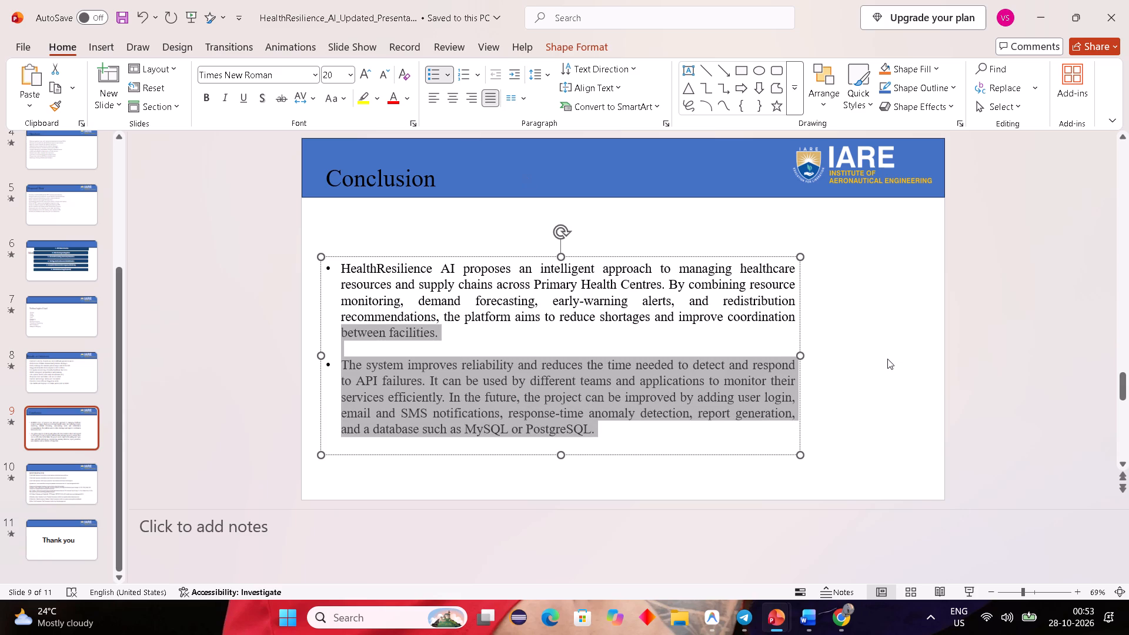
click(888, 359)
click(879, 330)
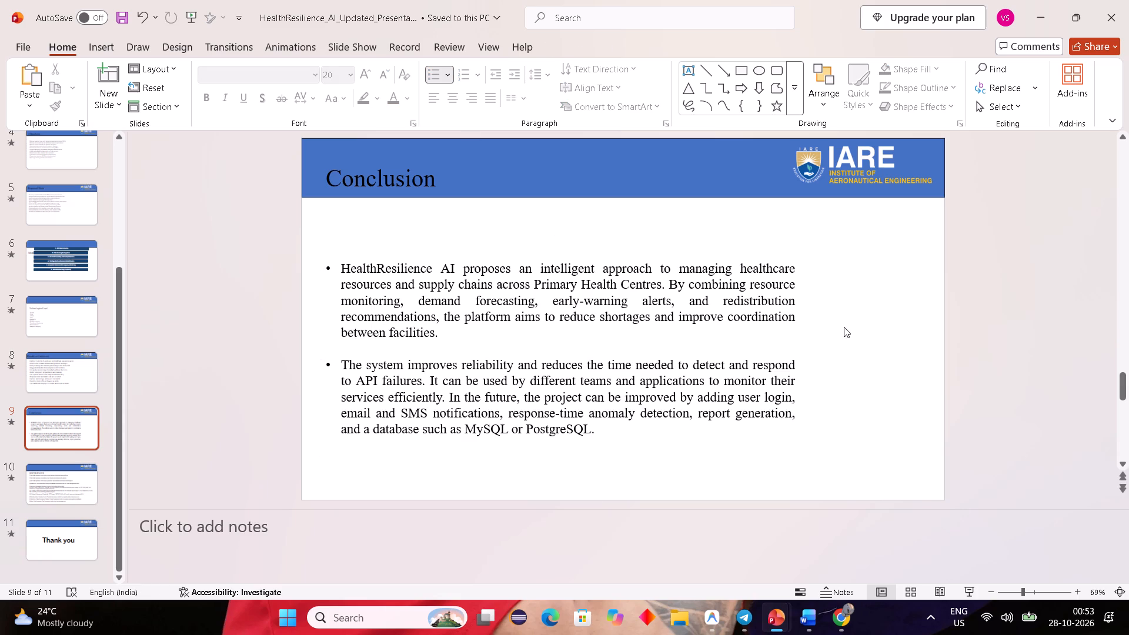
click(821, 316)
Move the body text box on slide 9 up closer to the blue banner, keeping its horizontal position.
click(328, 260)
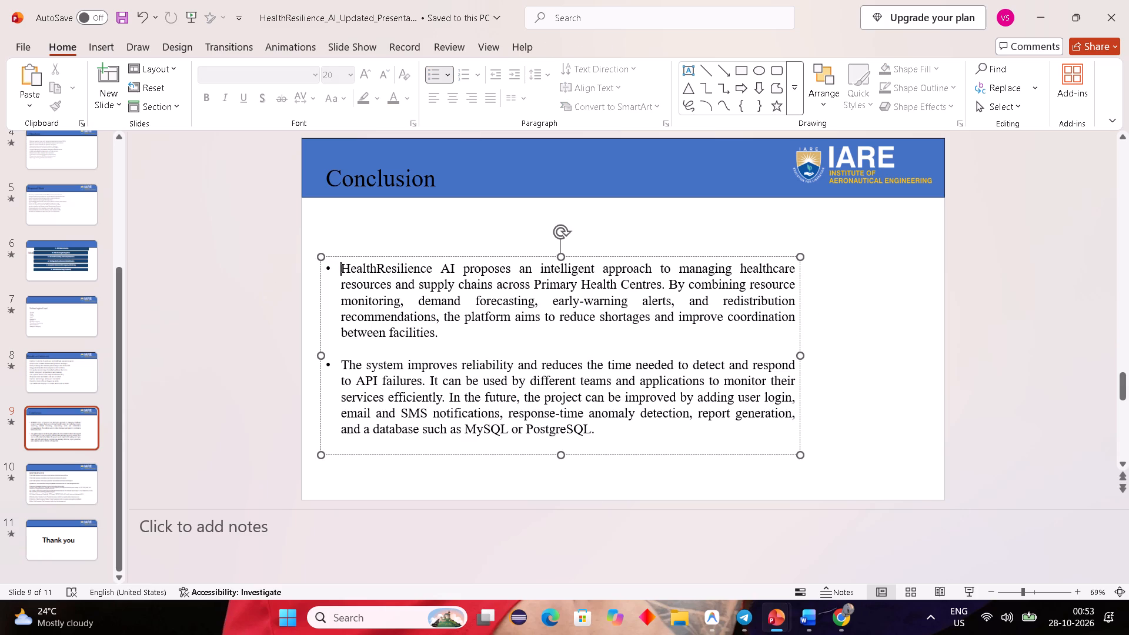
drag(326, 259, 326, 255)
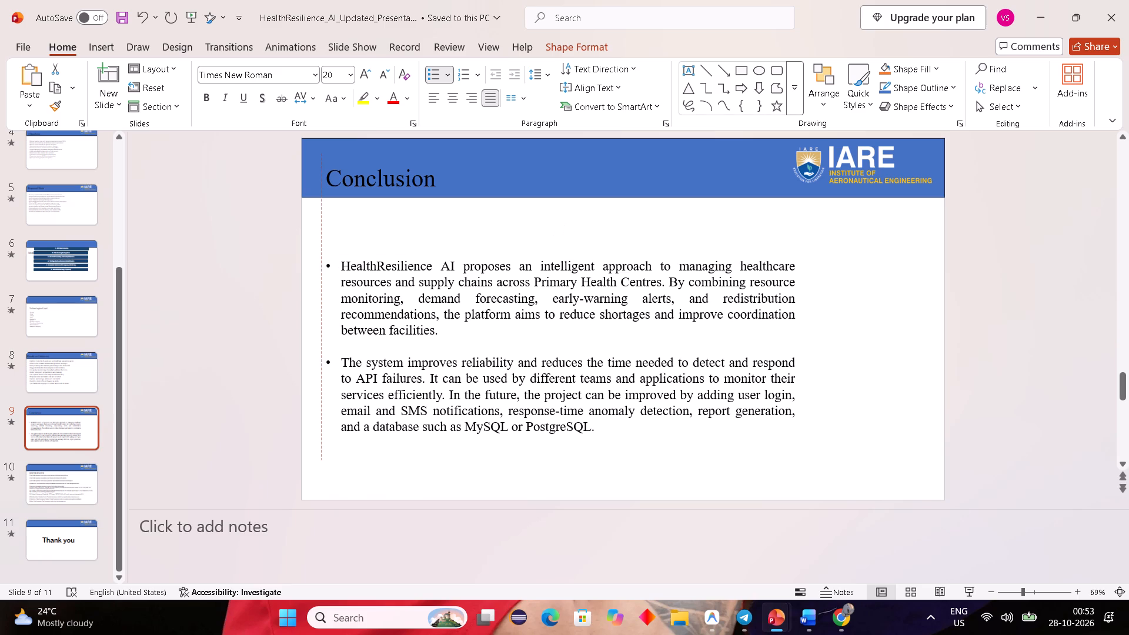
drag(326, 255, 320, 233)
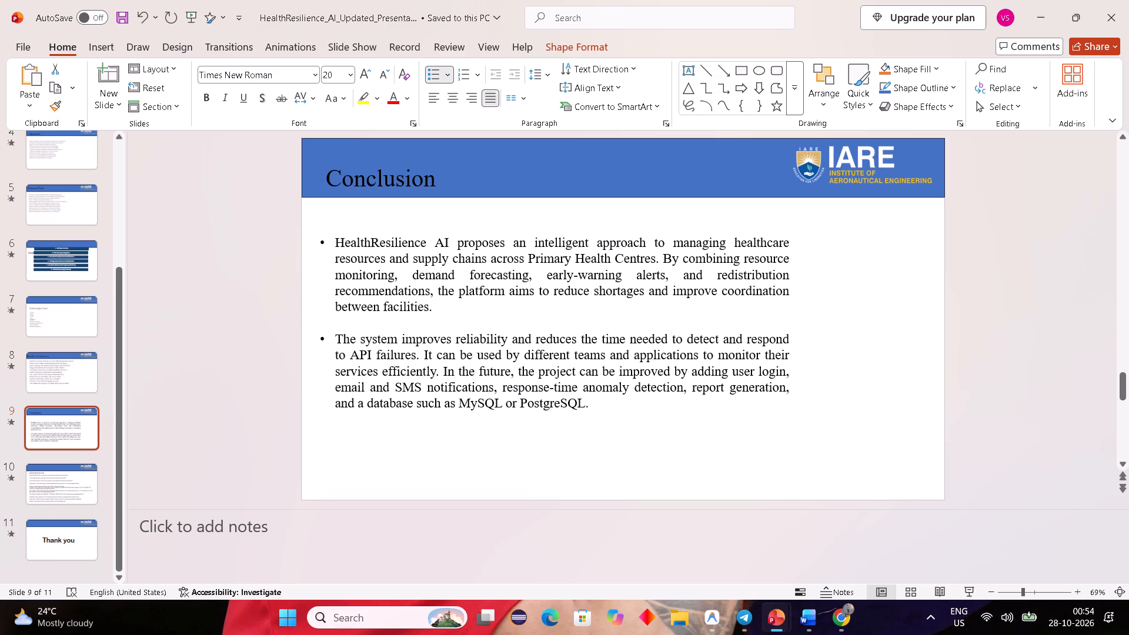
drag(320, 233, 323, 232)
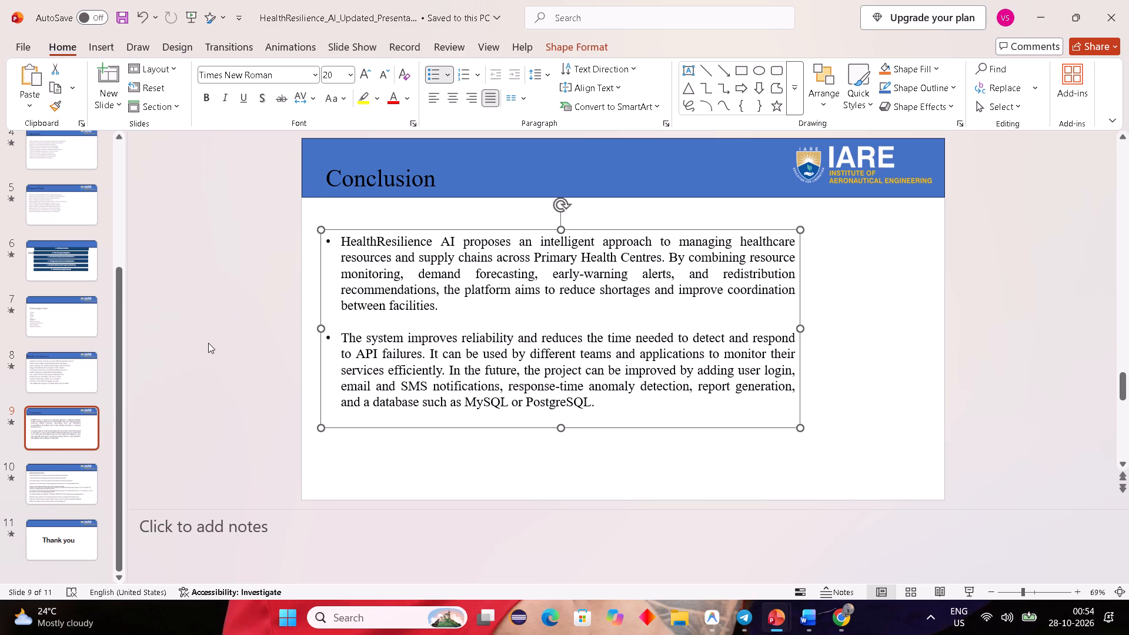
Move the "REFERENCES" heading on slide 10 up into the blue banner and set its font size to 36.
click(44, 473)
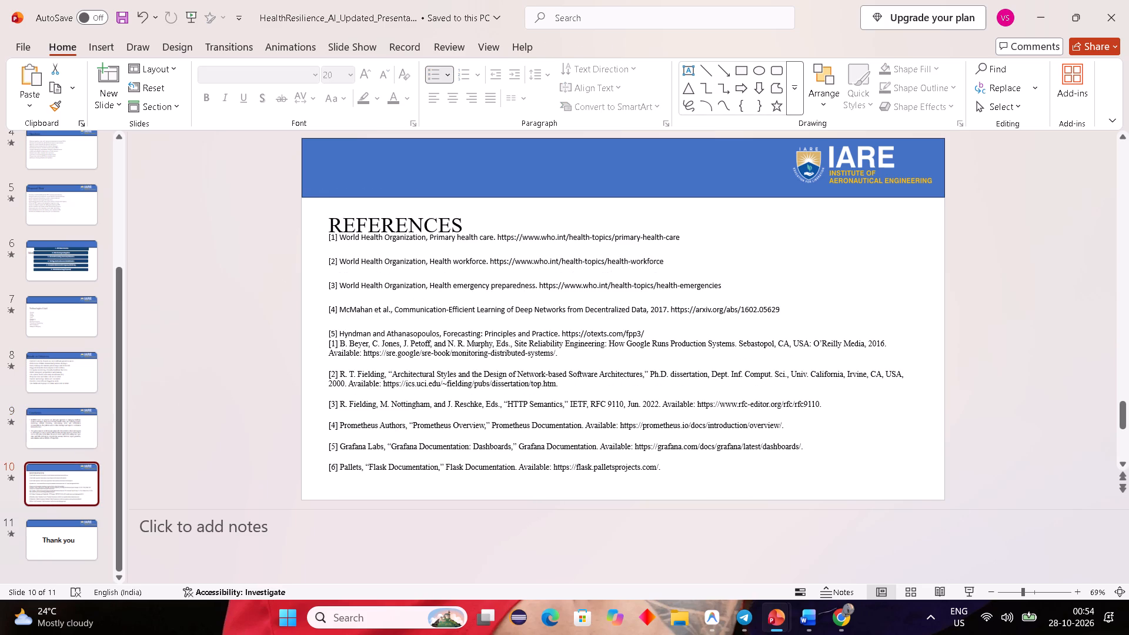
click(425, 225)
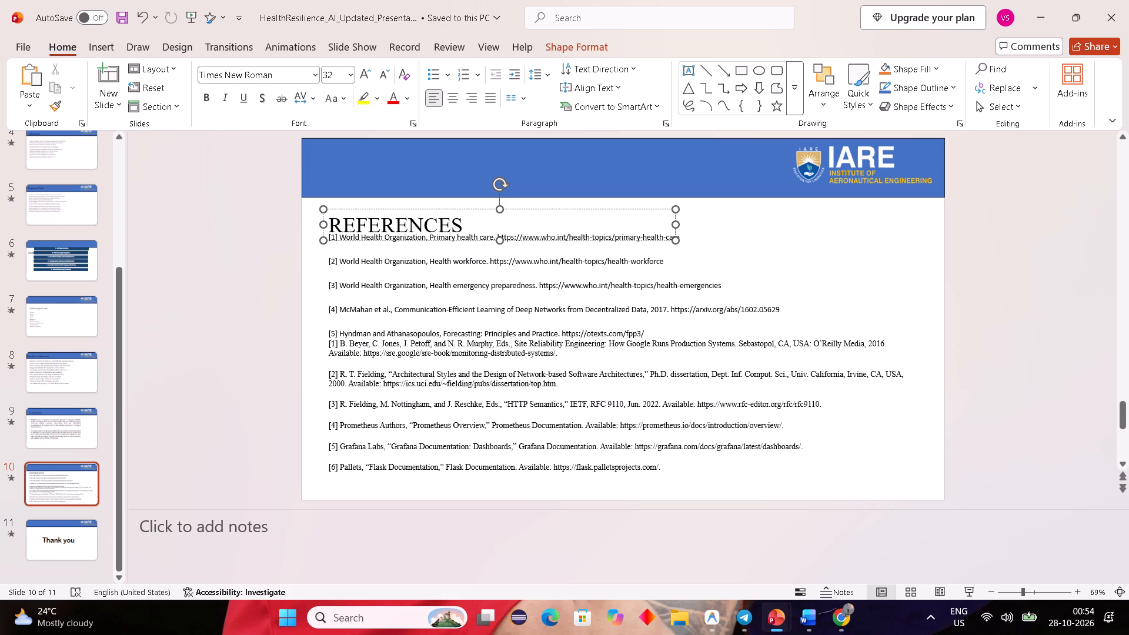
drag(608, 210, 590, 164)
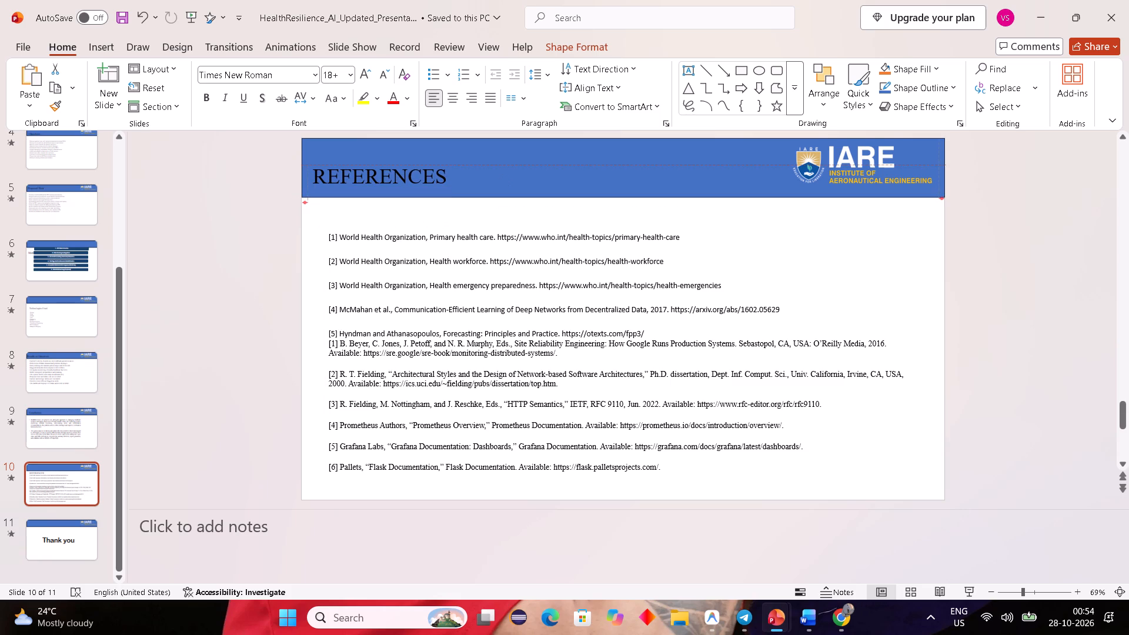
drag(590, 164, 590, 161)
click(352, 73)
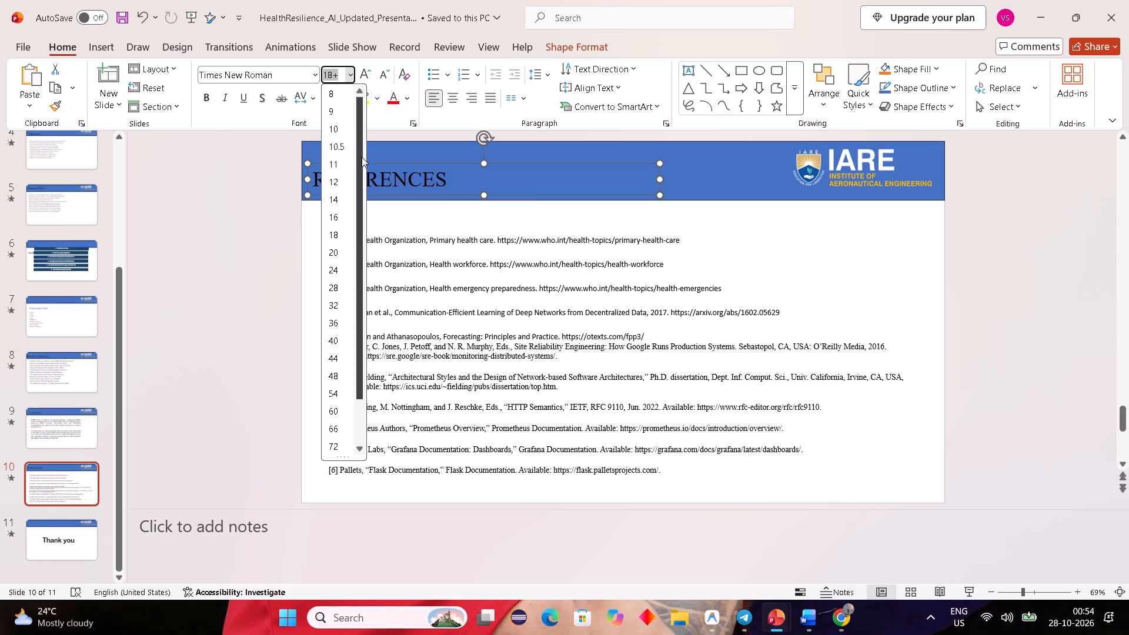
click(336, 317)
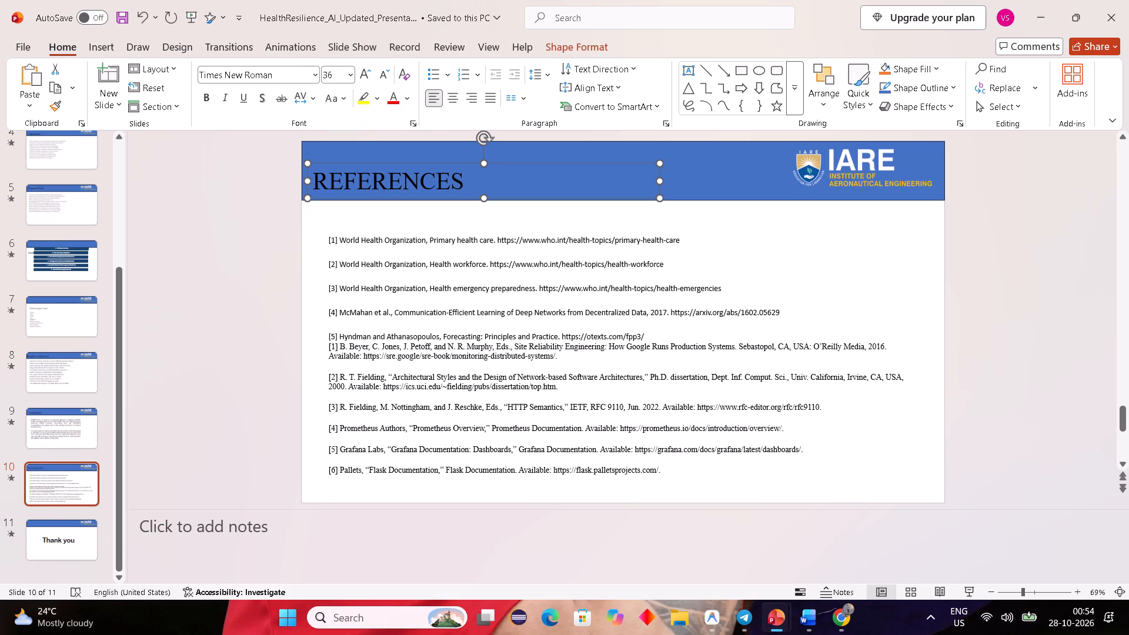
Set the entire reference list on slide 10 to font size 18.
click(330, 235)
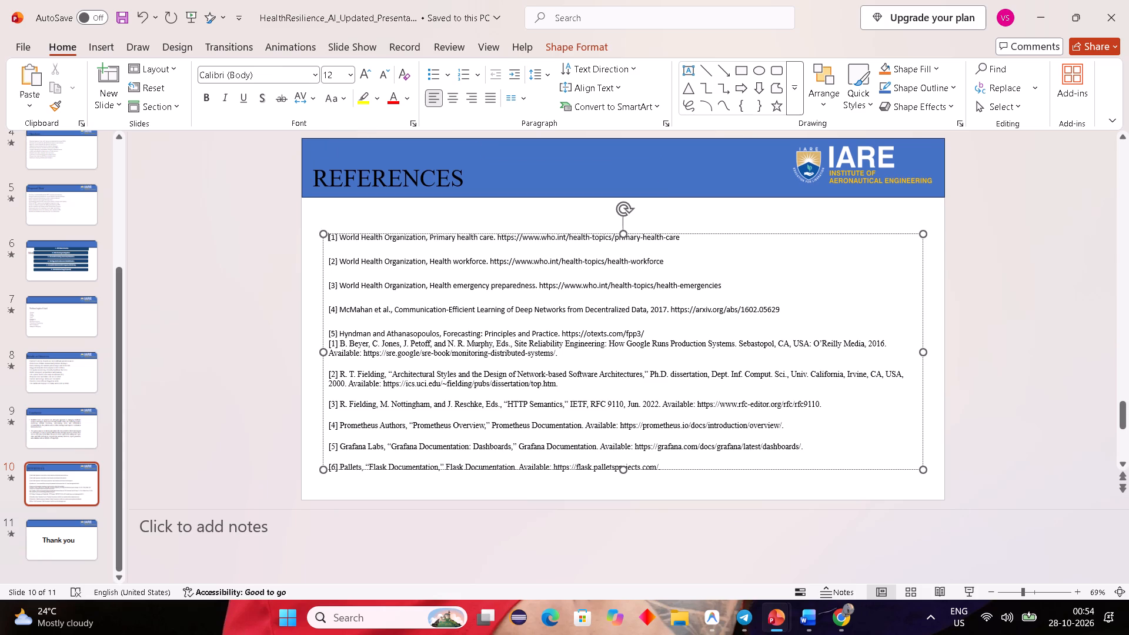
click(351, 75)
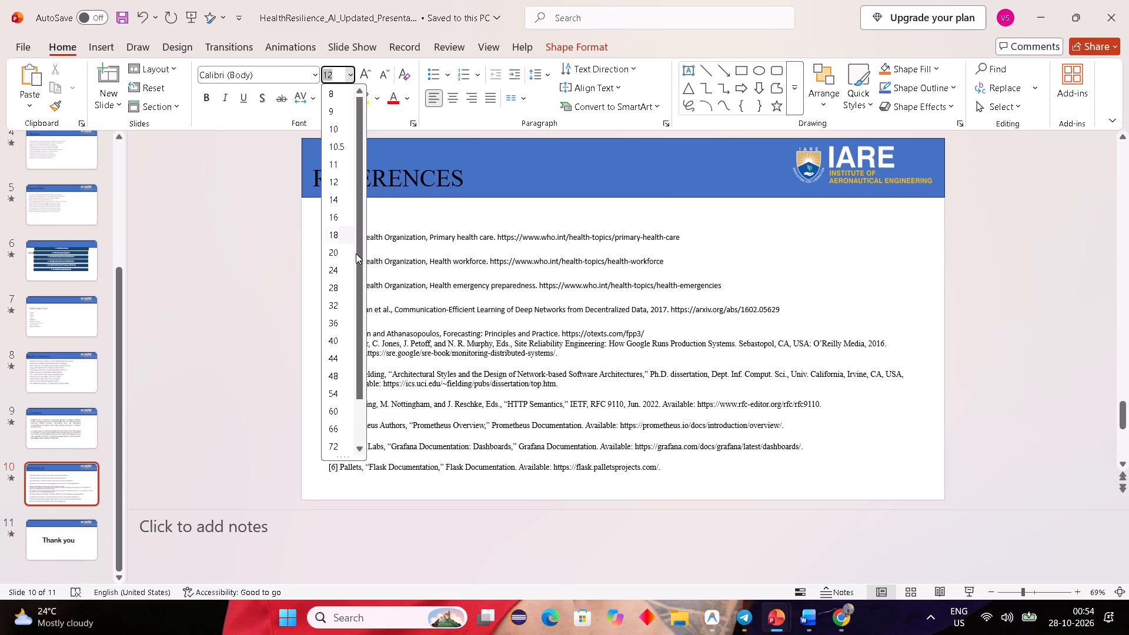
click(559, 400)
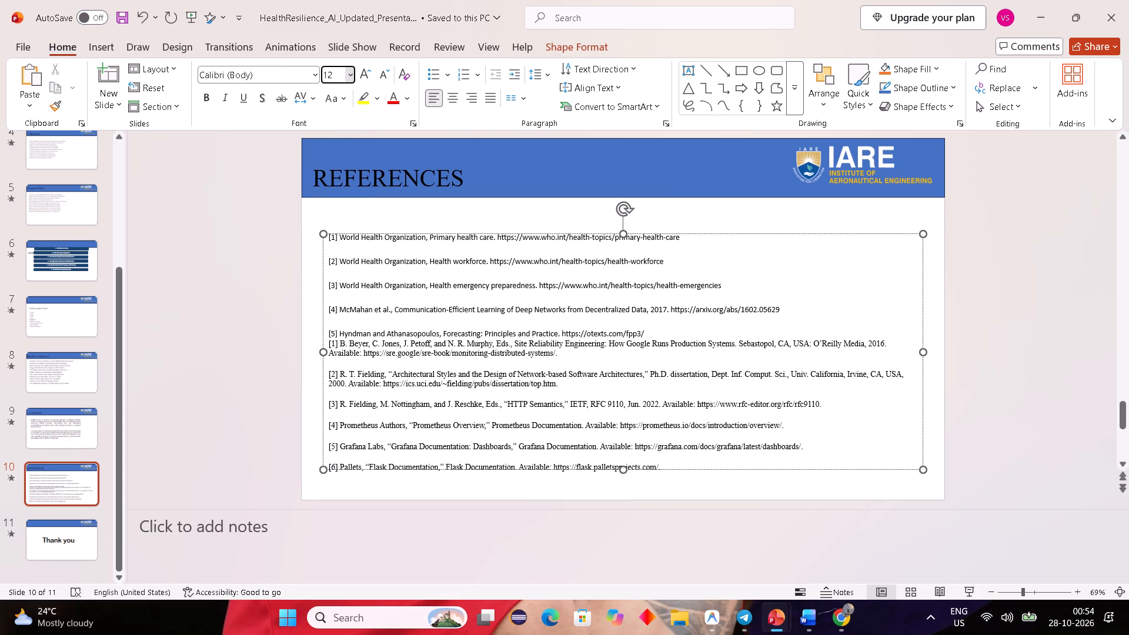
key(ctrl+a)
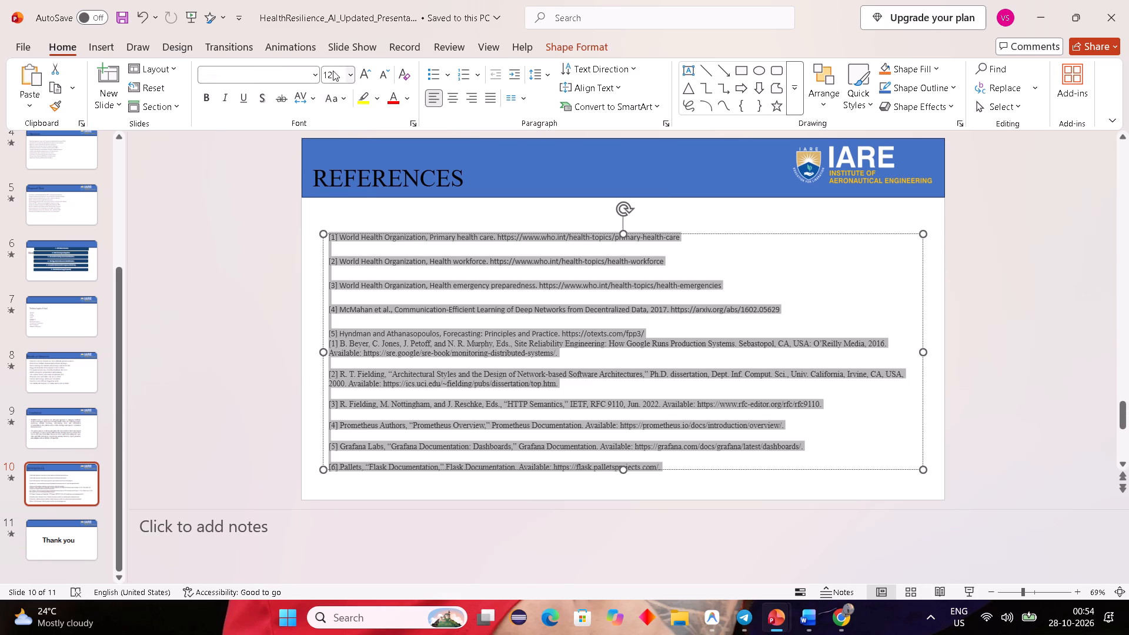
click(354, 72)
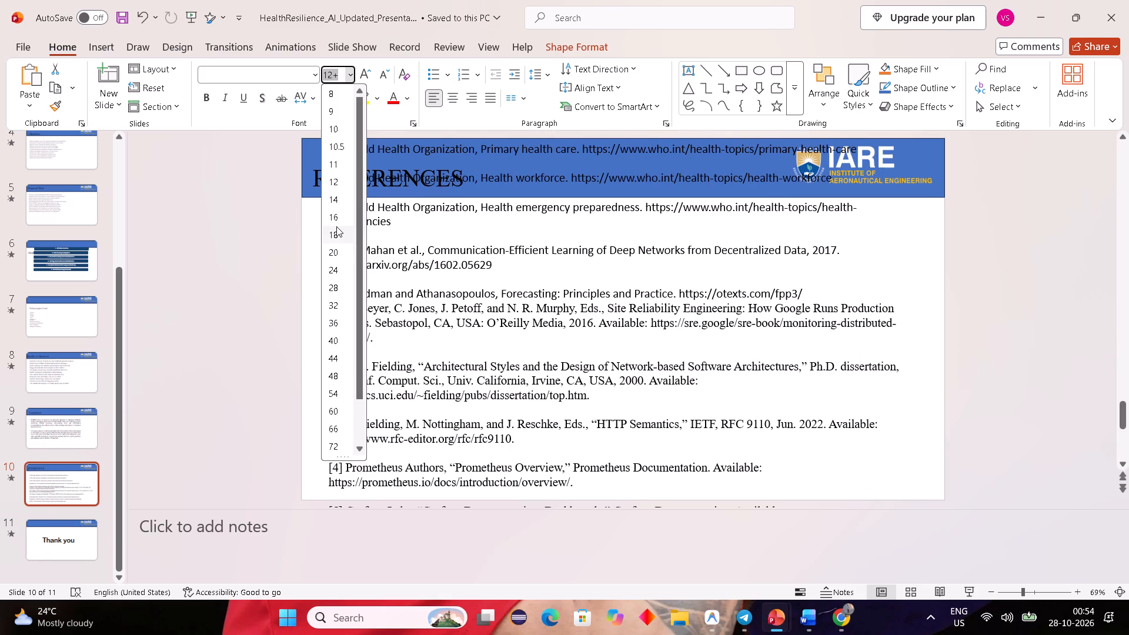
click(337, 230)
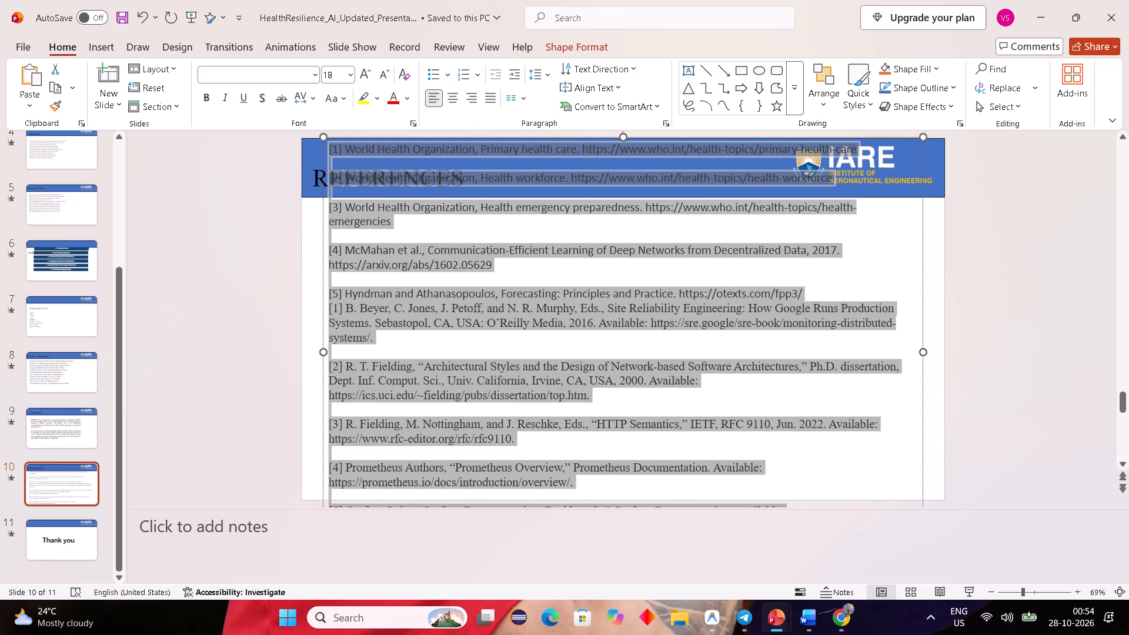
Delete the second set of references on slide 10, from [1] B. Beyer through [6] Pallets, "Flask Documentation".
click(634, 490)
drag(830, 486, 831, 486)
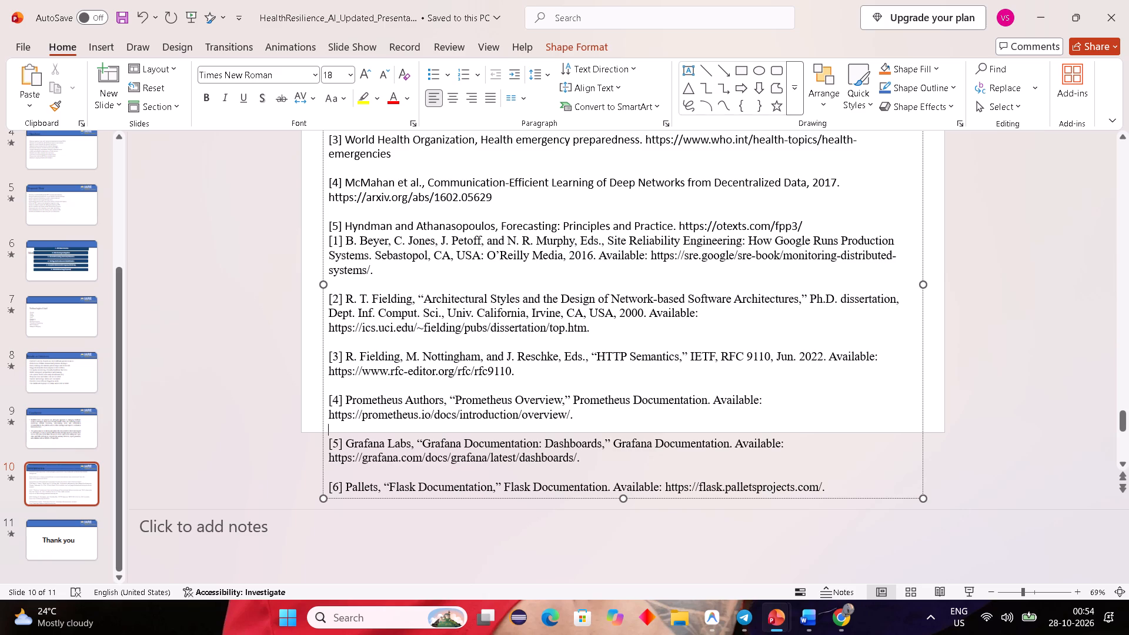
drag(831, 486, 353, 357)
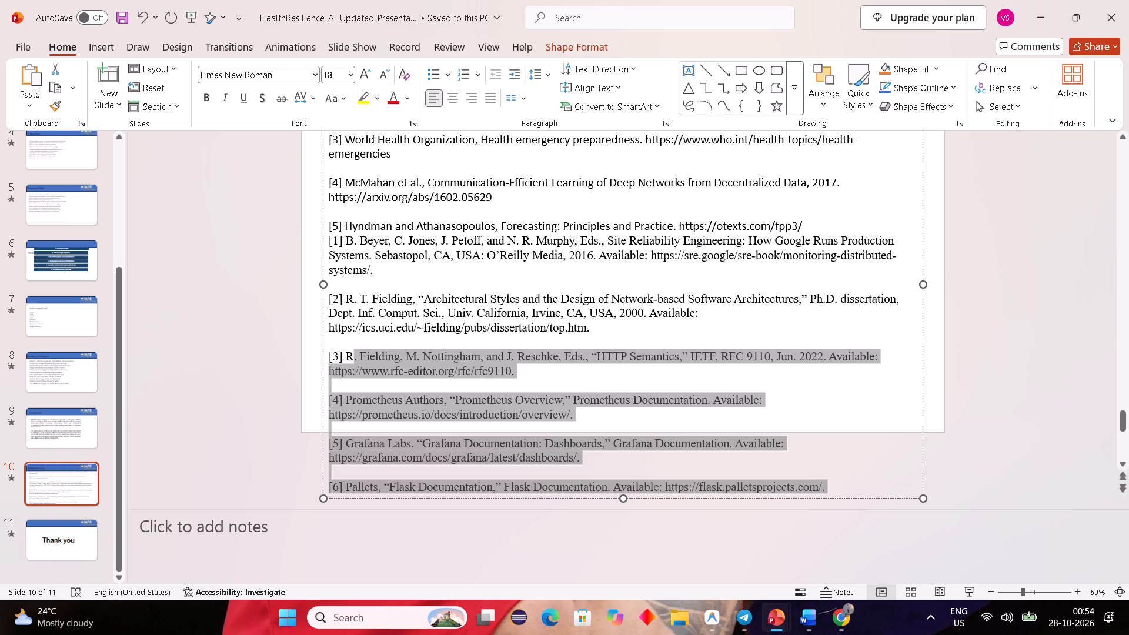
drag(353, 357, 327, 243)
key(BackSpace)
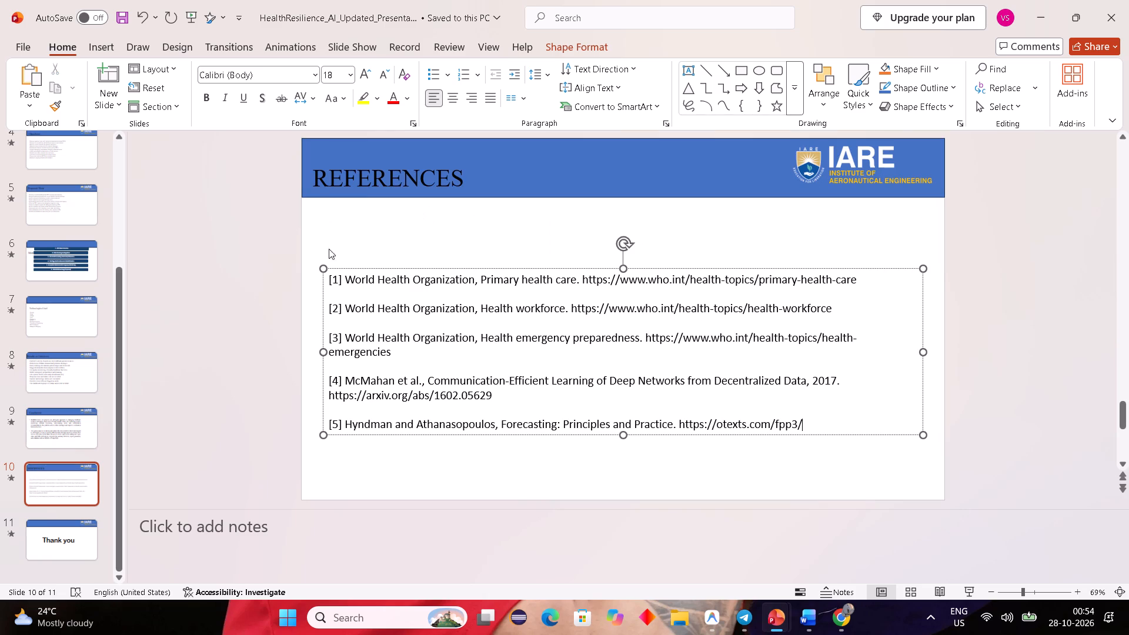
Move the remaining reference list on slide 10 up so it sits just below the banner.
drag(329, 270, 323, 228)
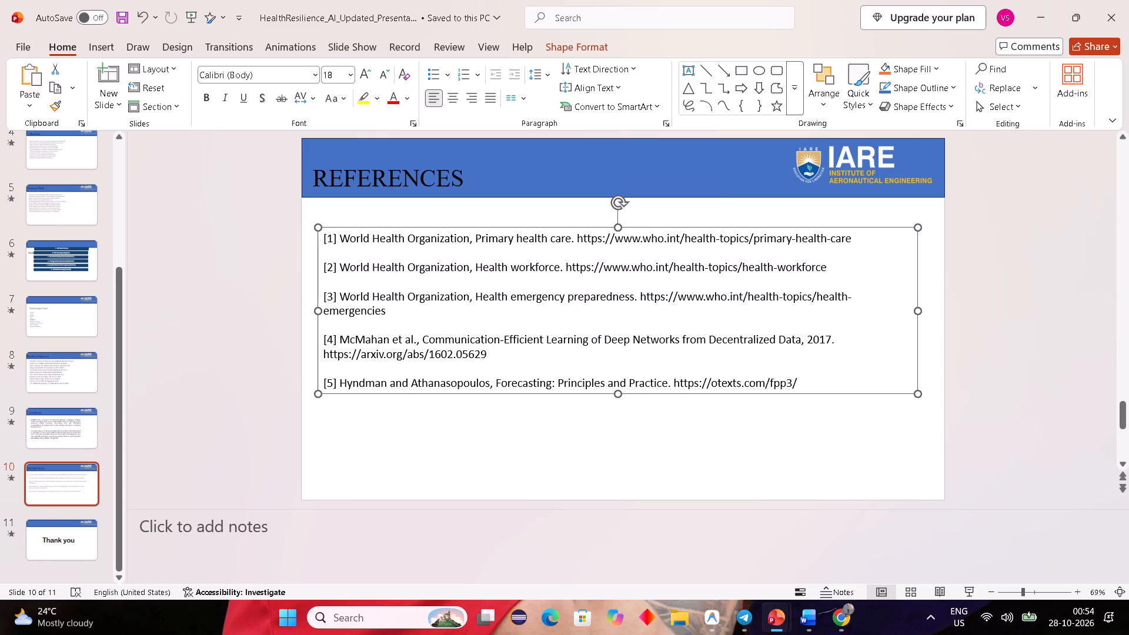
click(1075, 292)
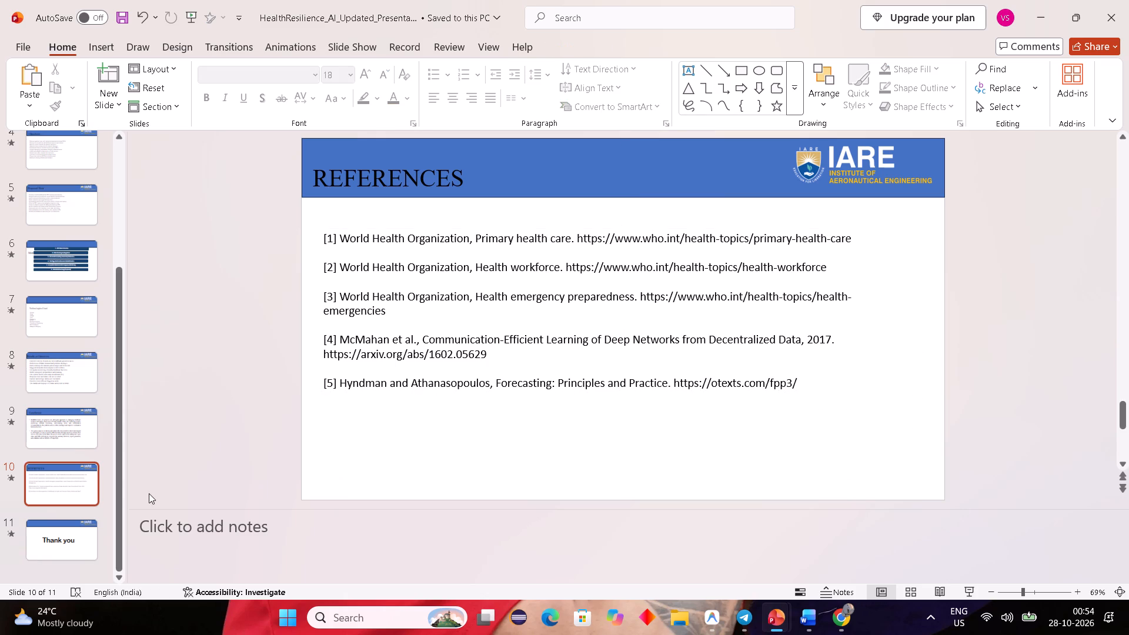
Move the "Technologies Used" heading on slide 7 up into the blue banner.
click(65, 375)
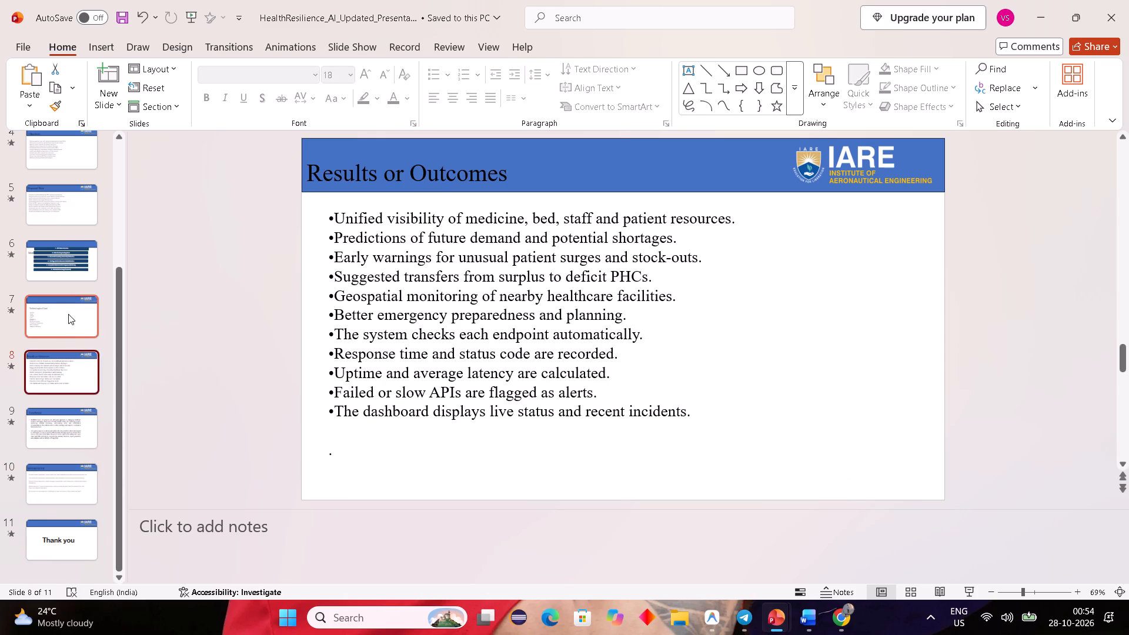
click(68, 314)
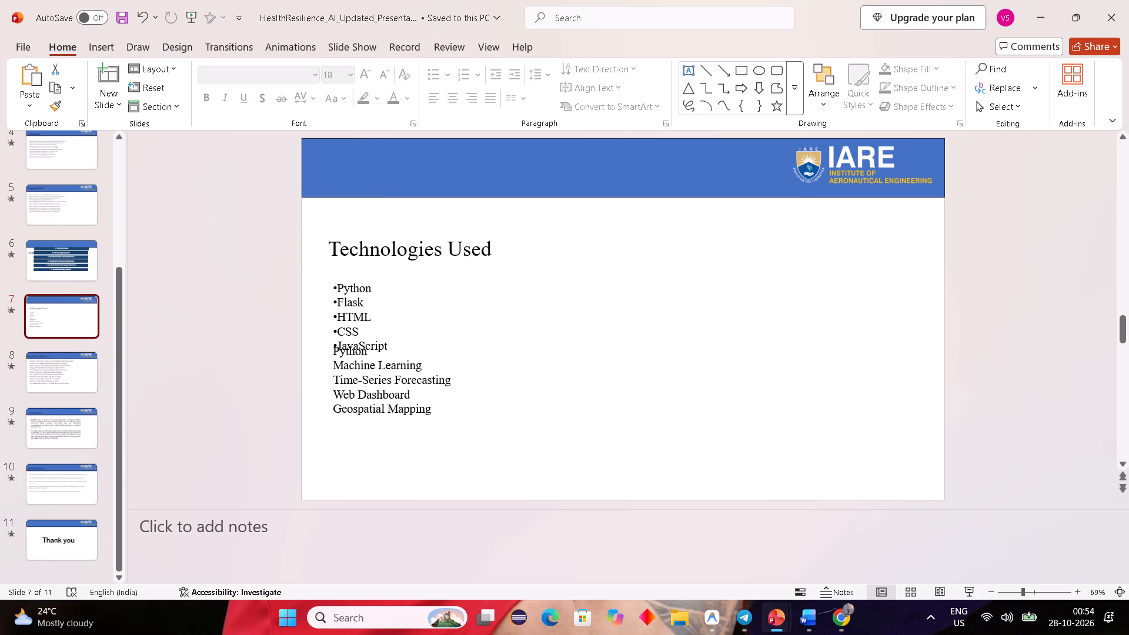
click(428, 247)
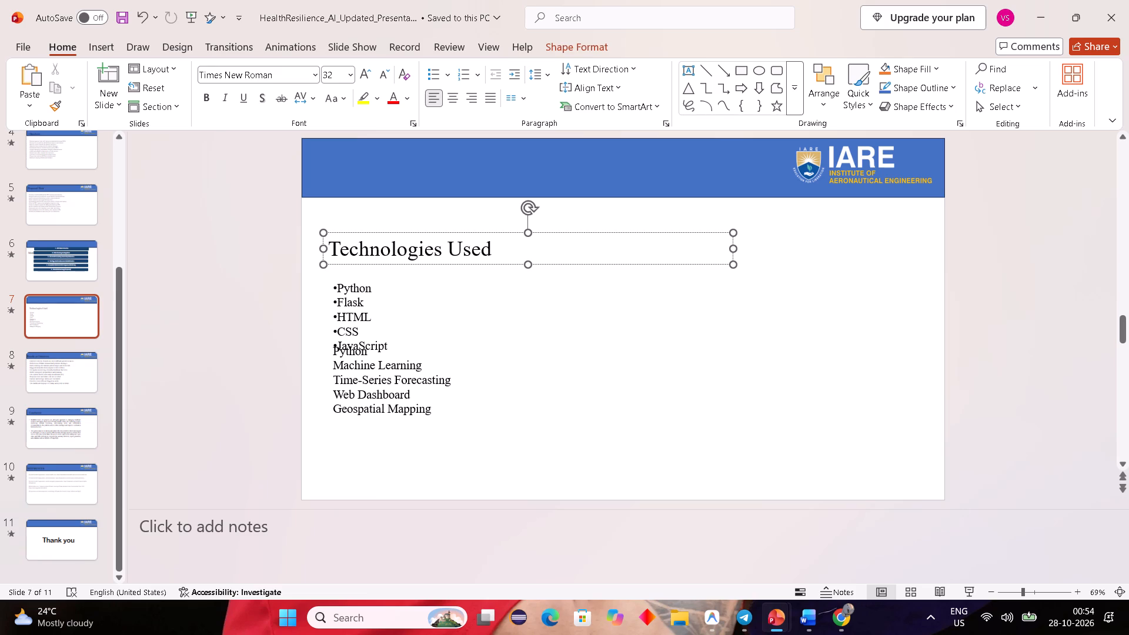
drag(501, 250, 473, 183)
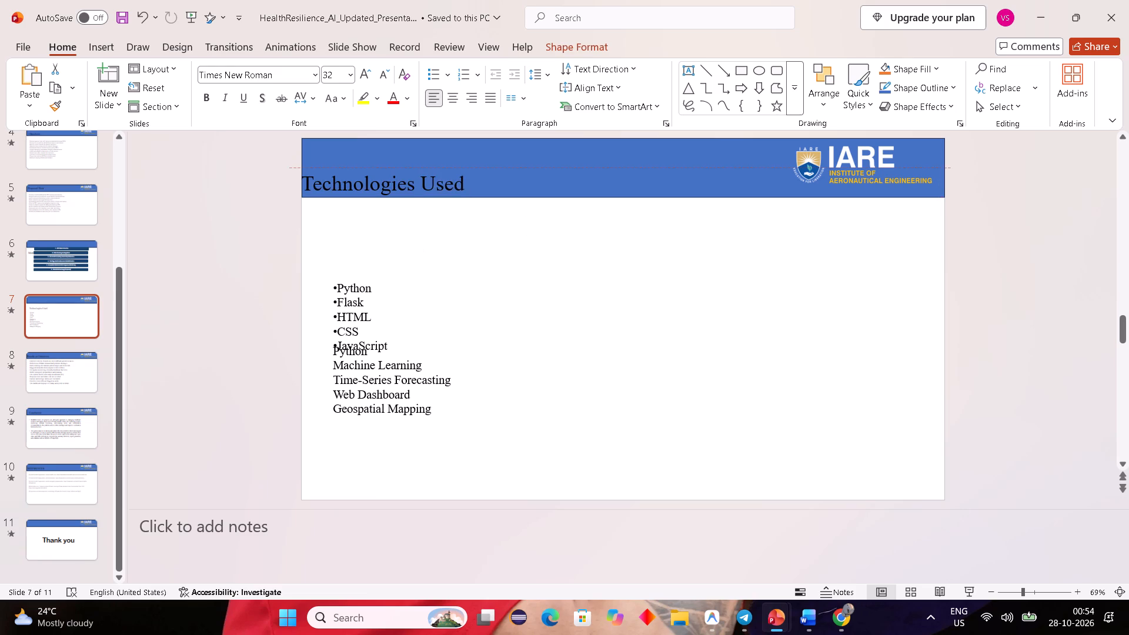
drag(473, 183, 485, 176)
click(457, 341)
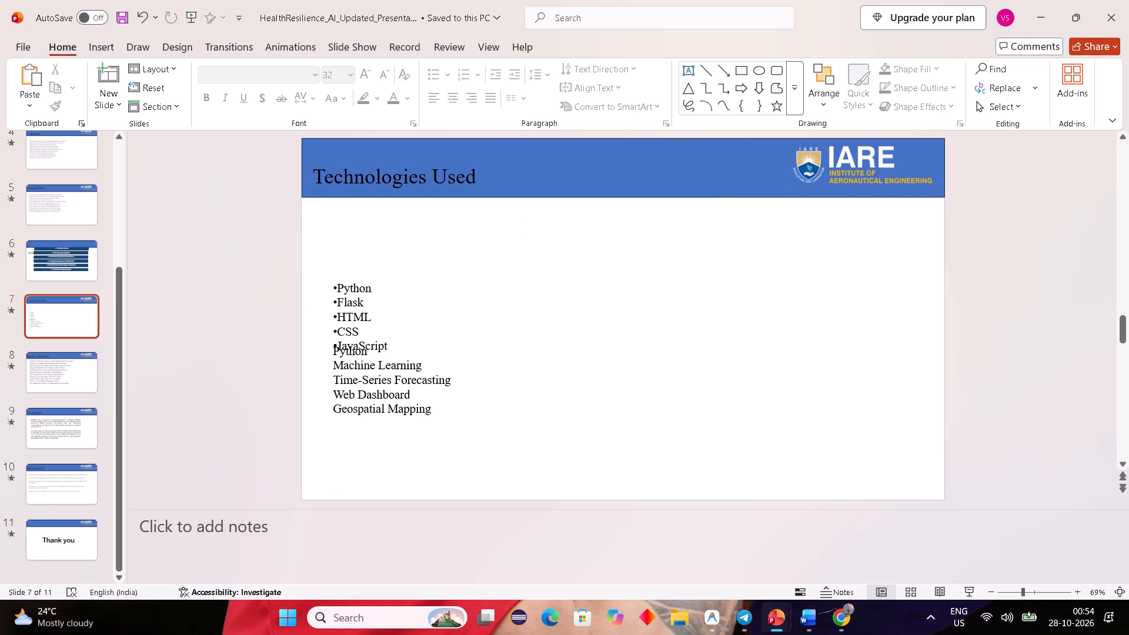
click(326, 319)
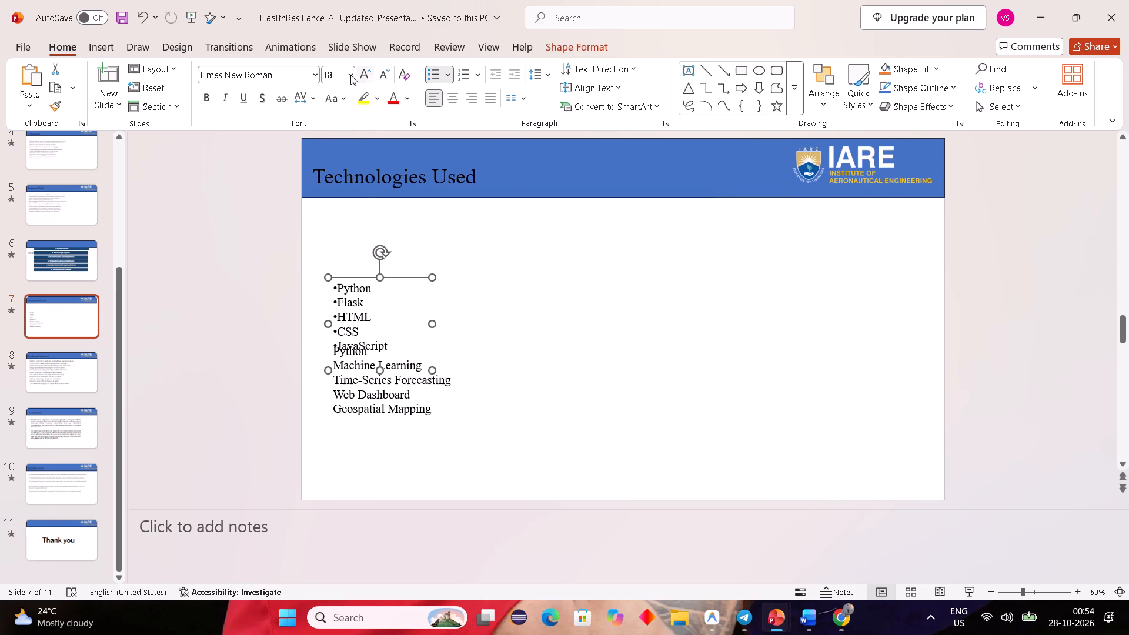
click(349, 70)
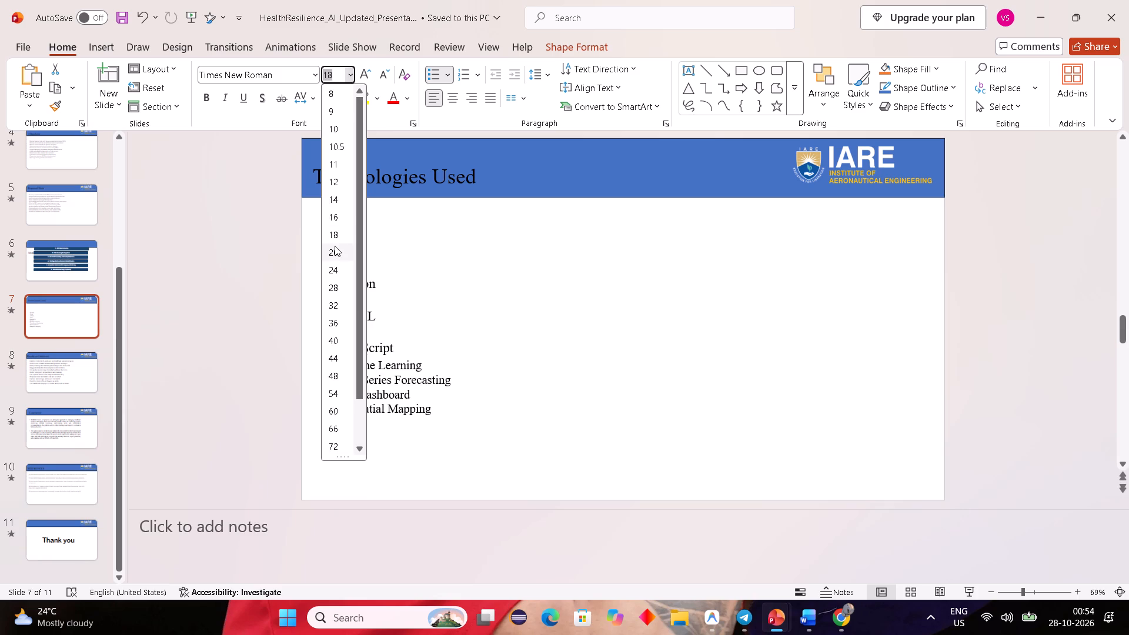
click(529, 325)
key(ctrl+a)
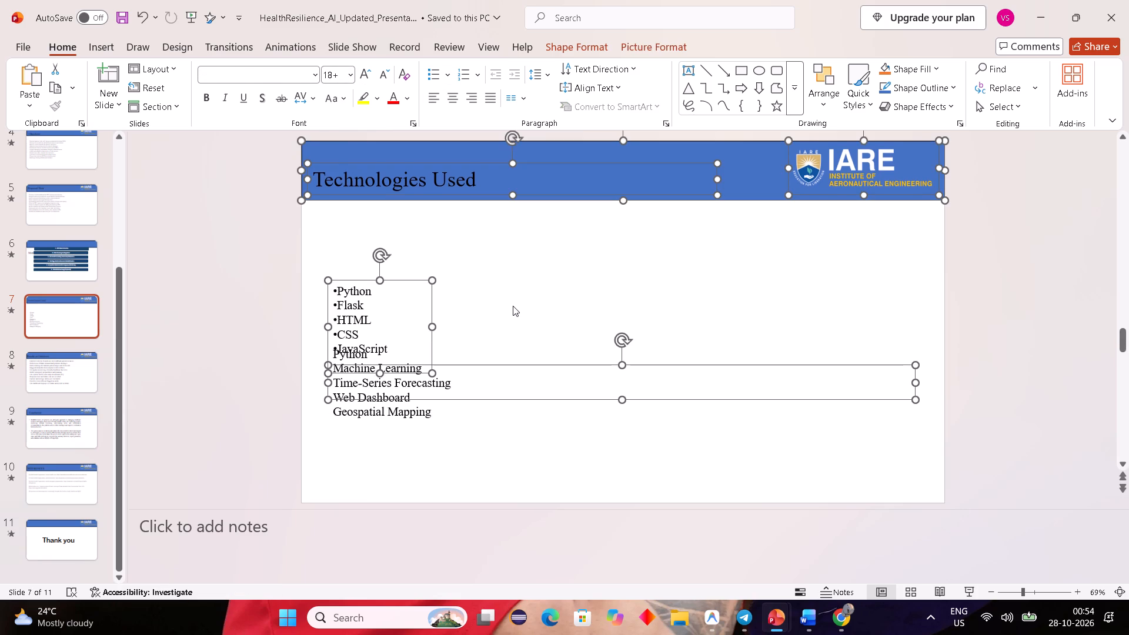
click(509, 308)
Move the unbulleted list from Python to Geospatial Mapping on slide 7 down, clear of the bulleted list ending in JavaScript.
click(415, 360)
key(ctrl+a)
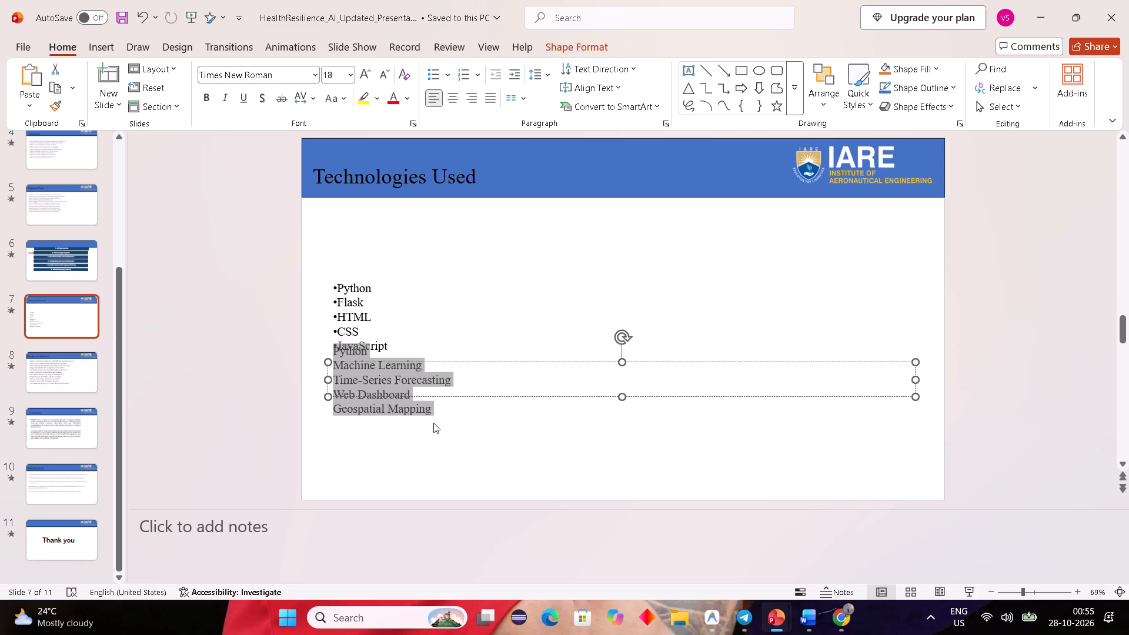
click(383, 367)
drag(339, 366, 336, 415)
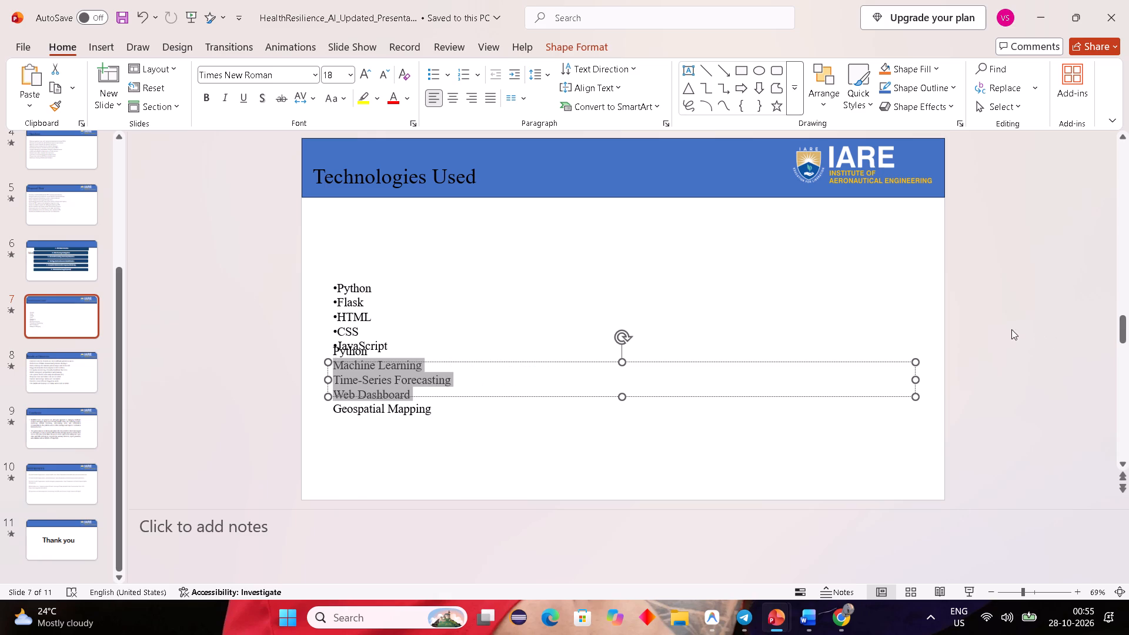
drag(907, 367, 905, 409)
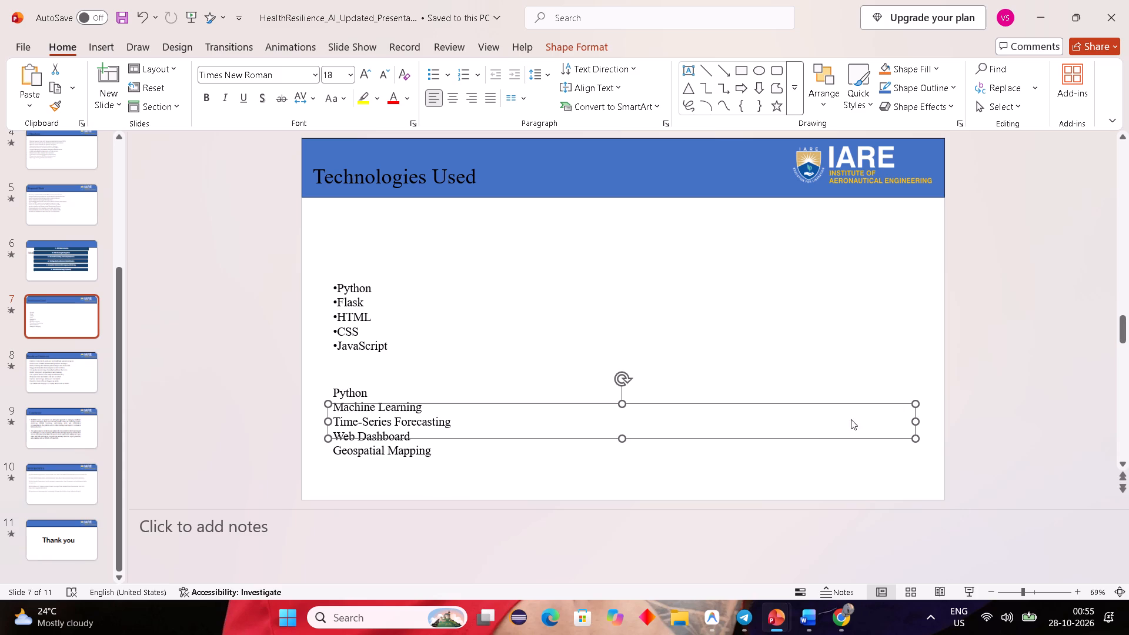
drag(493, 454, 316, 387)
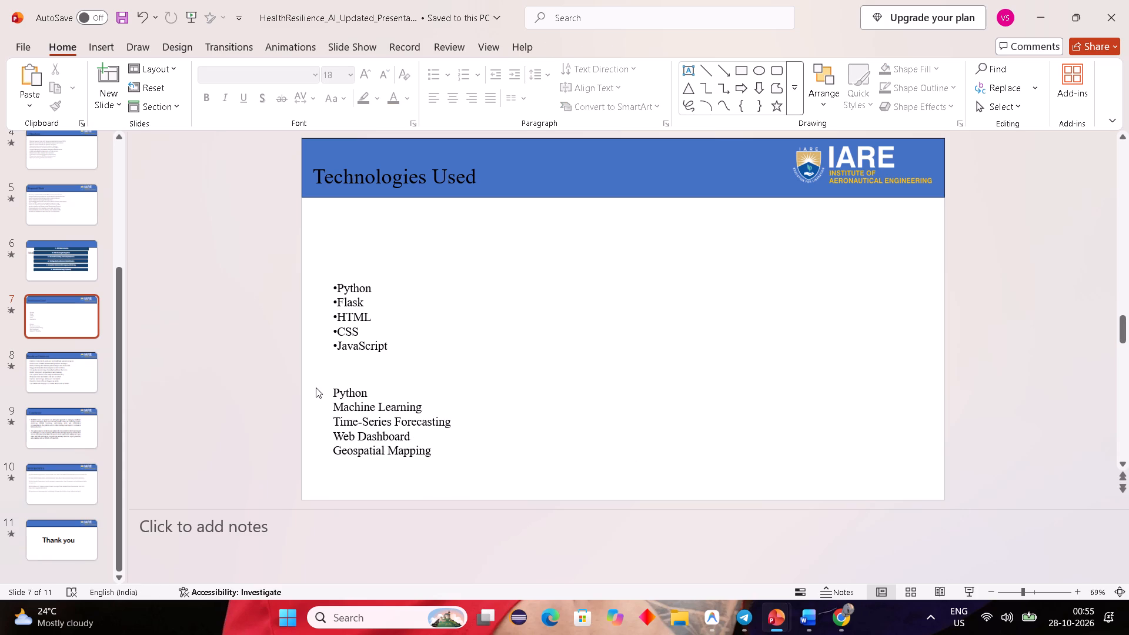
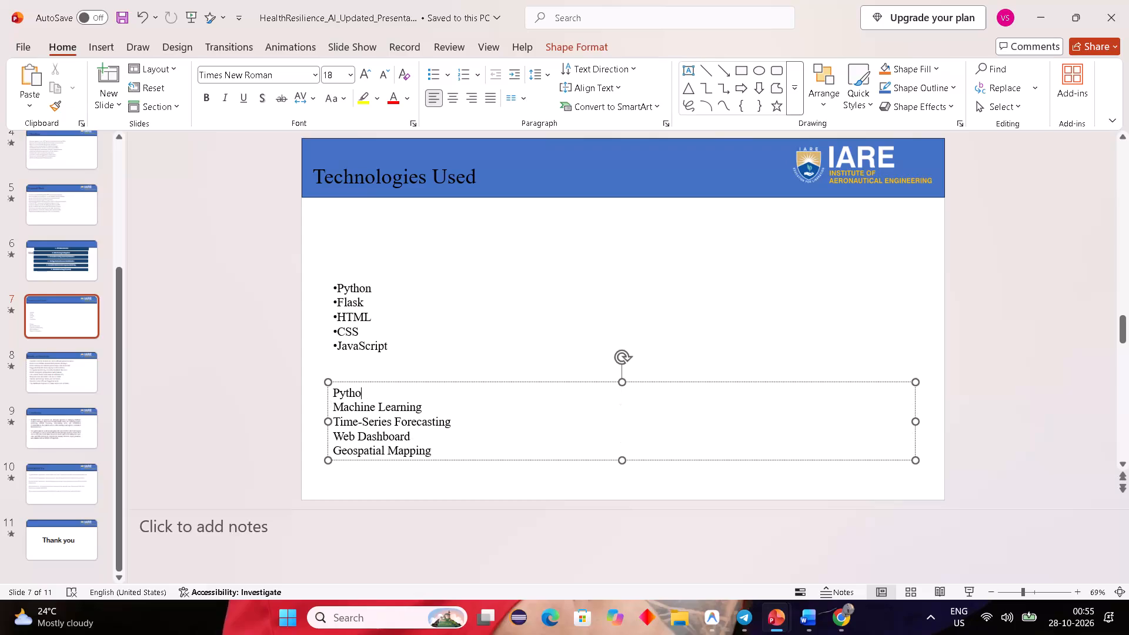
Delete the duplicate "Python" entry from the lower list on slide 7.
key(BackSpace)
key(BackSpace)
key(BackSpace)
key(BackSpace)
key(BackSpace)
key(BackSpace)
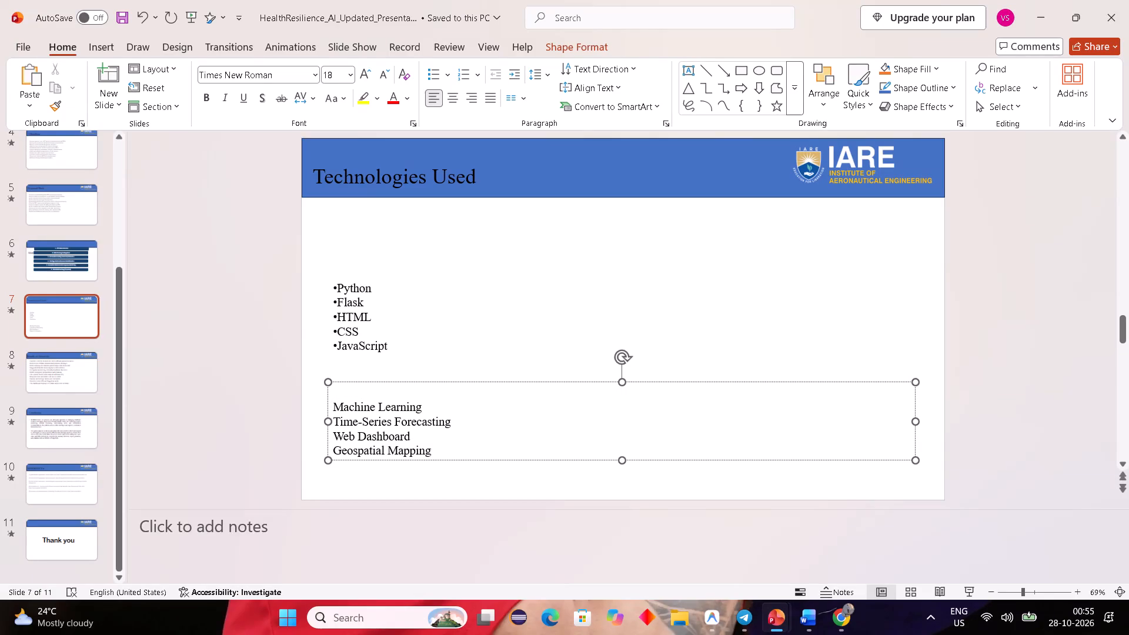
Format the lower list on slide 7, down to Geospatial Mapping, as justified text with round bullets.
click(486, 101)
drag(436, 456, 330, 397)
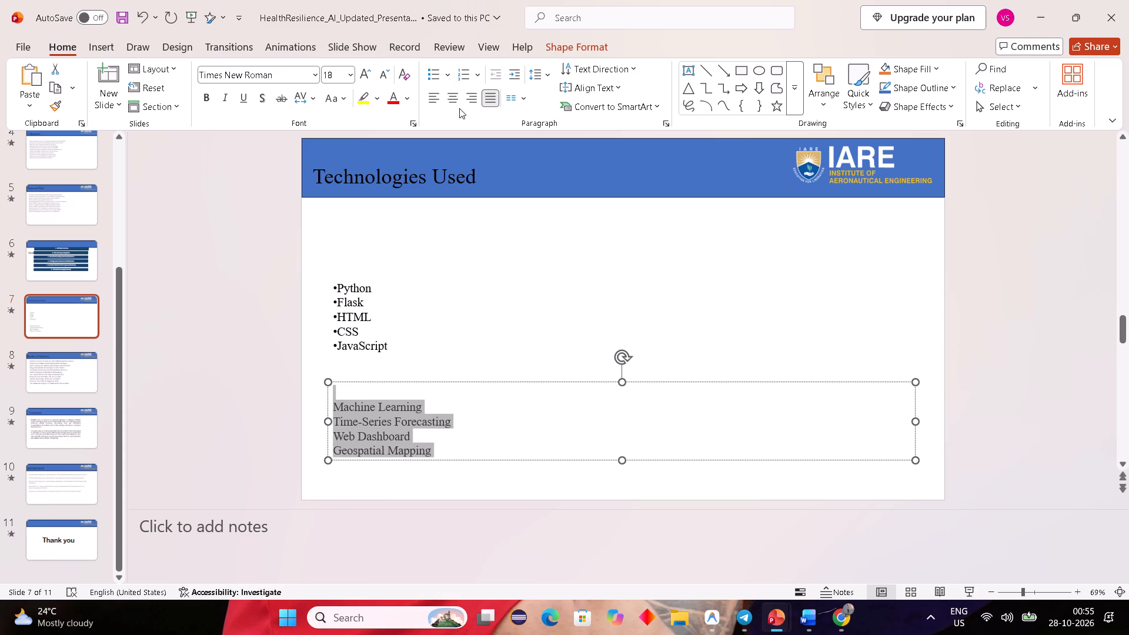
click(495, 95)
click(473, 101)
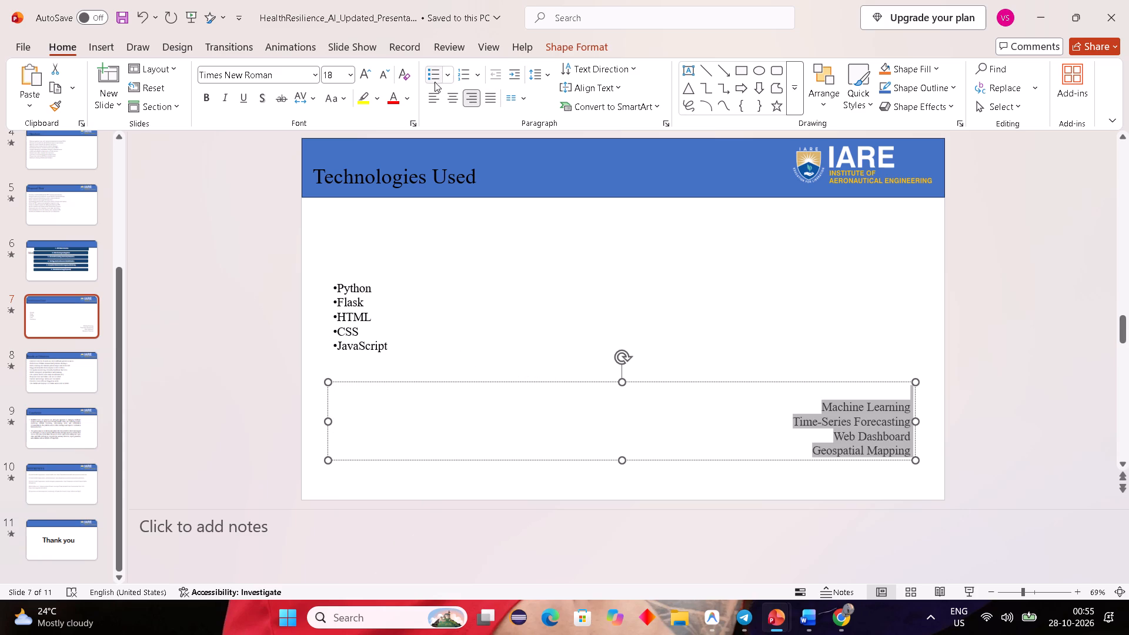
click(435, 79)
click(488, 102)
click(485, 176)
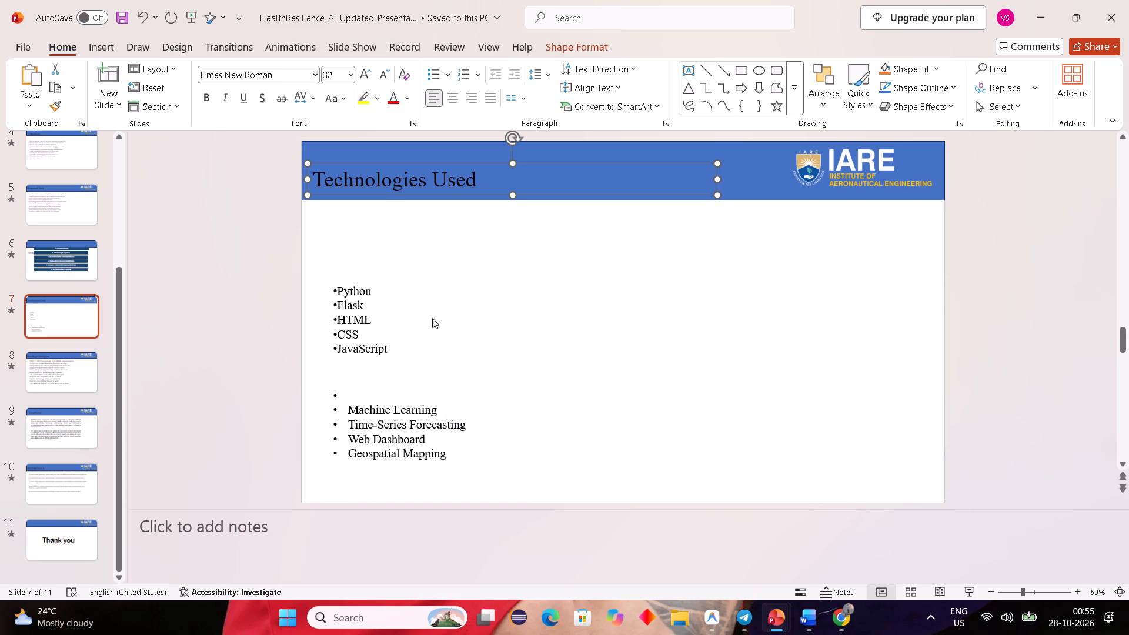
Move the Machine Learning to Geospatial Mapping list up so it sits directly beneath JavaScript.
drag(476, 467, 439, 416)
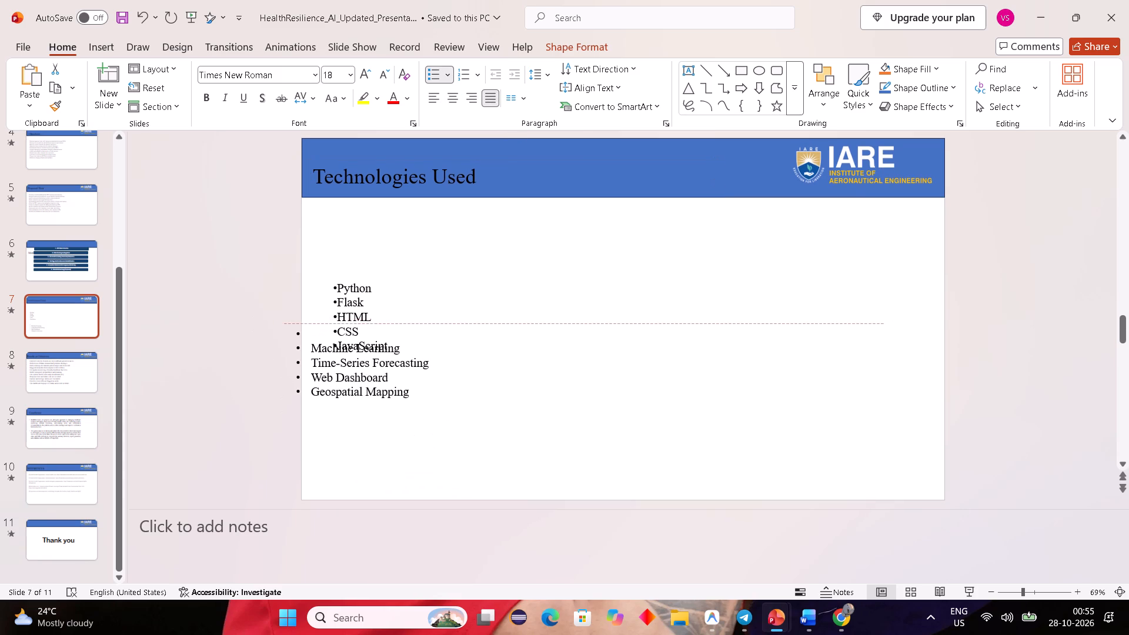
drag(439, 416, 475, 426)
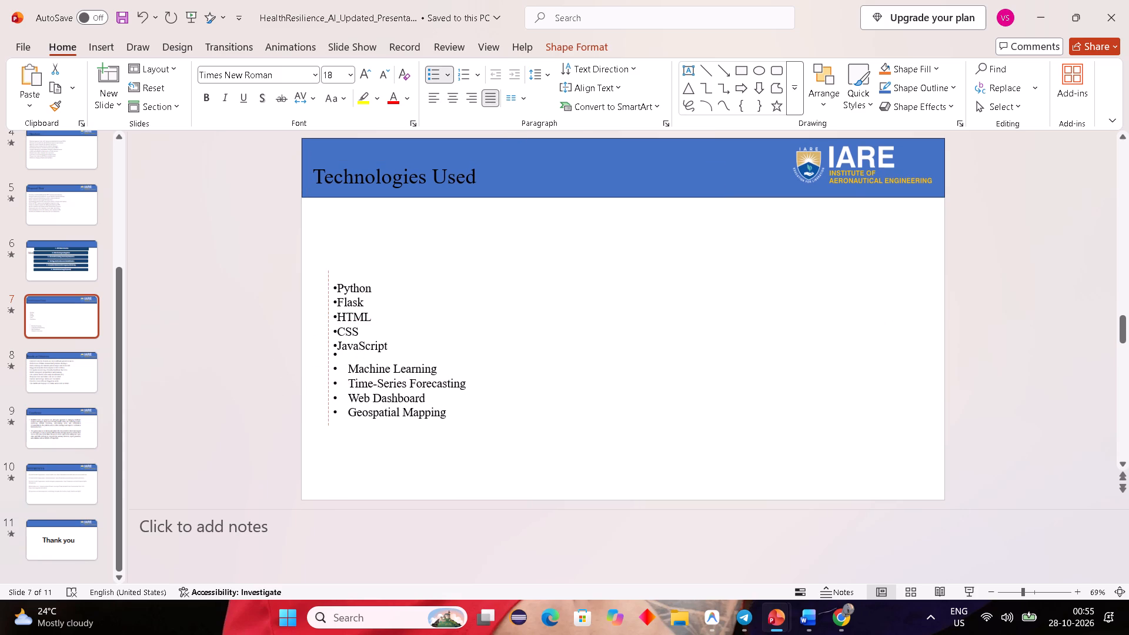
drag(475, 426, 473, 432)
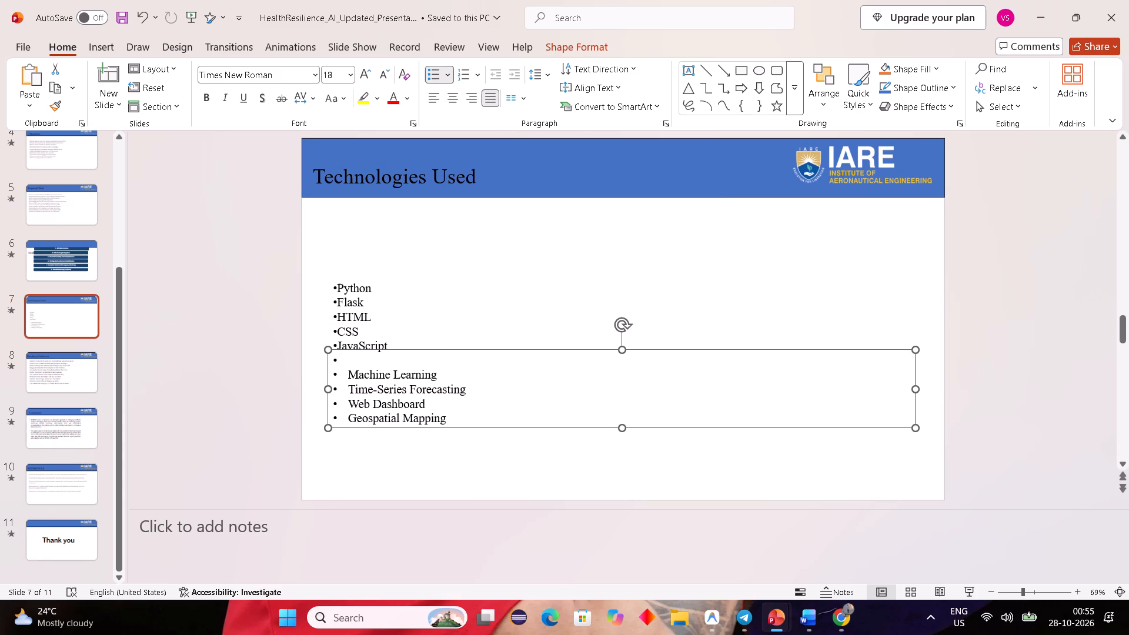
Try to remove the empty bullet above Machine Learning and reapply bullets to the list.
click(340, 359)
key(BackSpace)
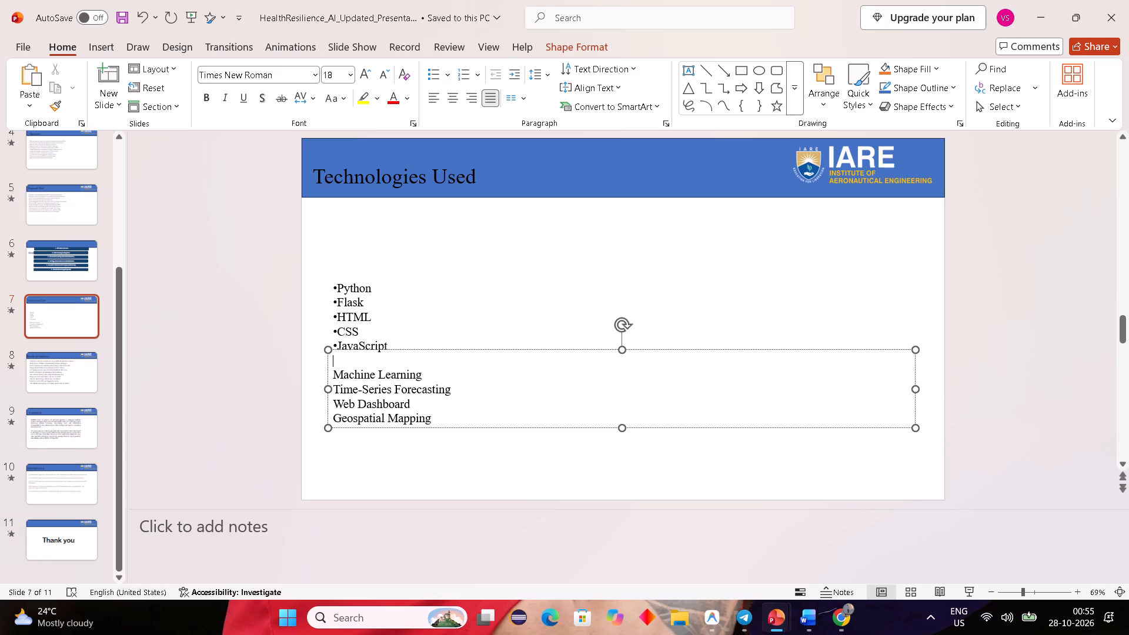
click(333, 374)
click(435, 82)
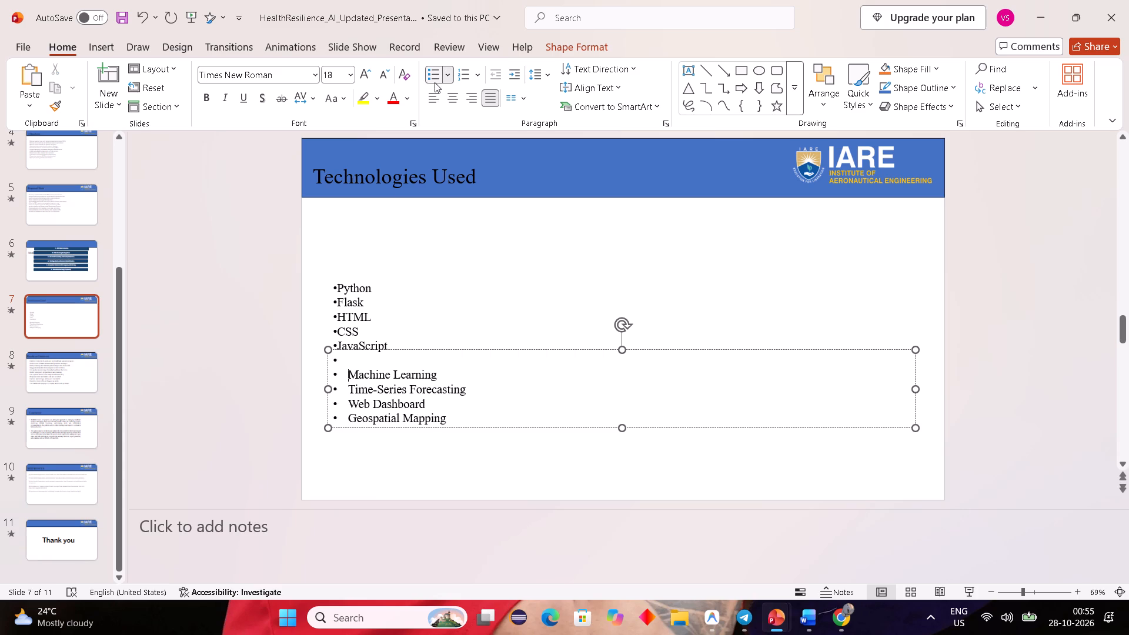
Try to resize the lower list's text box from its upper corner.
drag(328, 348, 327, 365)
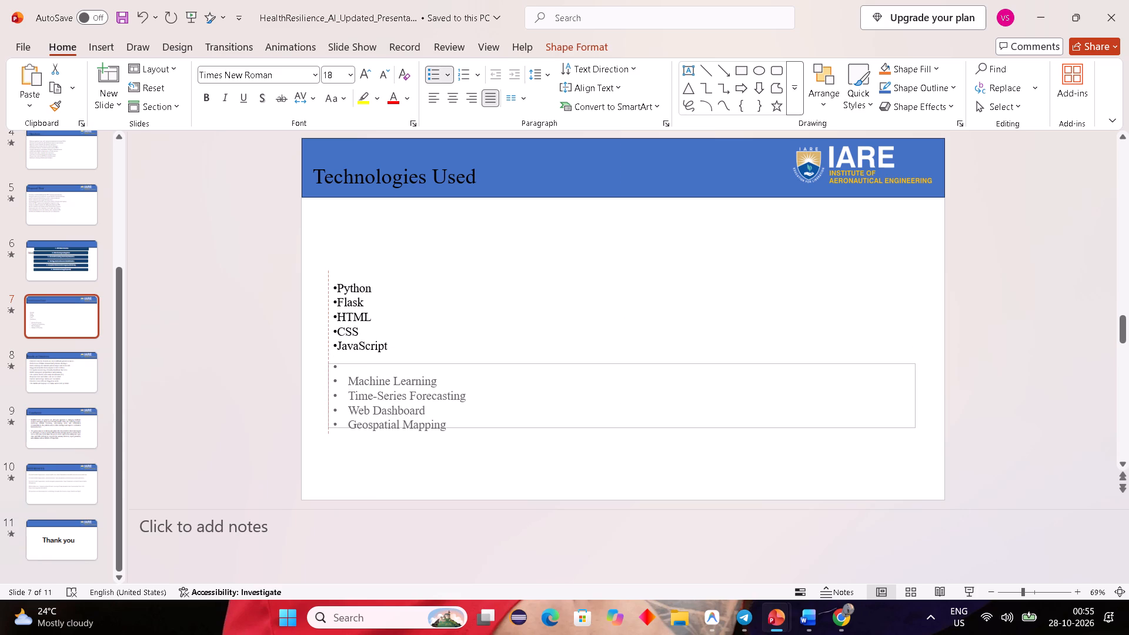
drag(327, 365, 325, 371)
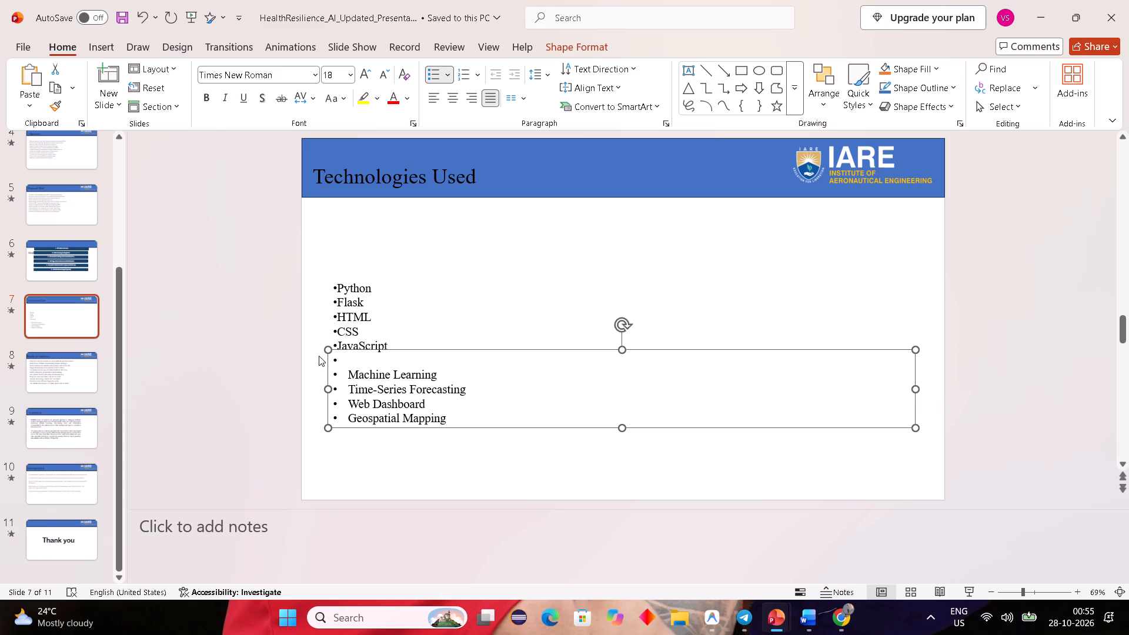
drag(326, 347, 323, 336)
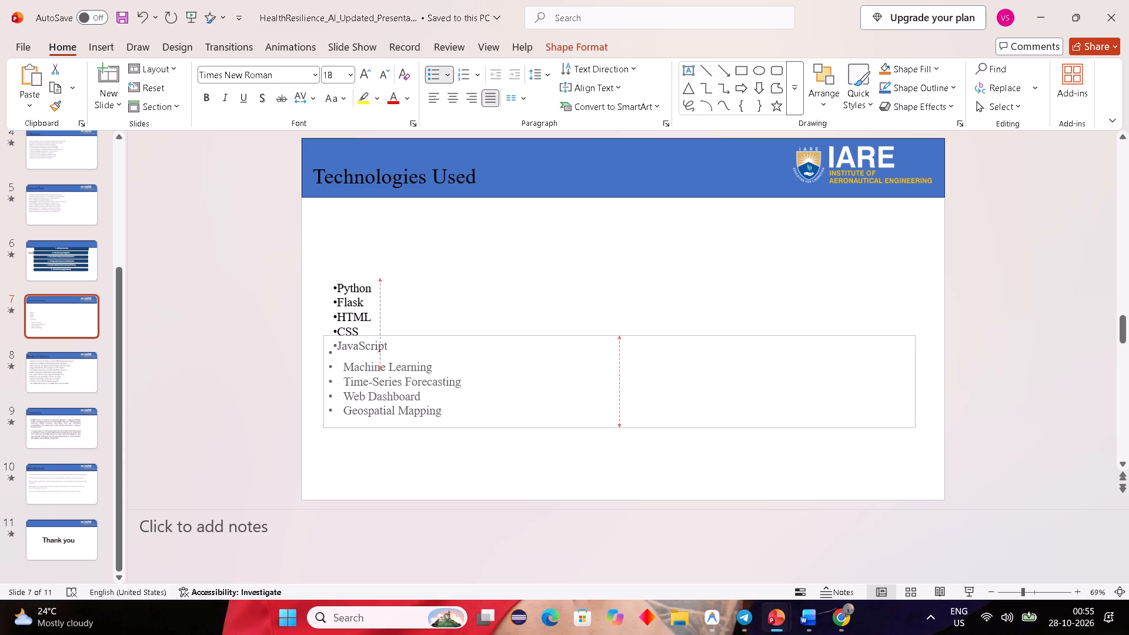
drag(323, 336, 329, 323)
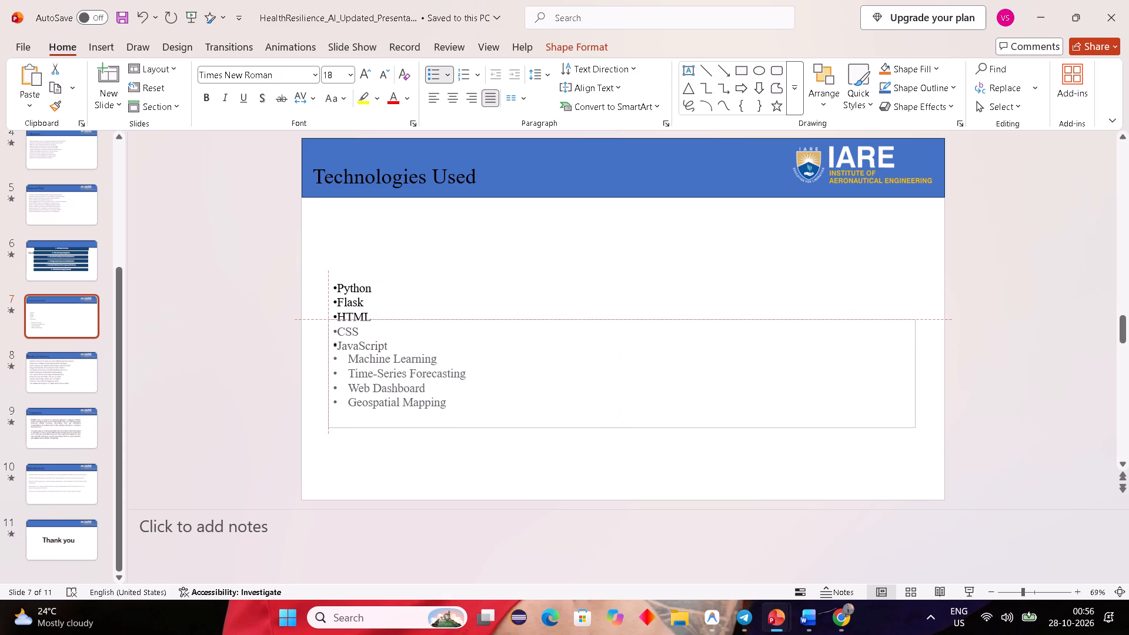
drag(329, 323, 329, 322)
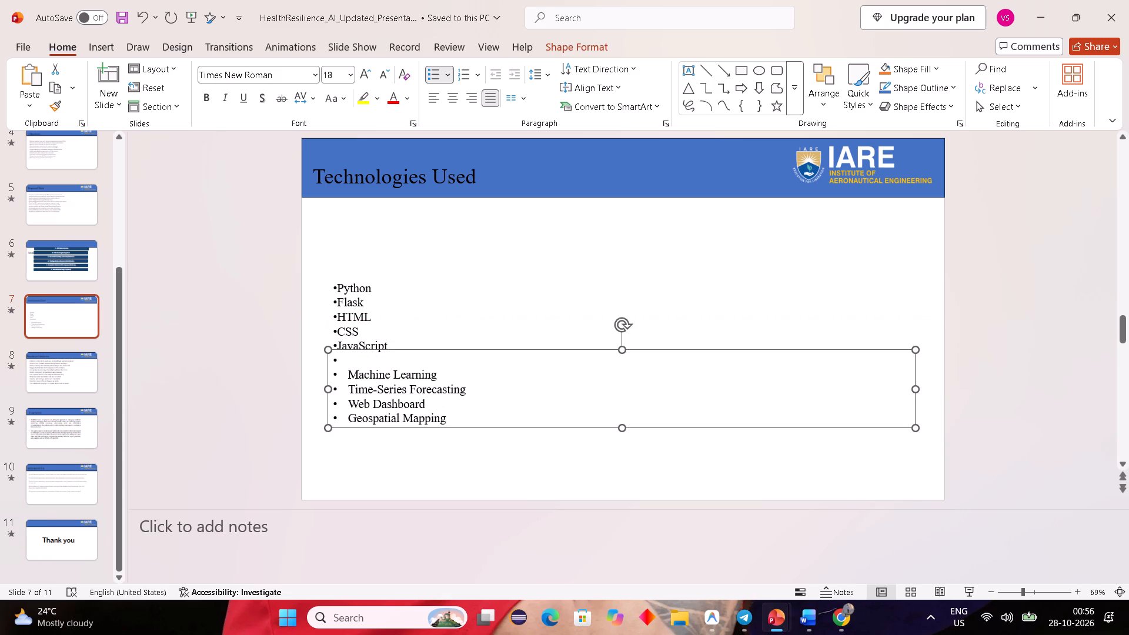
Transfer the Python to JavaScript entries from their own text box into the empty first bullet above Machine Learning.
click(444, 243)
drag(500, 443, 497, 439)
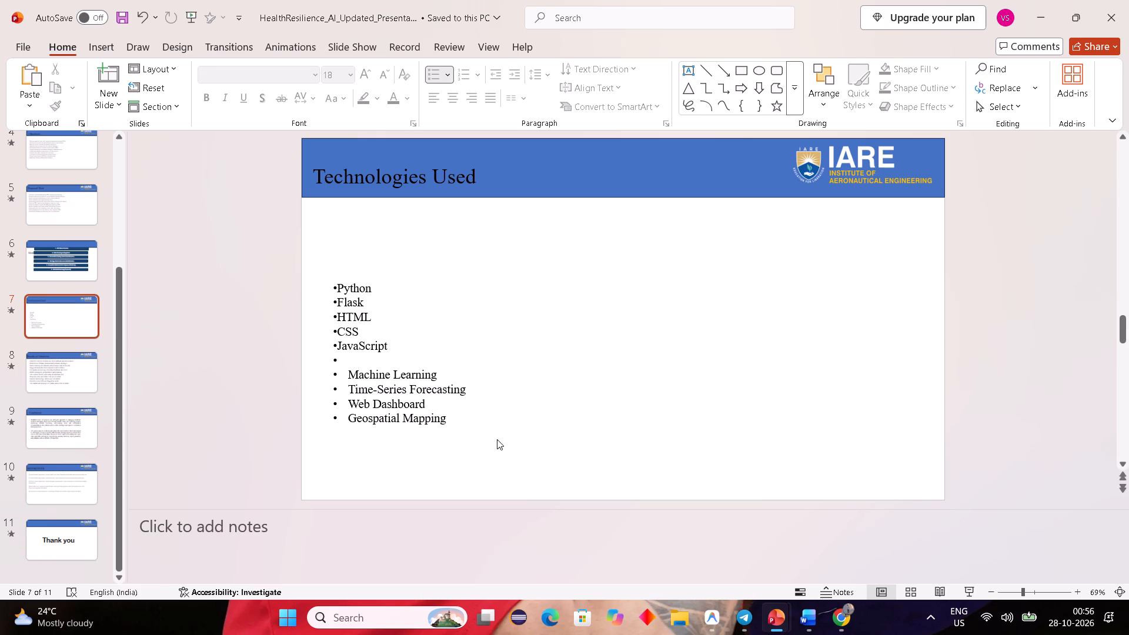
drag(497, 439, 329, 275)
click(332, 275)
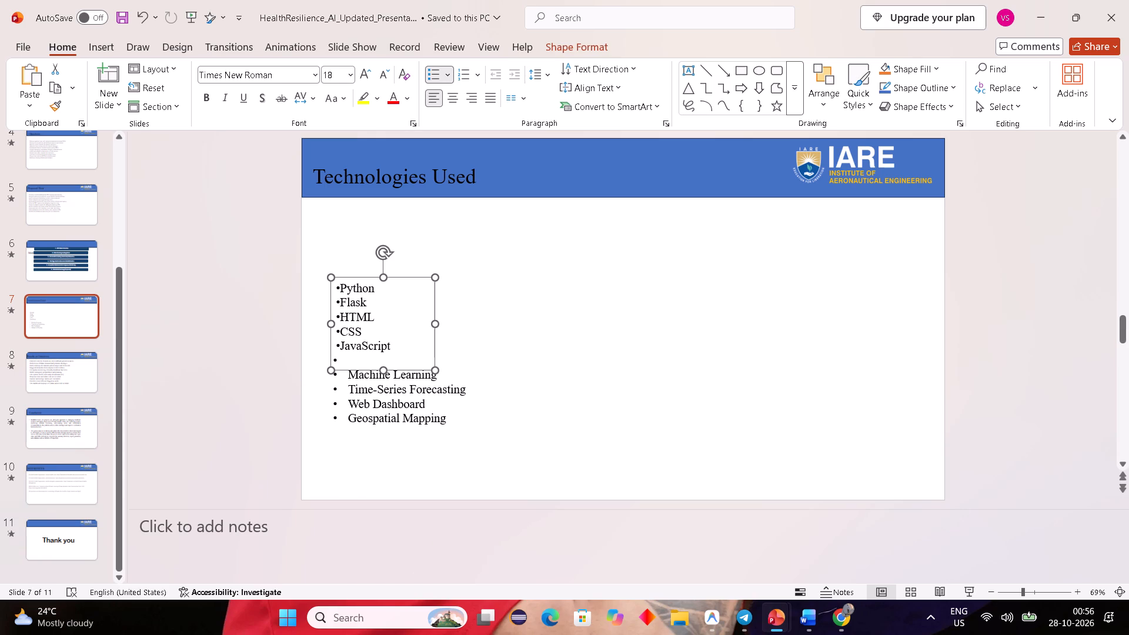
key(ctrl+a)
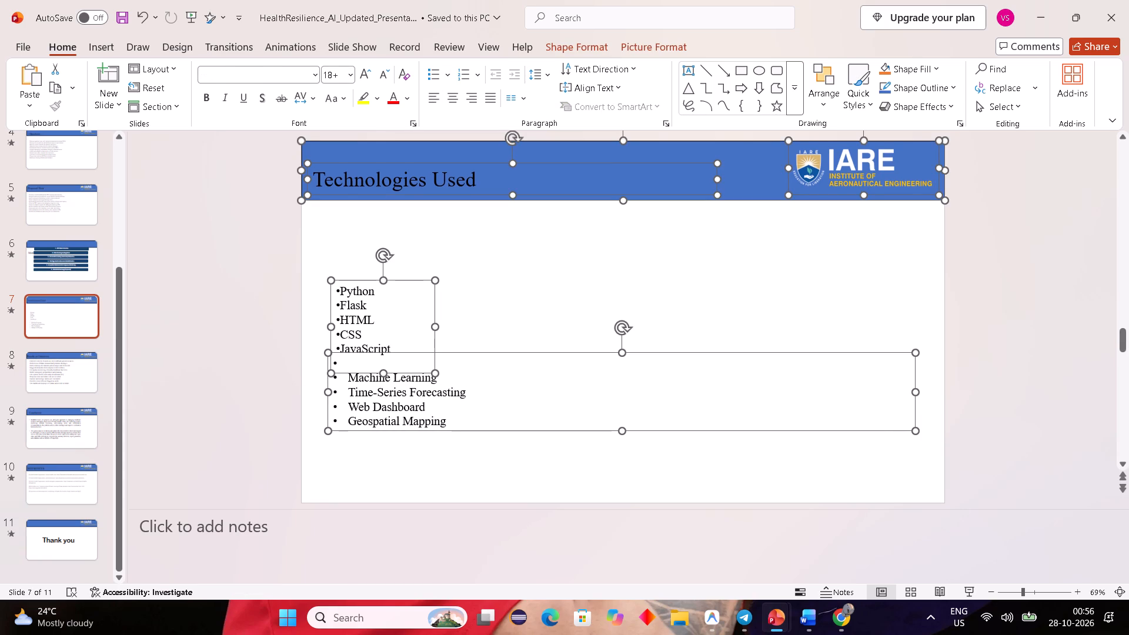
click(383, 320)
key(ctrl+a)
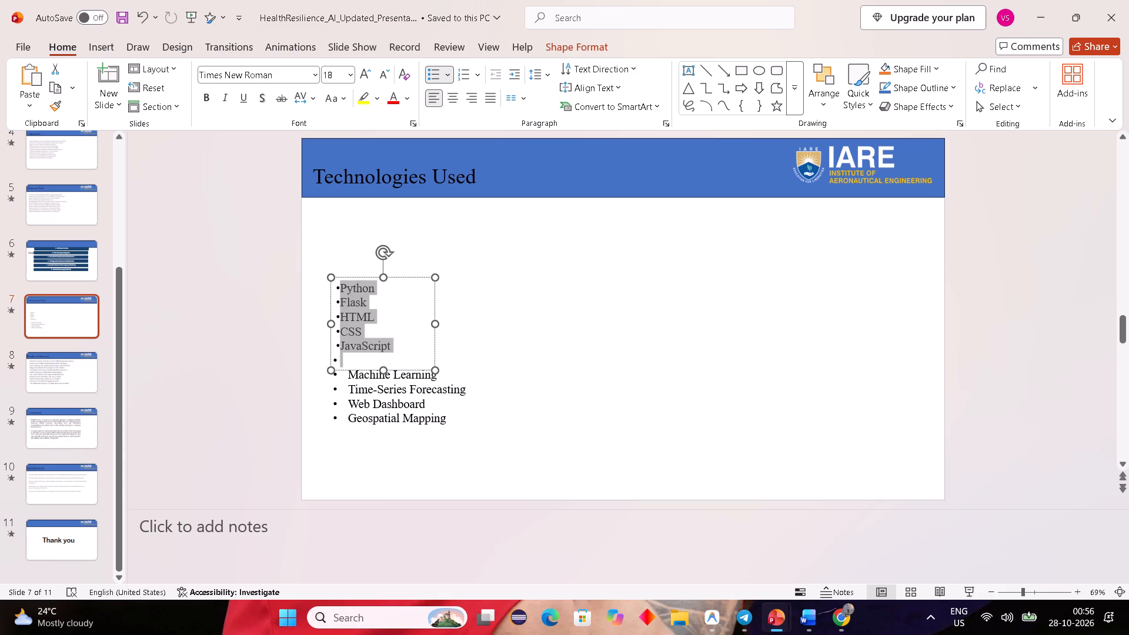
key(ctrl+c)
key(BackSpace)
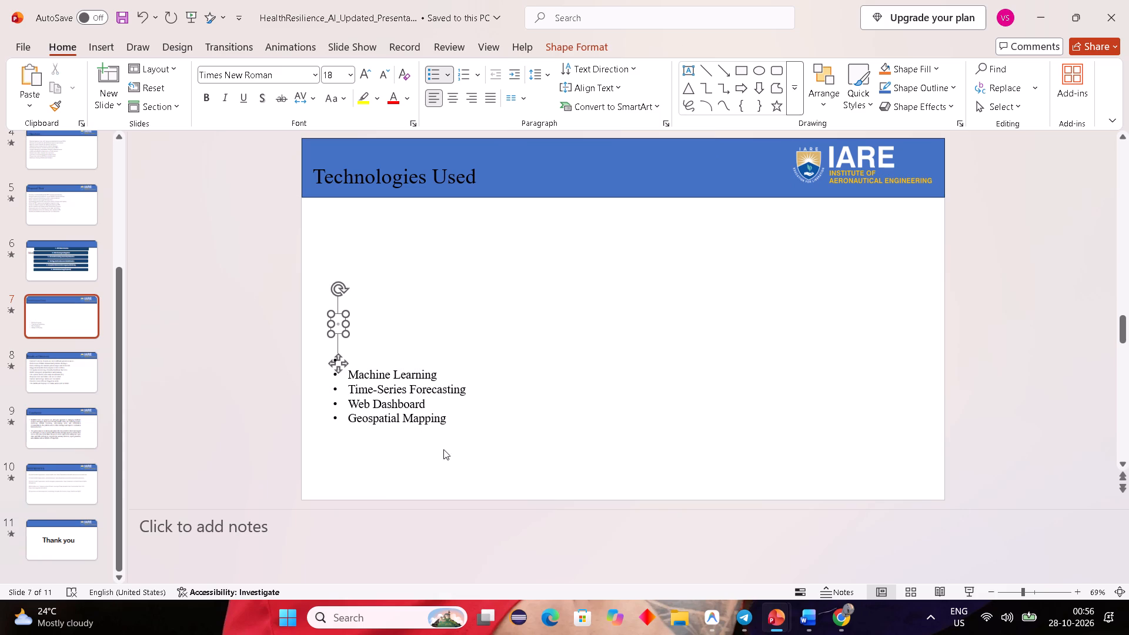
click(437, 441)
click(434, 404)
click(410, 367)
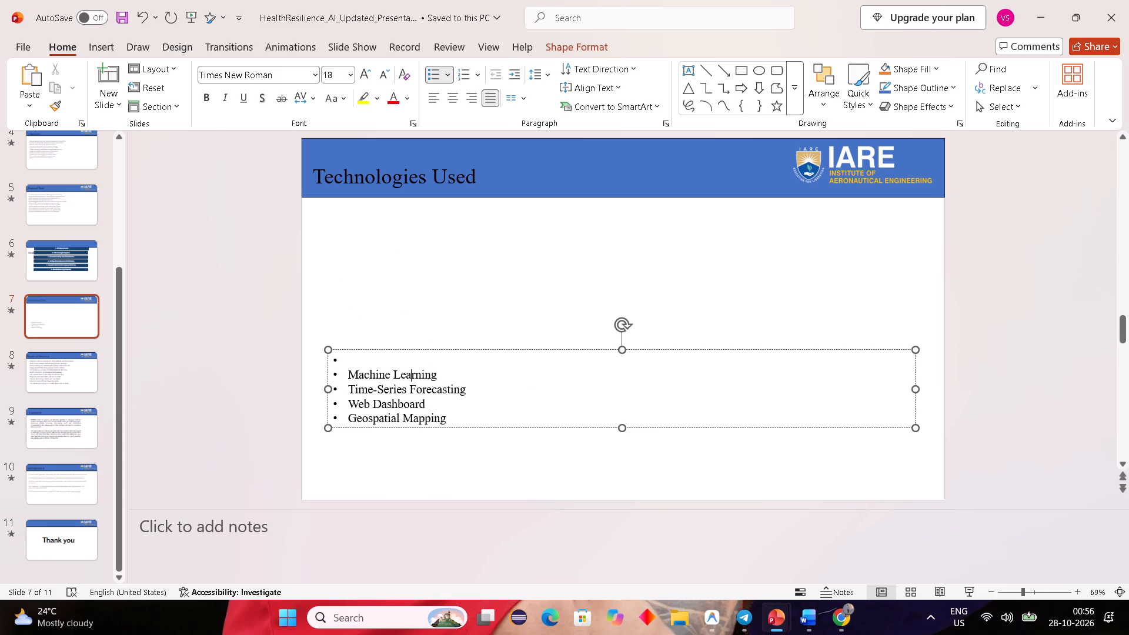
click(345, 358)
key(ctrl+v)
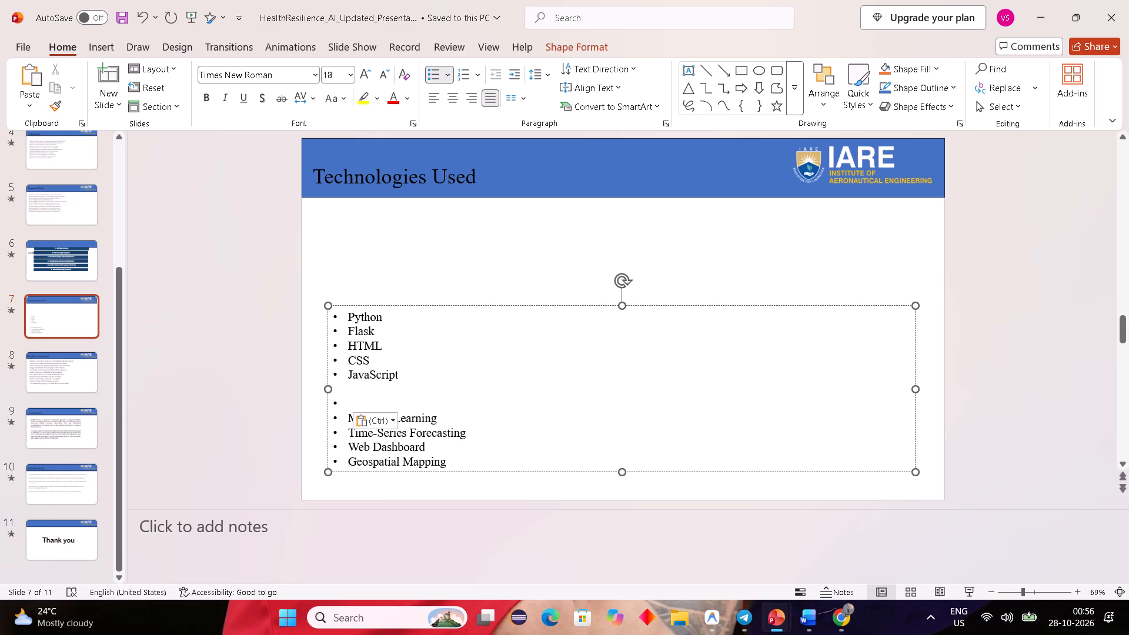
Remove the blank lines between JavaScript and Machine Learning so the entries form one continuous bulleted list.
key(BackSpace)
key(BackSpace)
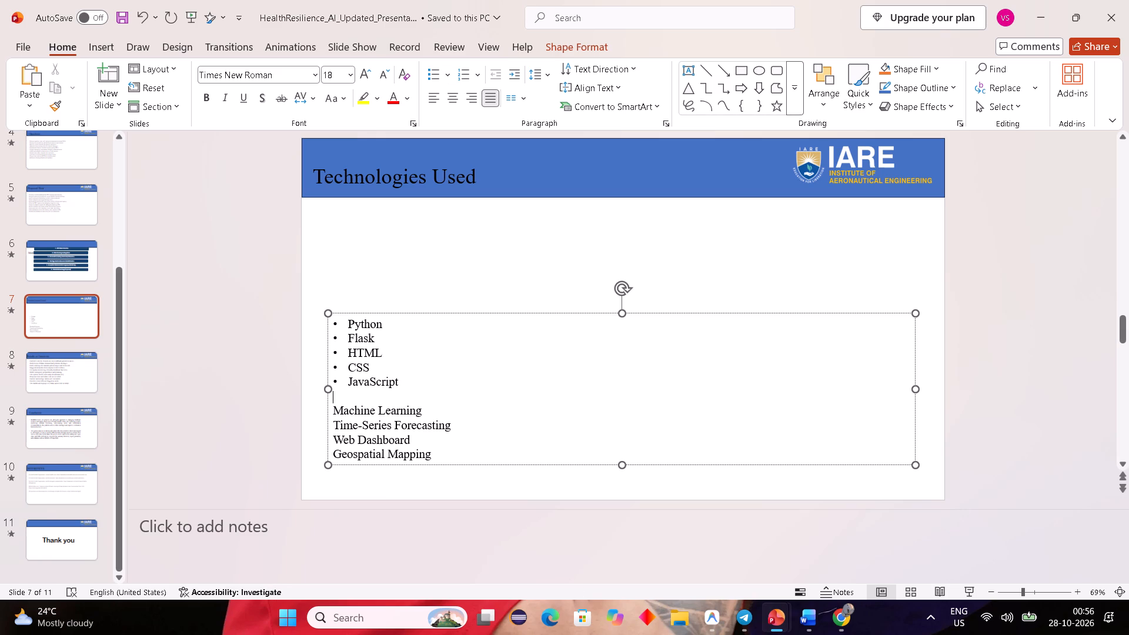
key(BackSpace)
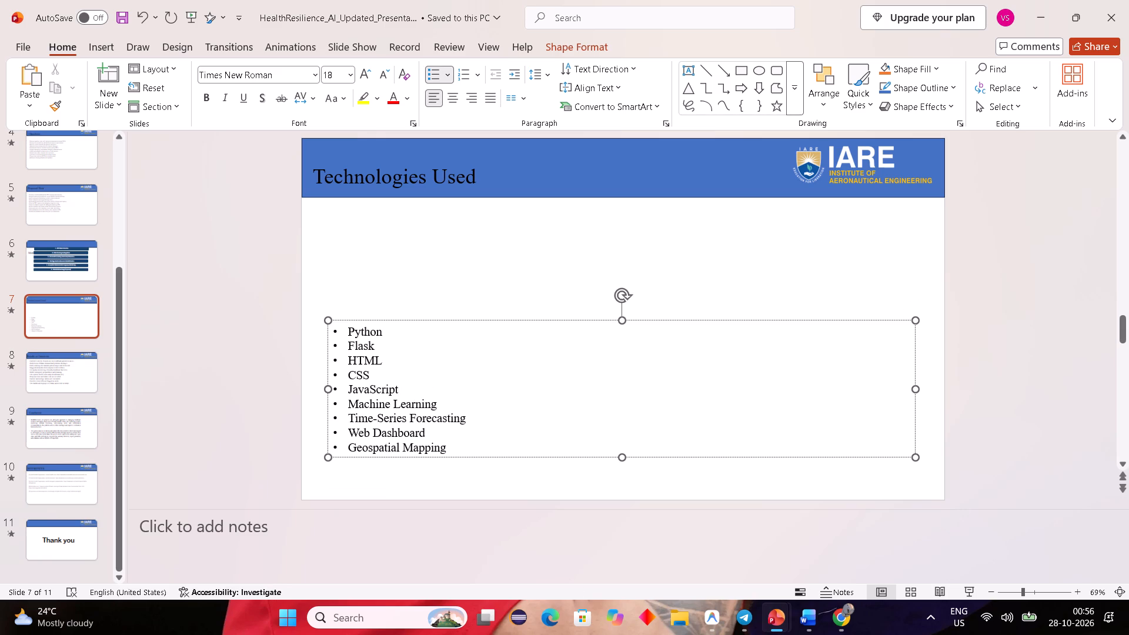
Move the combined technologies list on slide 7 up to just below the blue banner.
drag(376, 321, 372, 236)
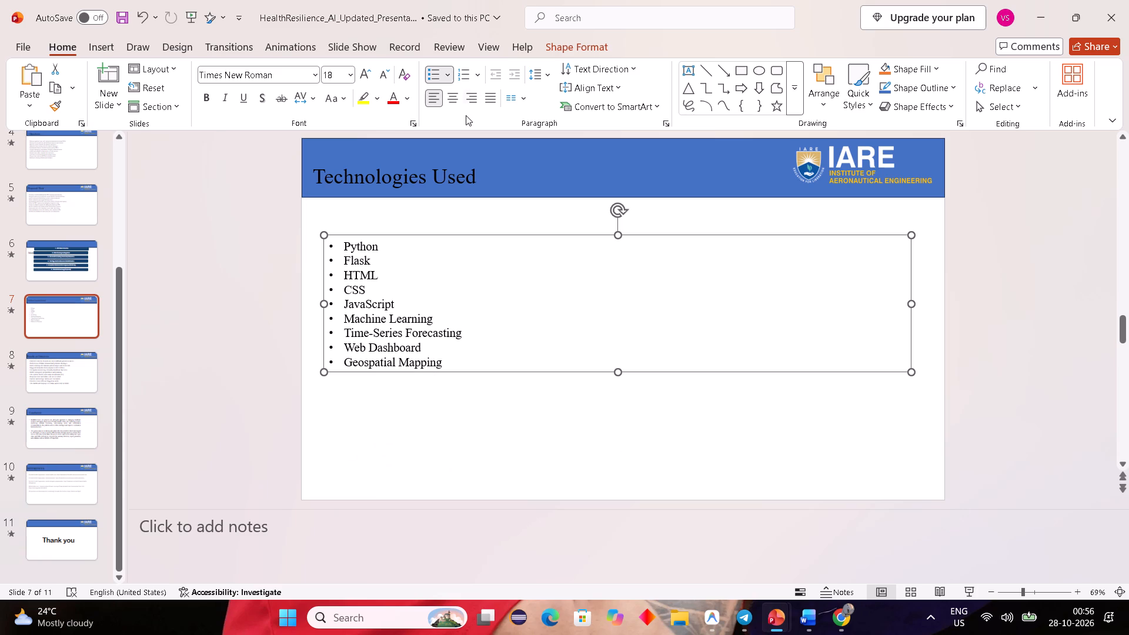
Set the font size of the whole technologies list, Python to Geospatial Mapping, to 24.
drag(455, 365, 440, 356)
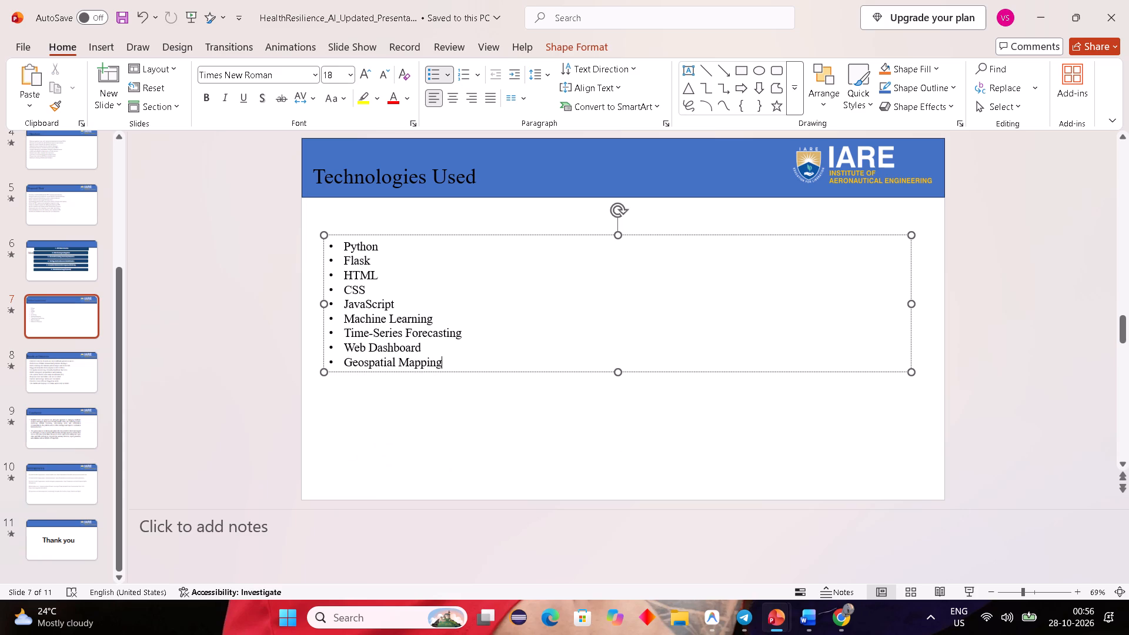
drag(440, 356, 330, 235)
click(350, 75)
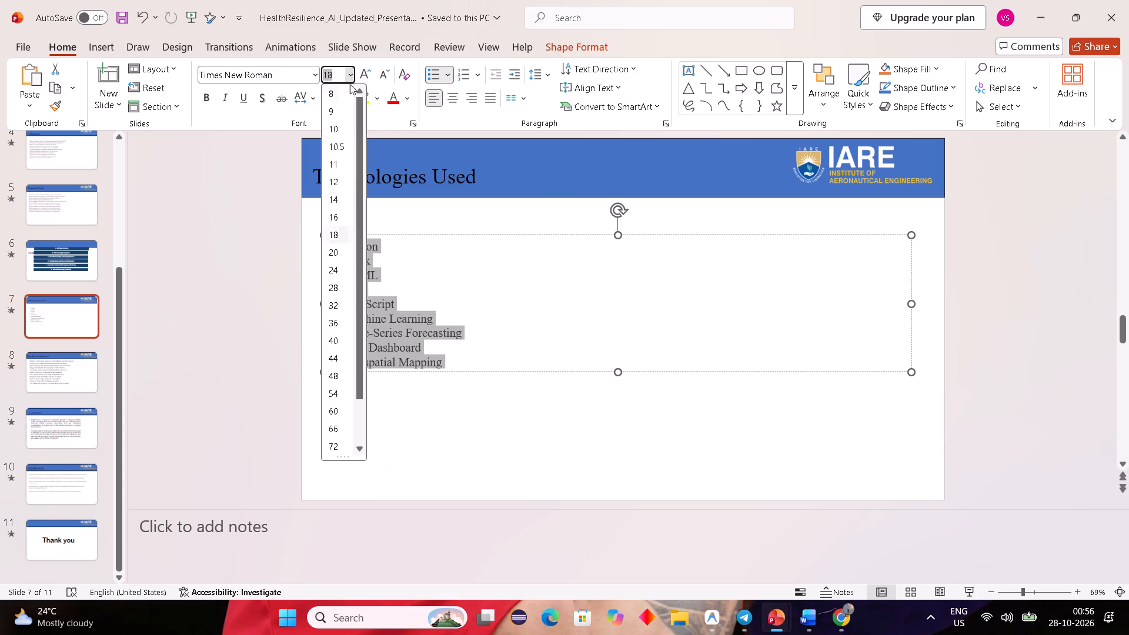
click(338, 268)
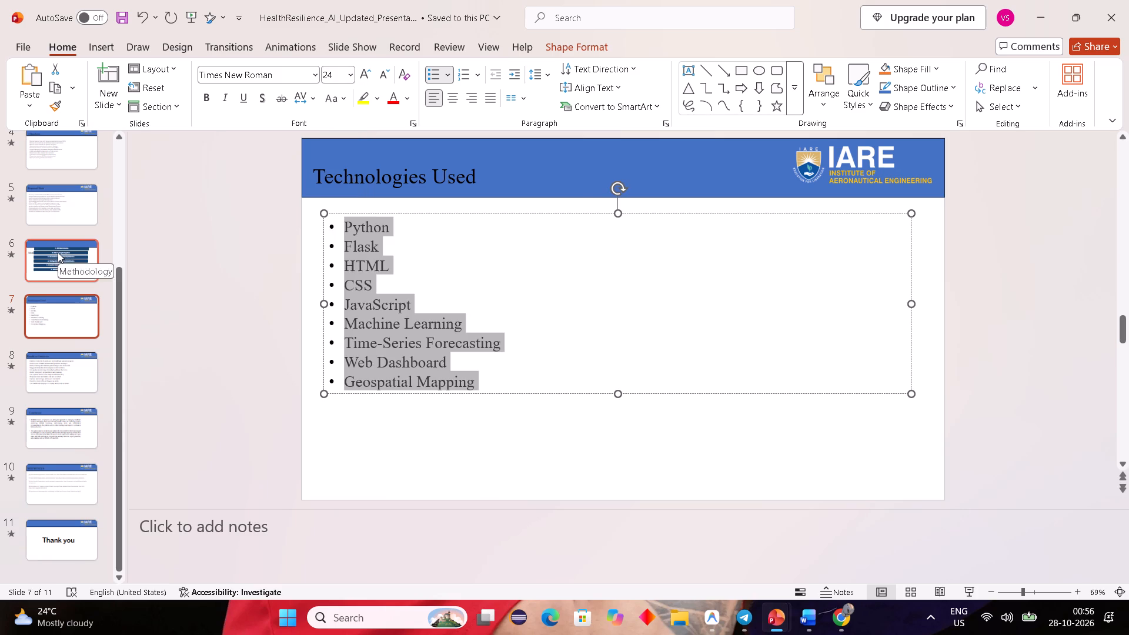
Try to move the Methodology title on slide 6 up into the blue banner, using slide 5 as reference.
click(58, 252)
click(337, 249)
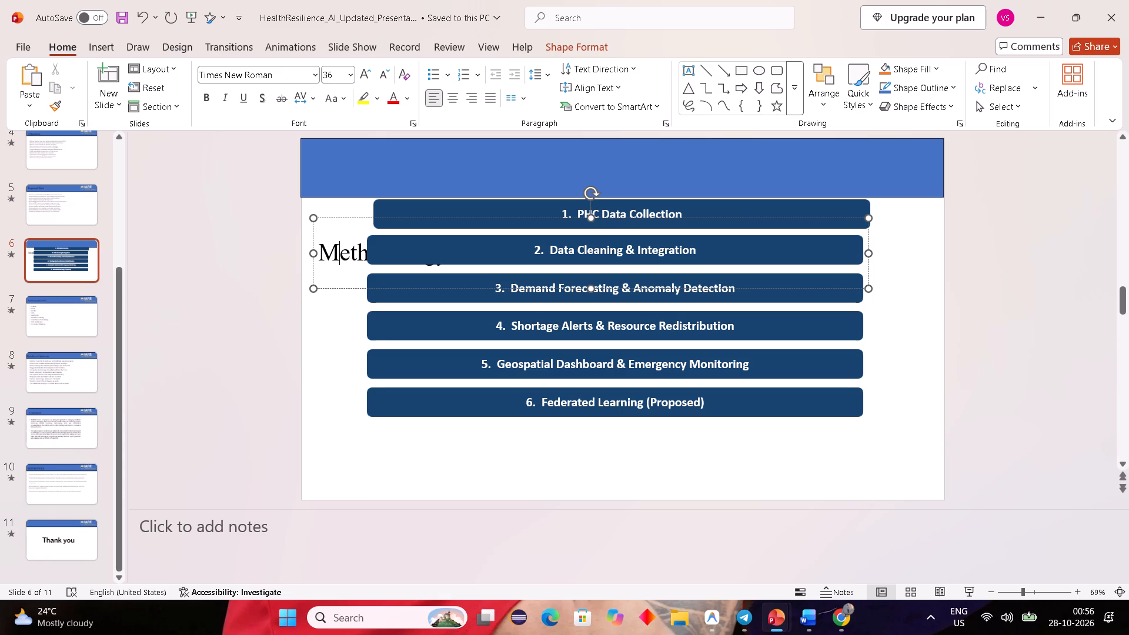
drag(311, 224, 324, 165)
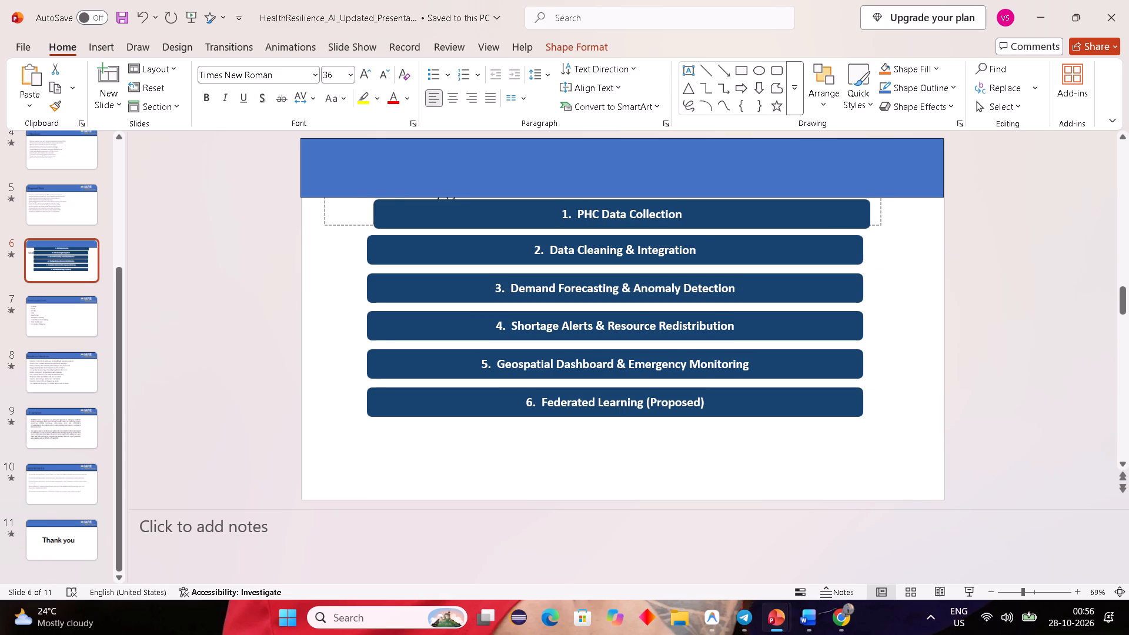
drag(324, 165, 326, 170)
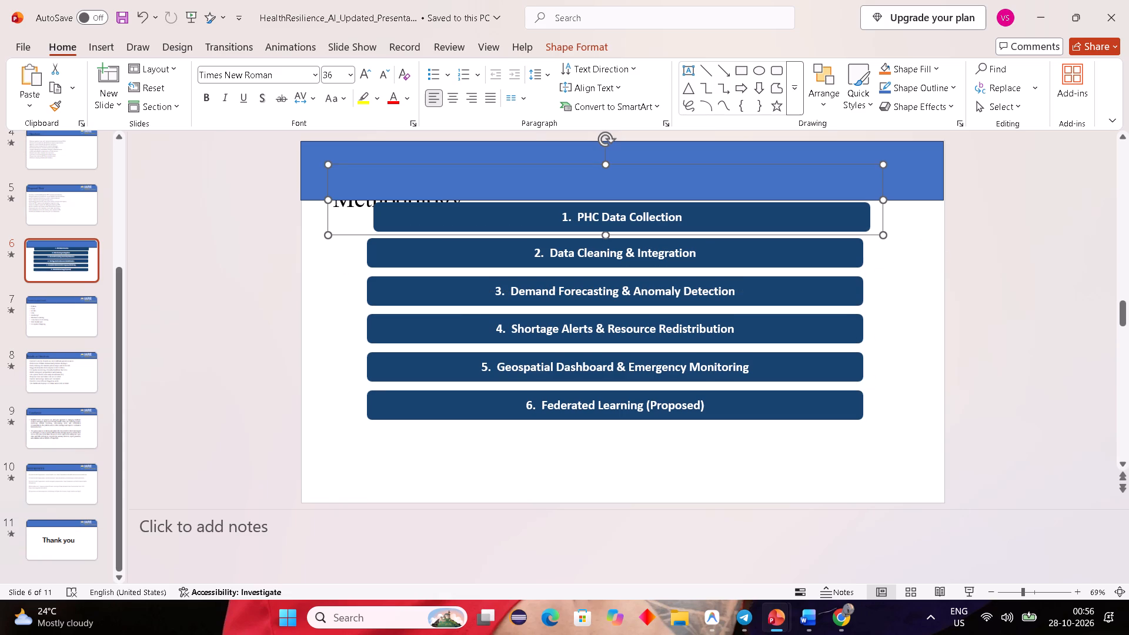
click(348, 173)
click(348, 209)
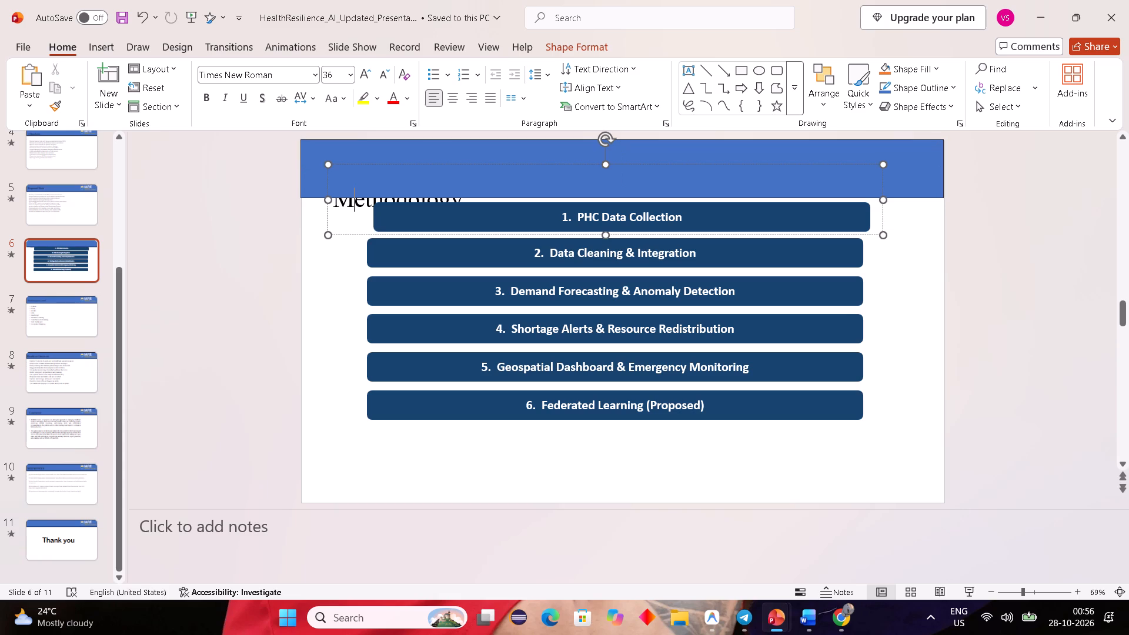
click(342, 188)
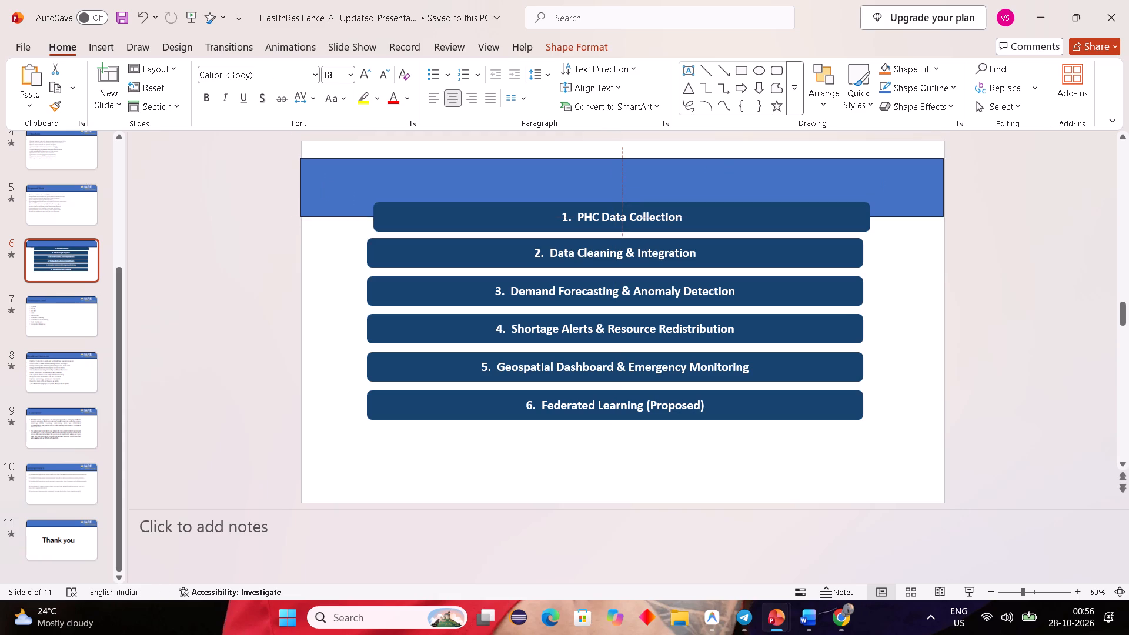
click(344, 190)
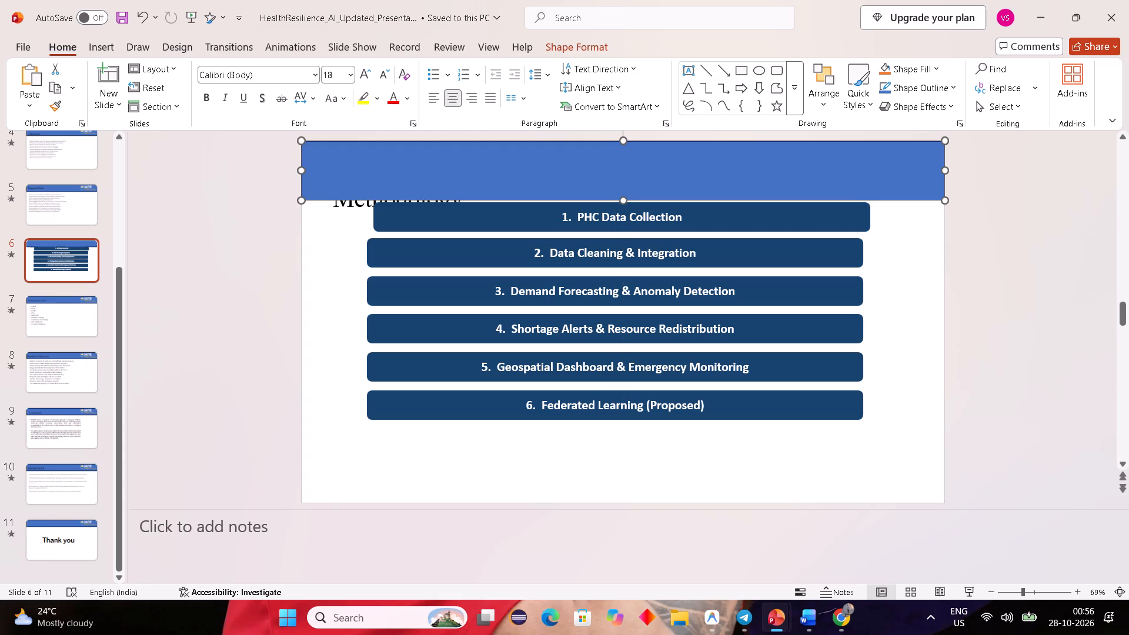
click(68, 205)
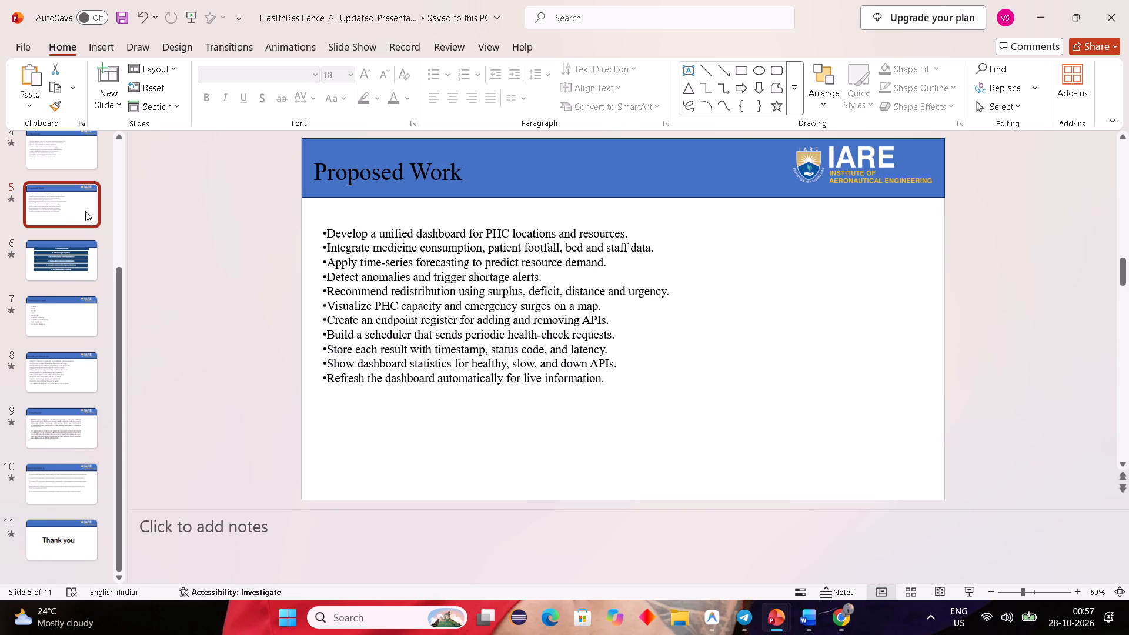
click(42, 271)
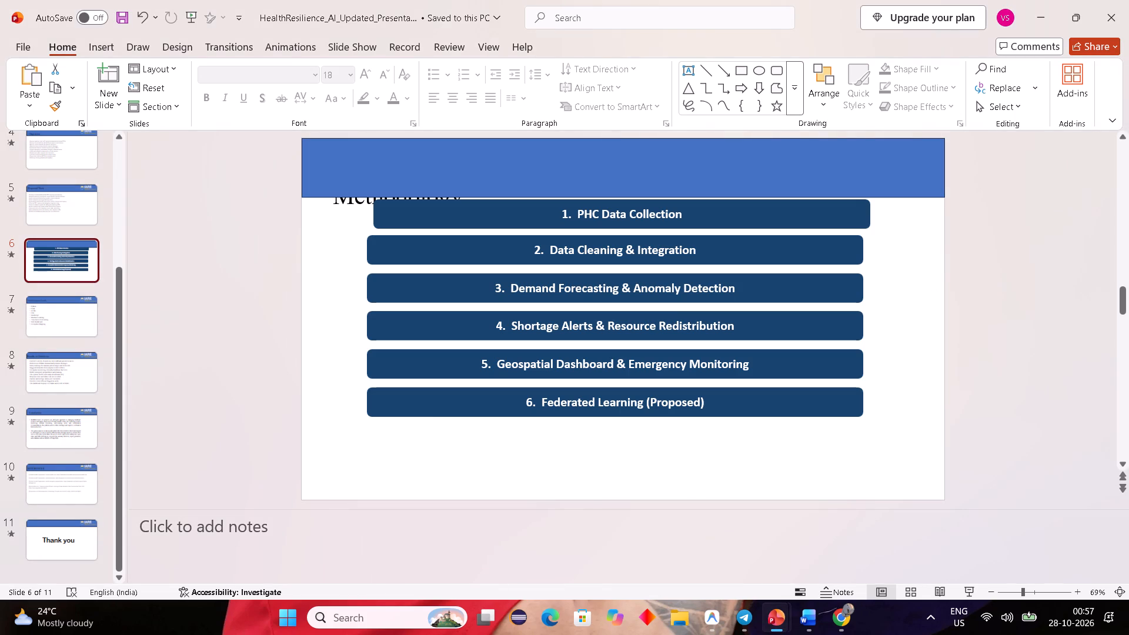
drag(840, 438, 536, 216)
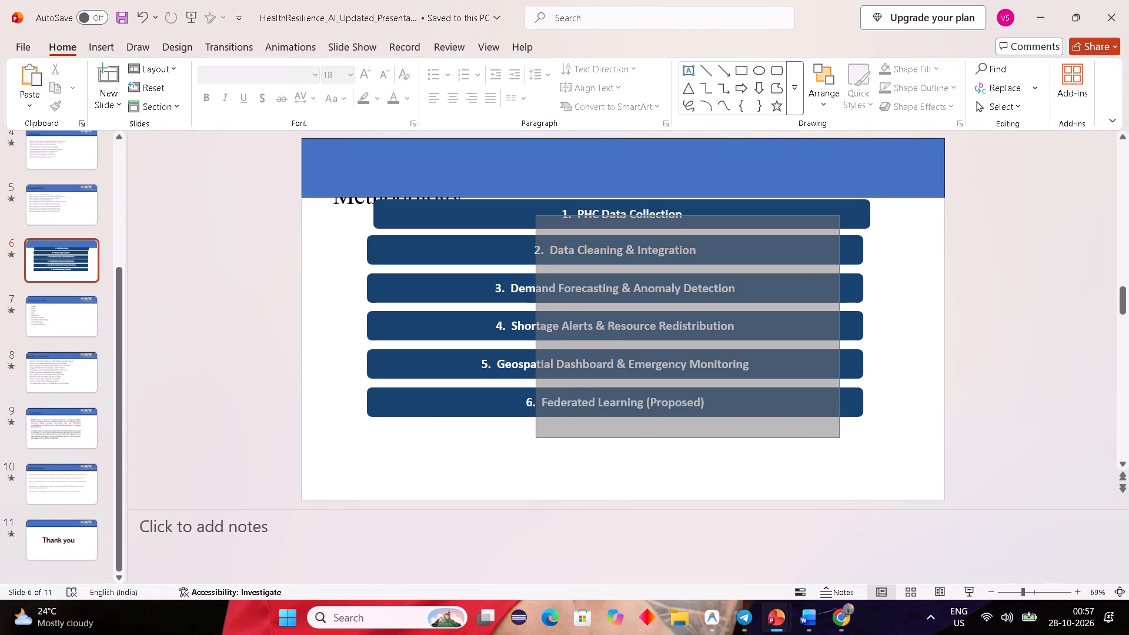
click(543, 216)
key(Delete)
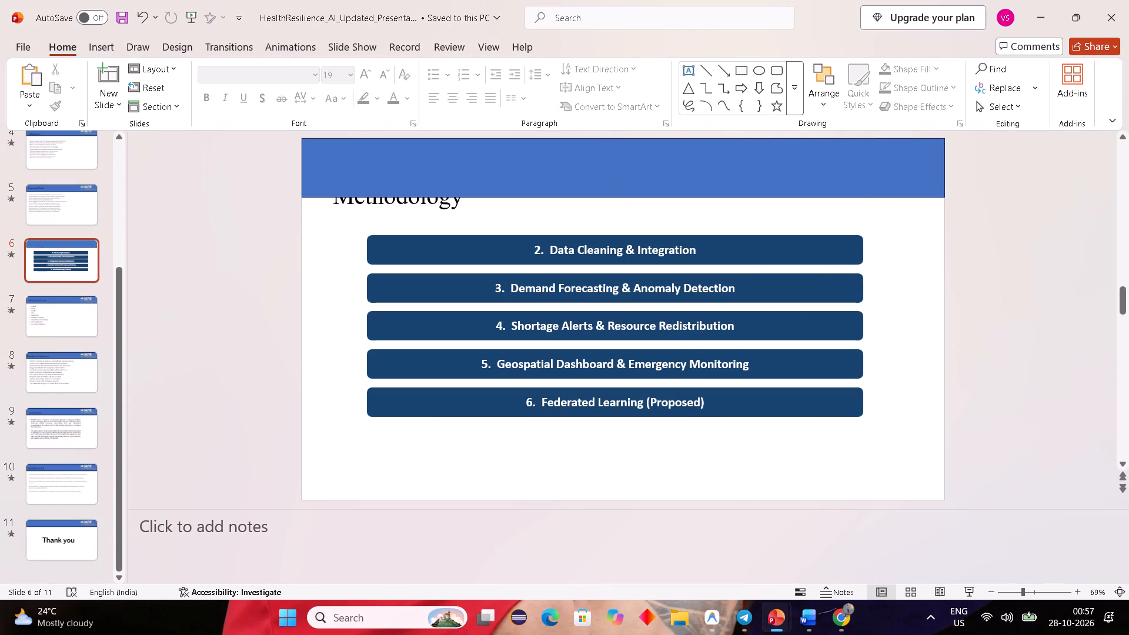
click(546, 255)
key(Delete)
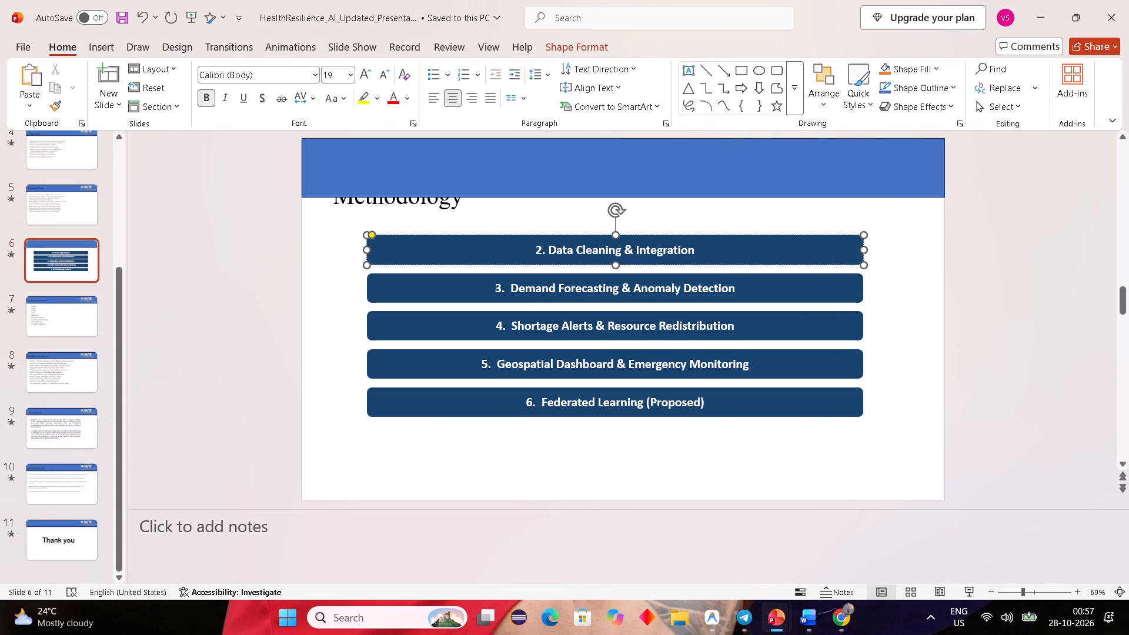
right_click(849, 245)
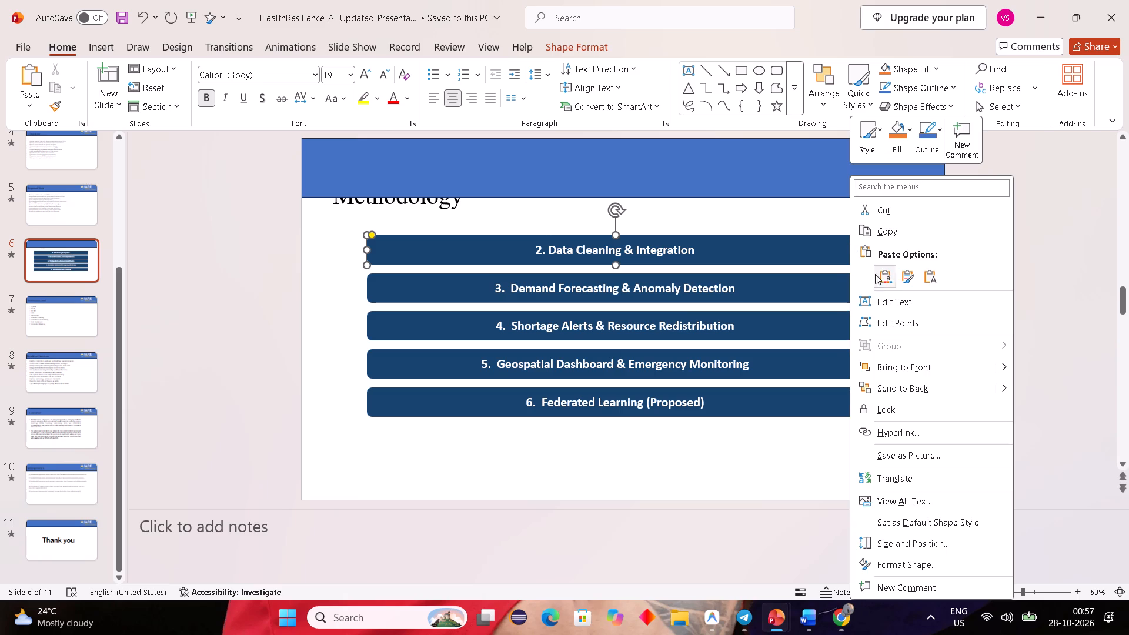
drag(799, 482, 623, 259)
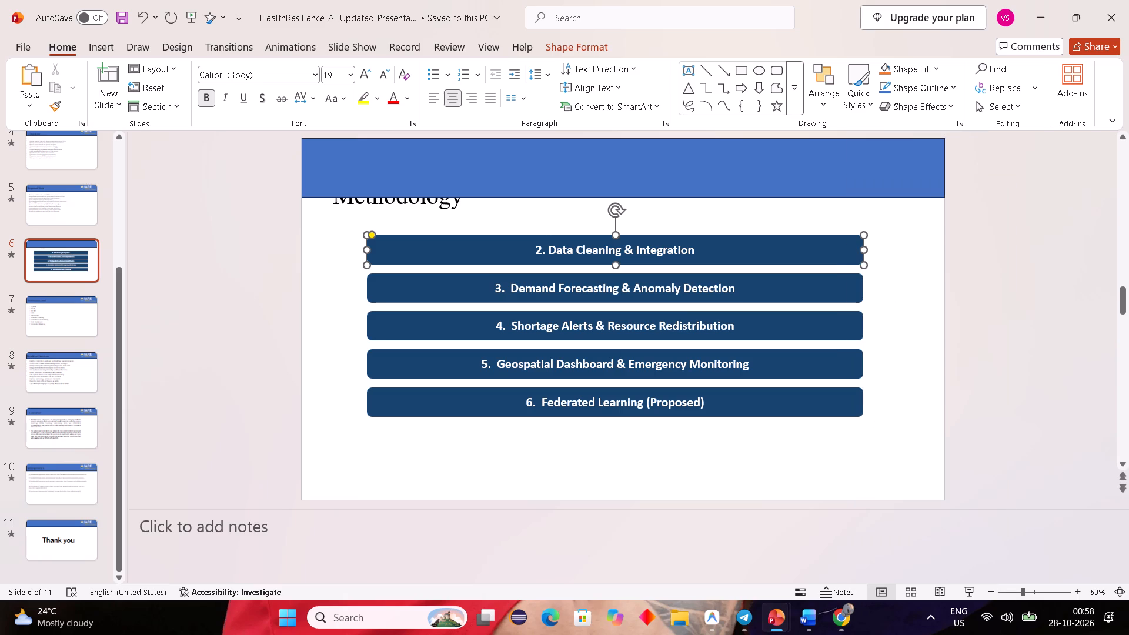
key(ctrl+a)
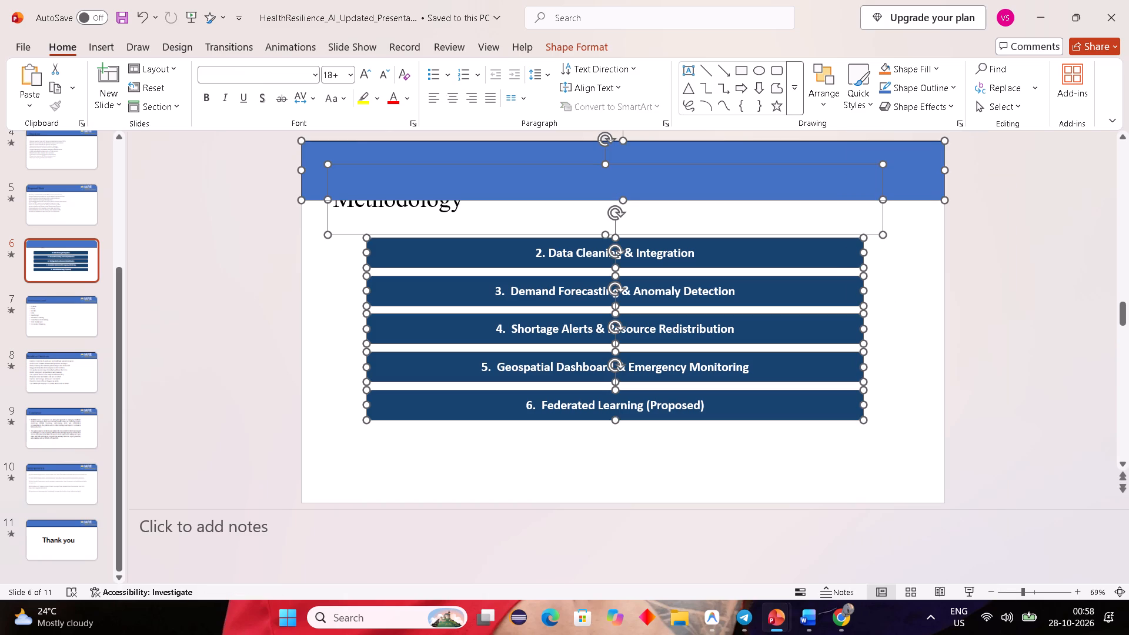
key(Delete)
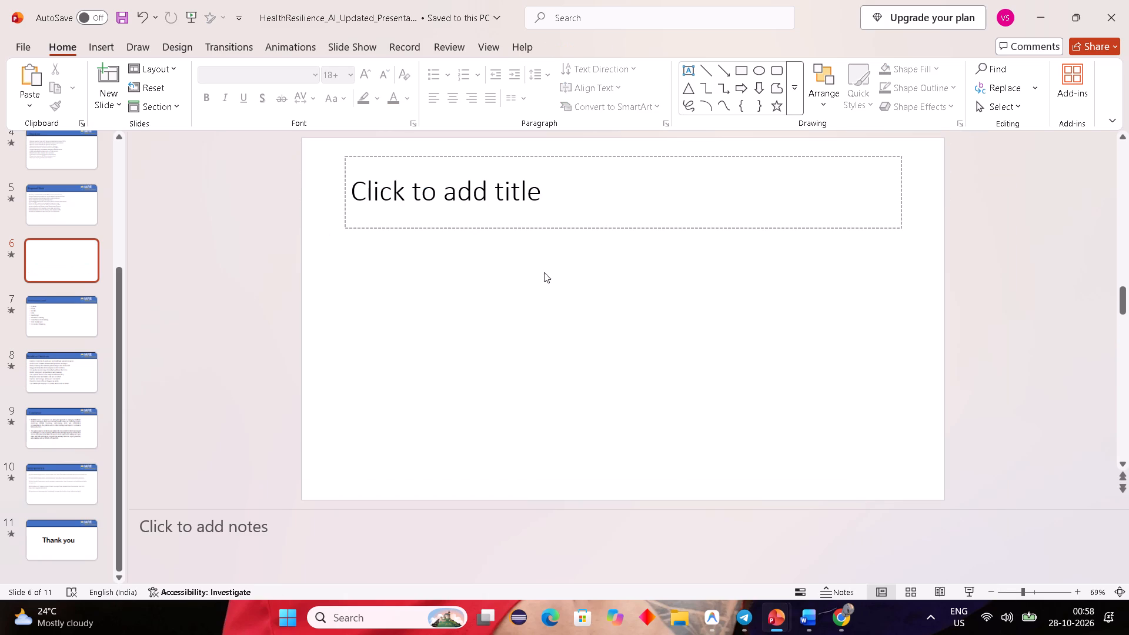
Copy the blue banner shape from the Proposed Work slide and paste it onto the emptied slide 6.
click(85, 197)
click(536, 166)
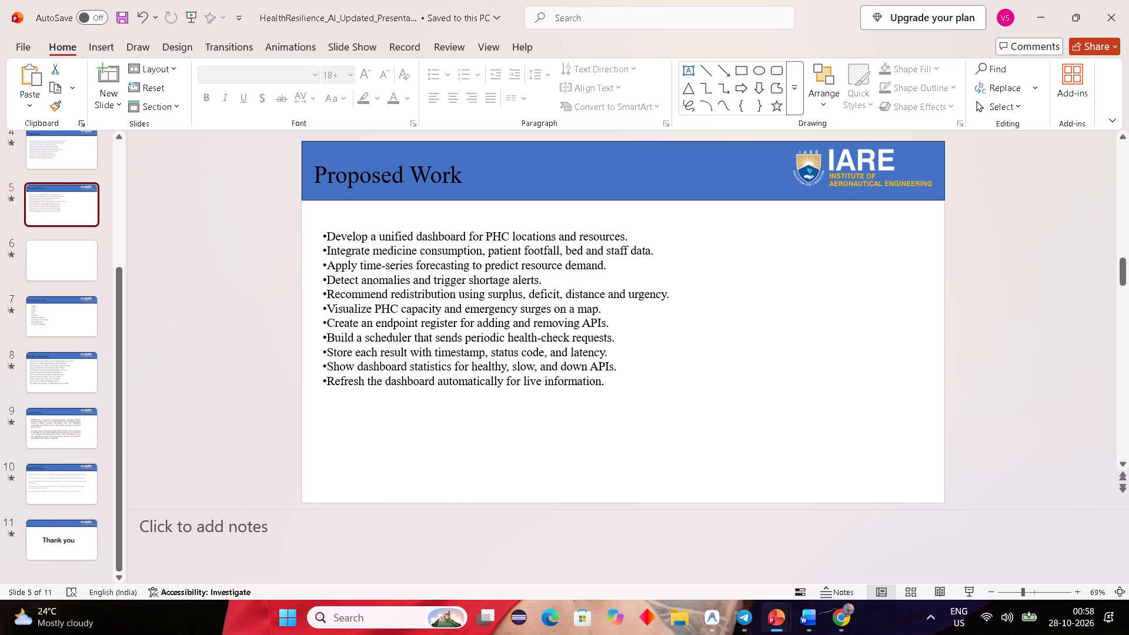
right_click(536, 166)
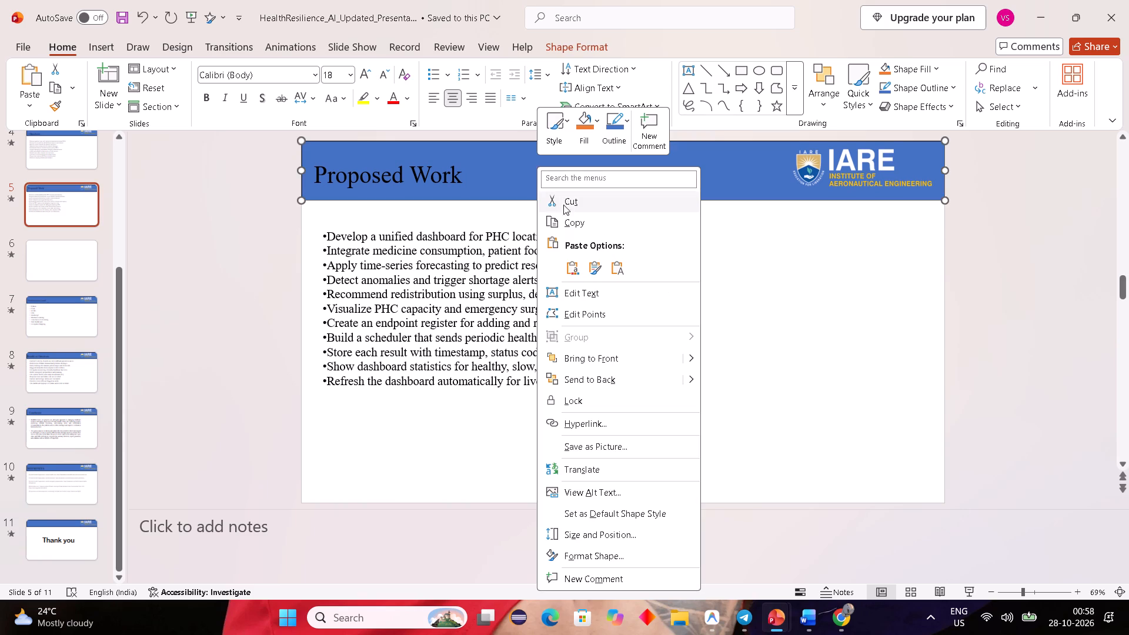
click(568, 218)
click(46, 259)
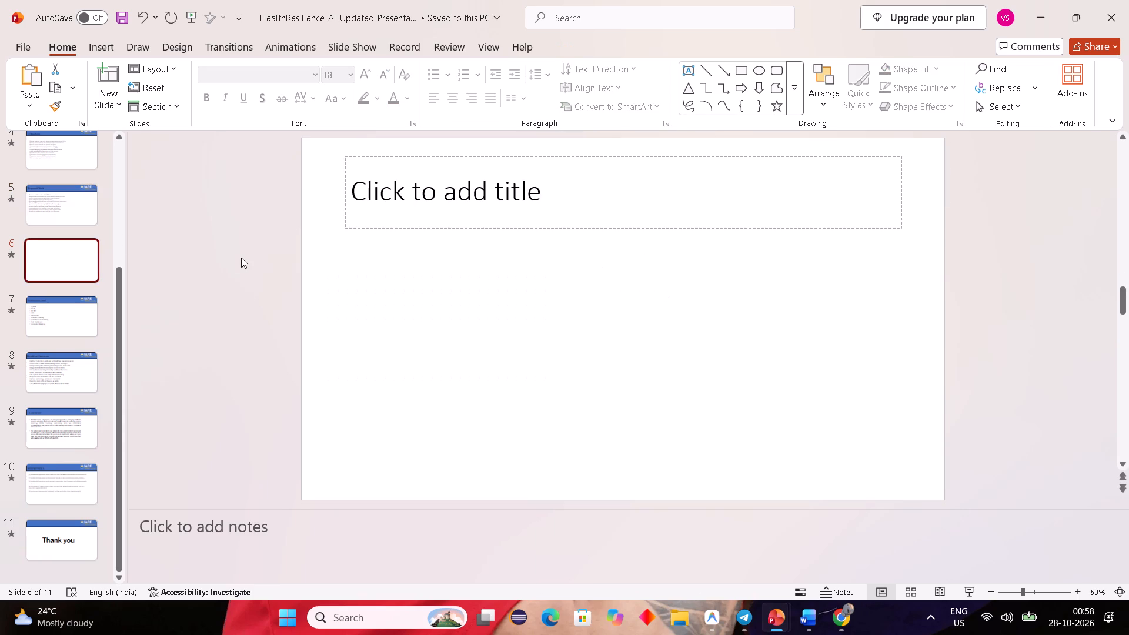
key(ctrl+v)
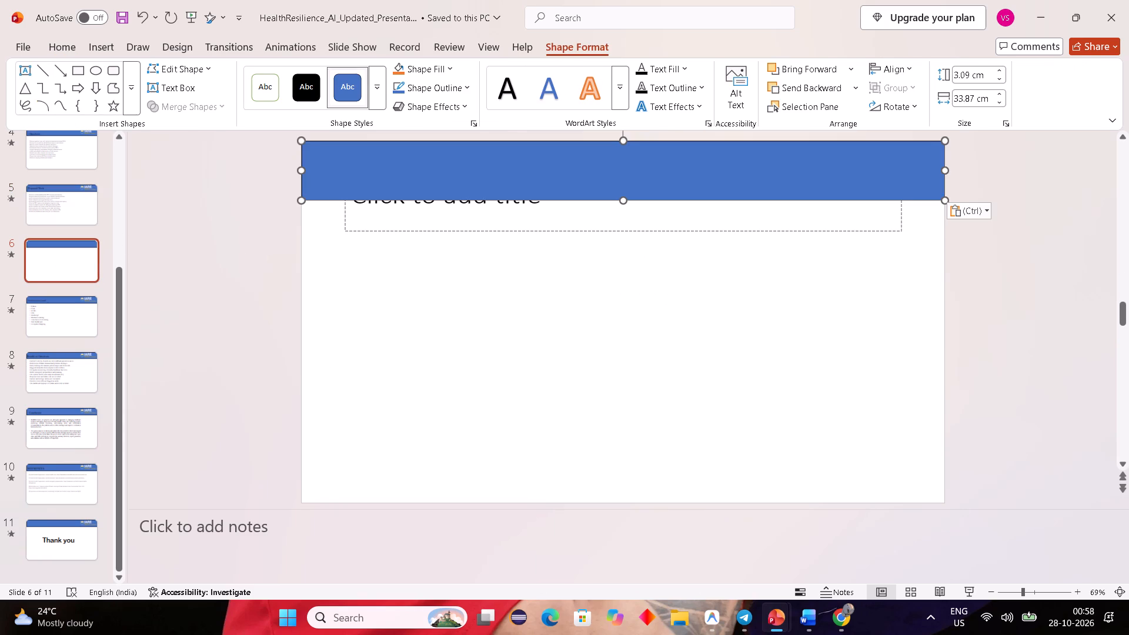
drag(430, 222, 432, 244)
click(375, 182)
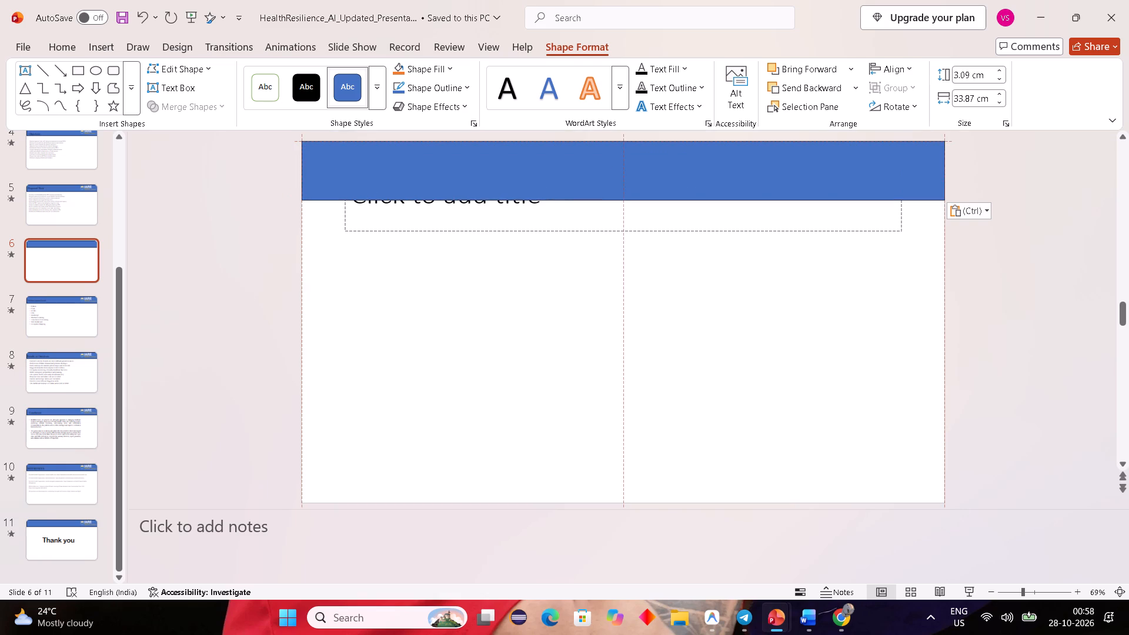
Copy the IARE logo from the Proposed Work slide and paste it onto the blue banner of slide 6.
click(61, 218)
click(826, 167)
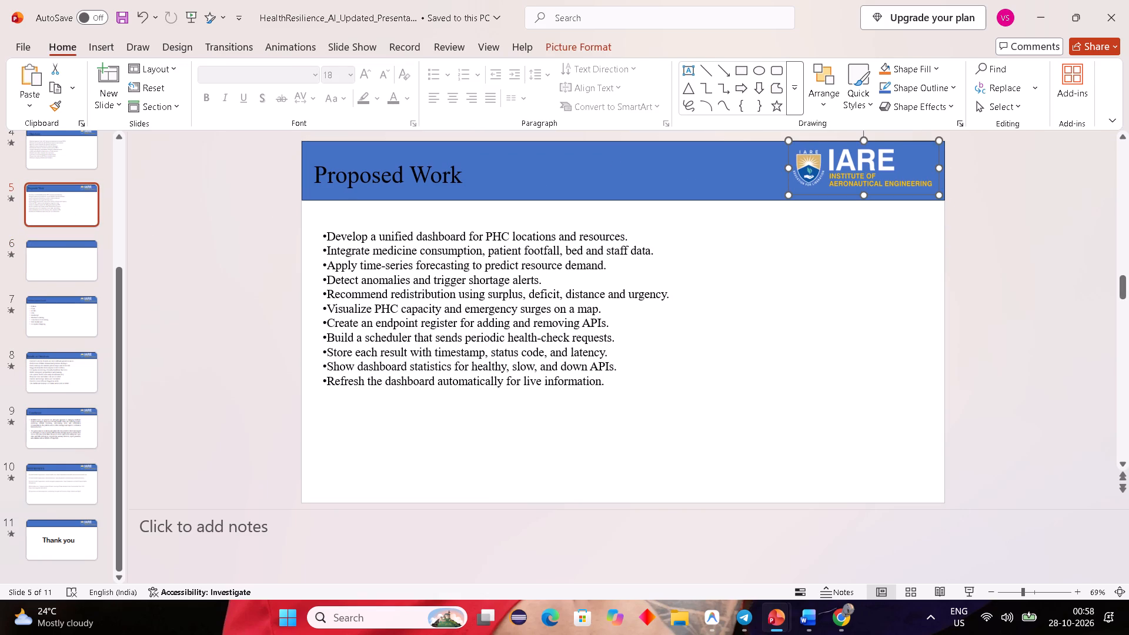
key(ctrl+c)
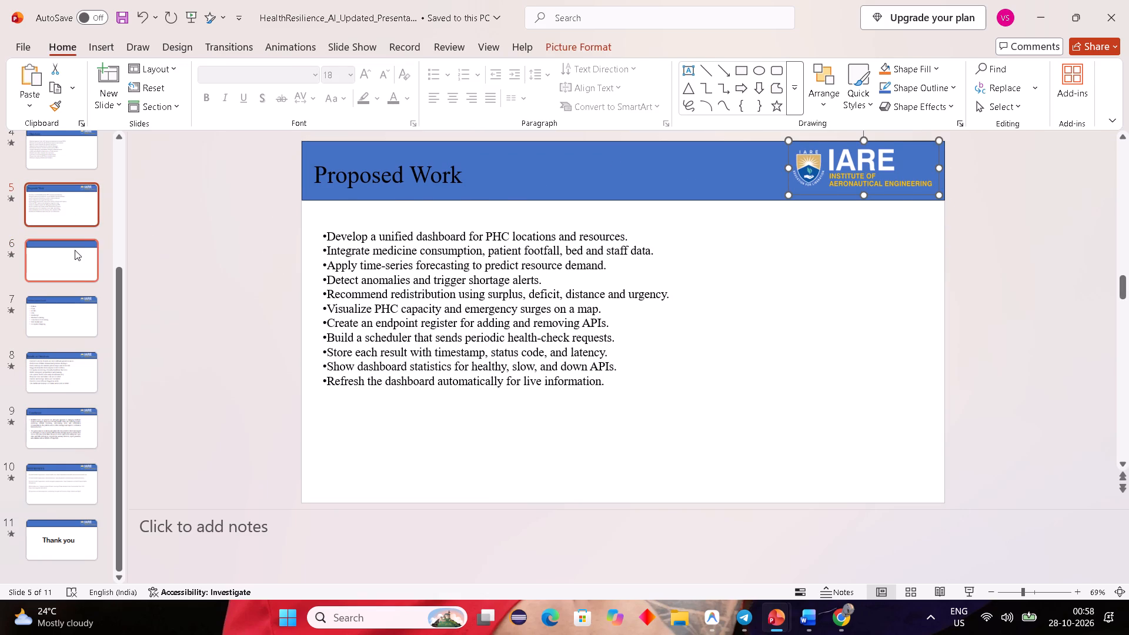
click(74, 250)
key(ctrl+v)
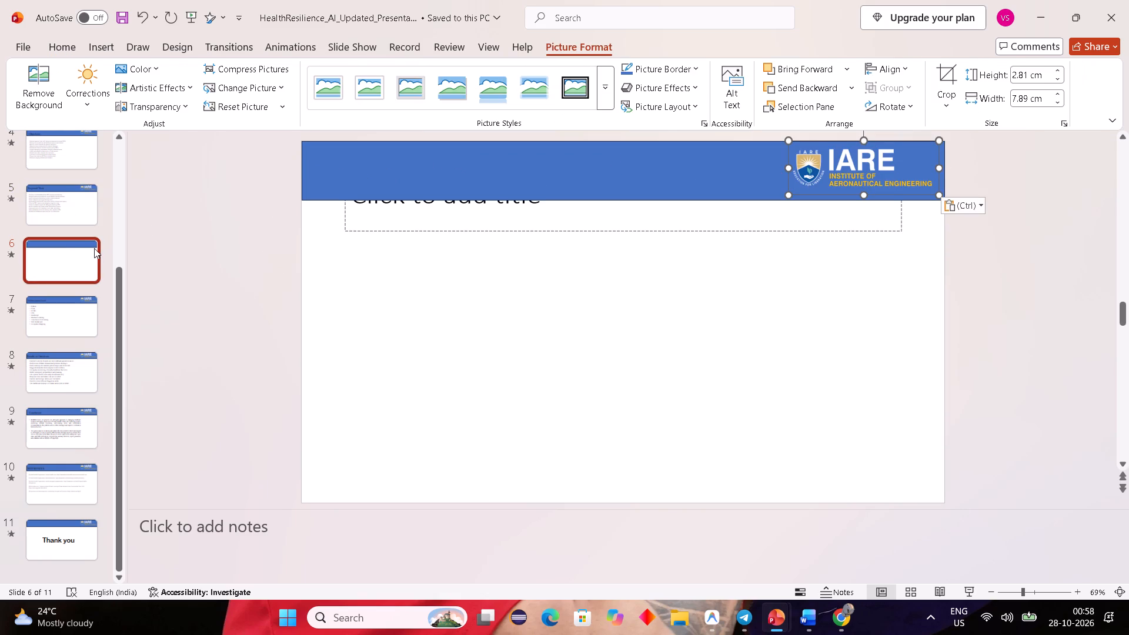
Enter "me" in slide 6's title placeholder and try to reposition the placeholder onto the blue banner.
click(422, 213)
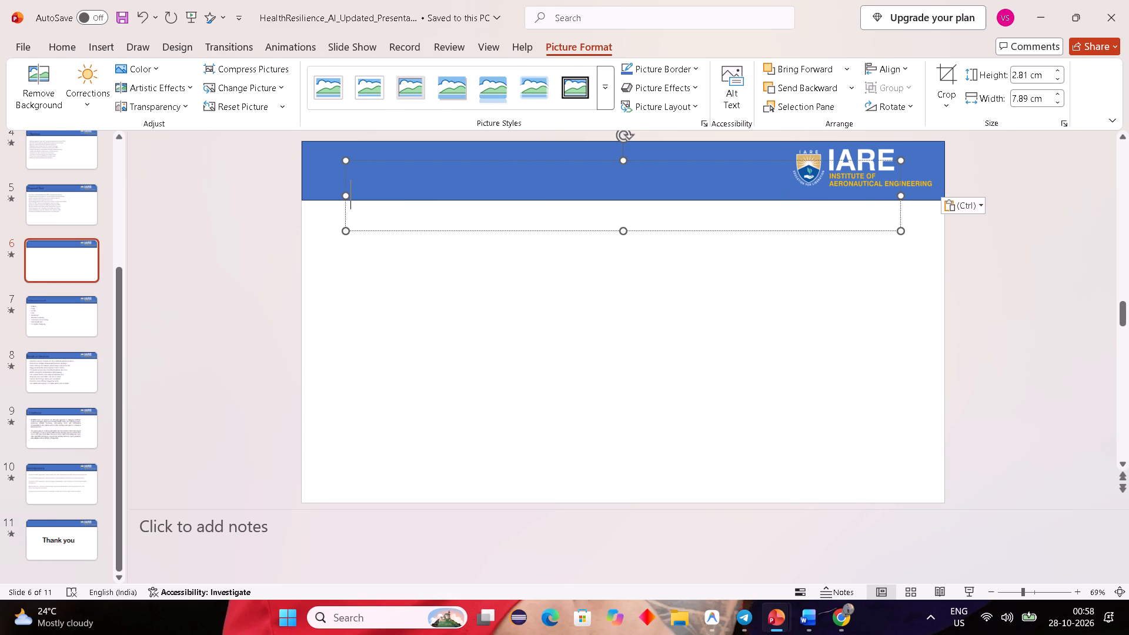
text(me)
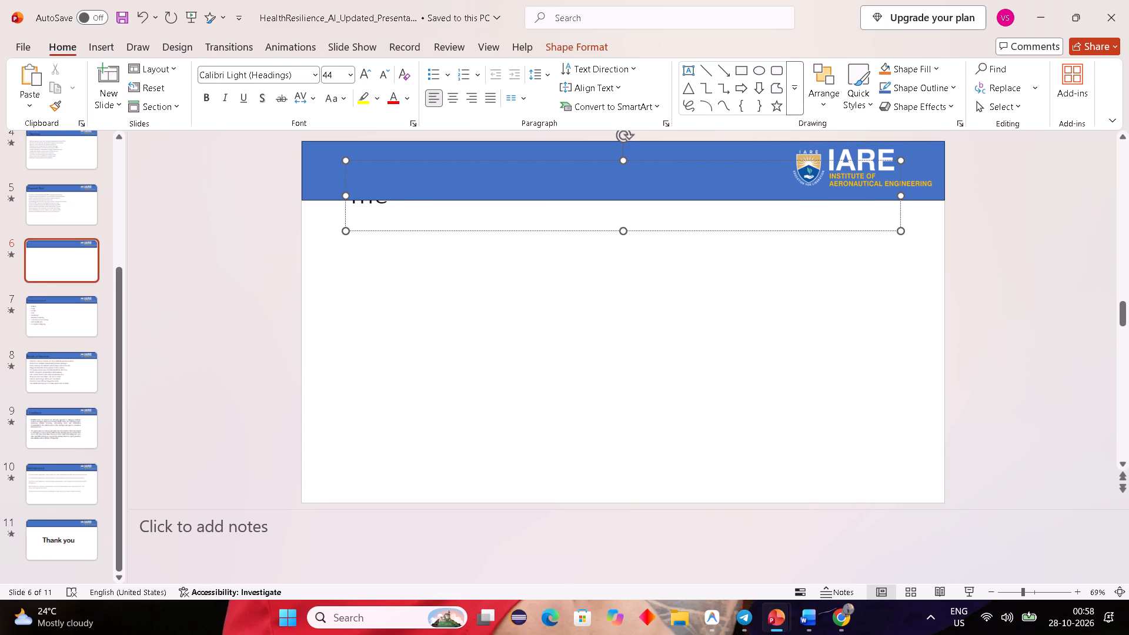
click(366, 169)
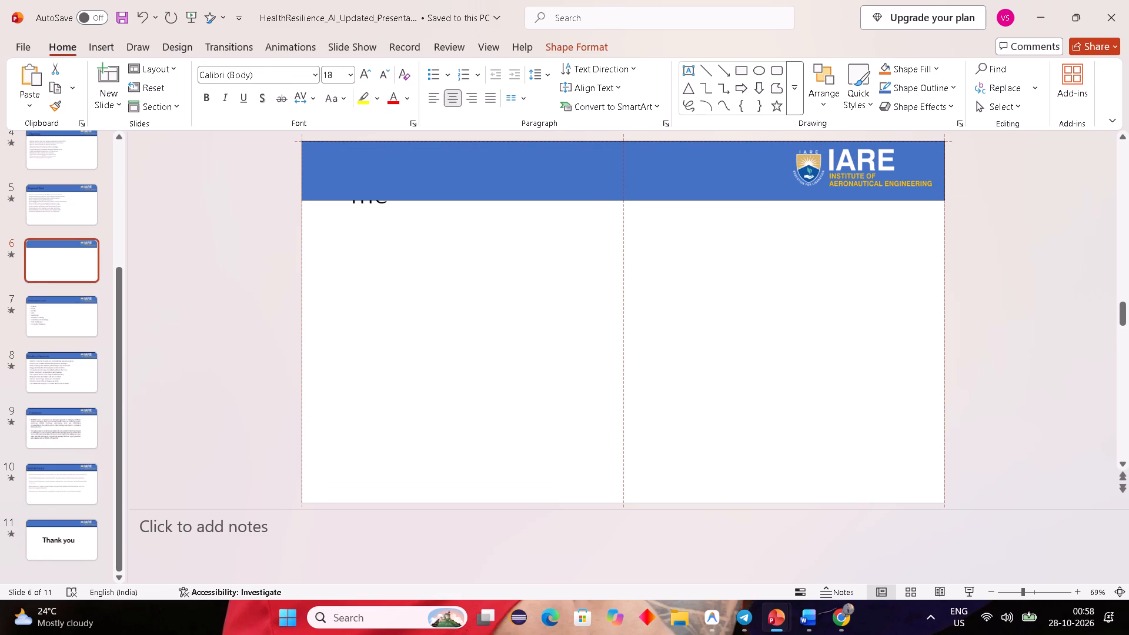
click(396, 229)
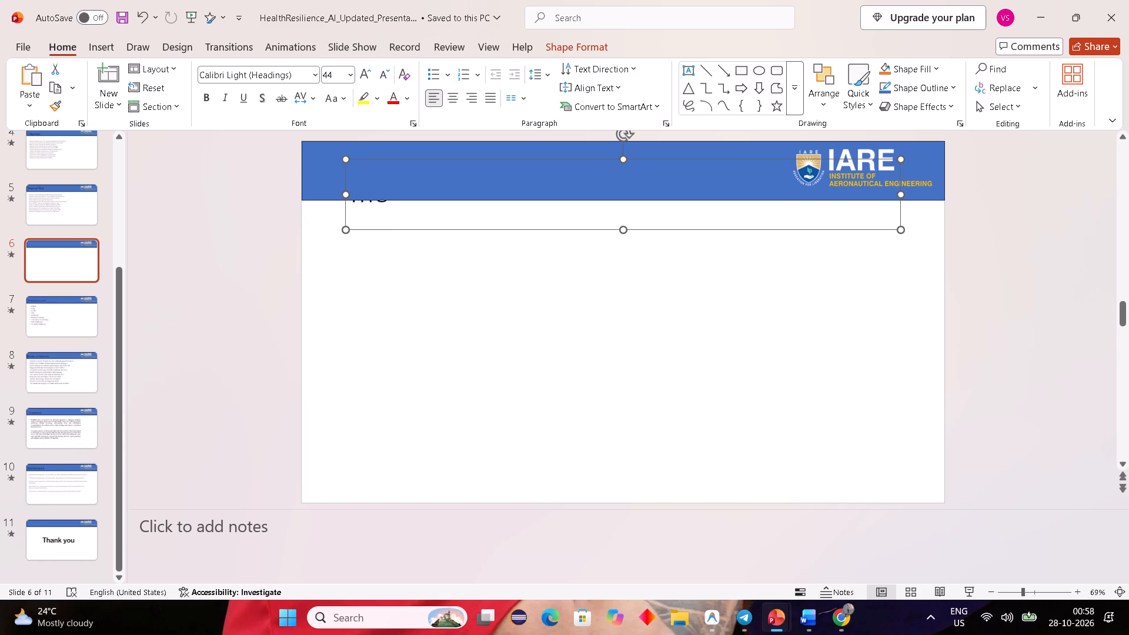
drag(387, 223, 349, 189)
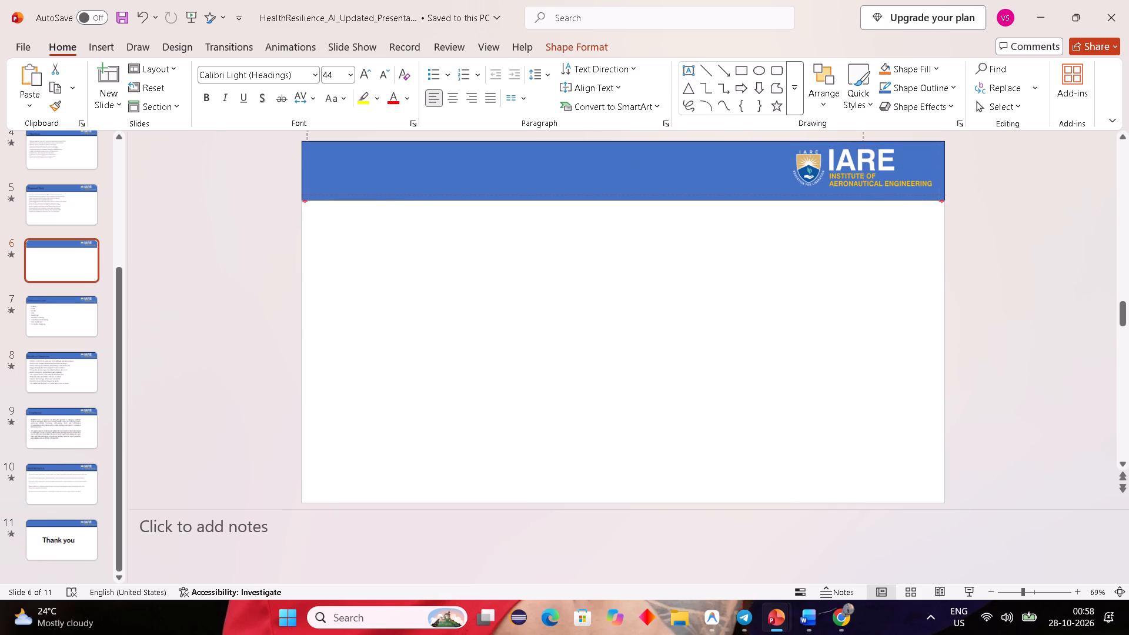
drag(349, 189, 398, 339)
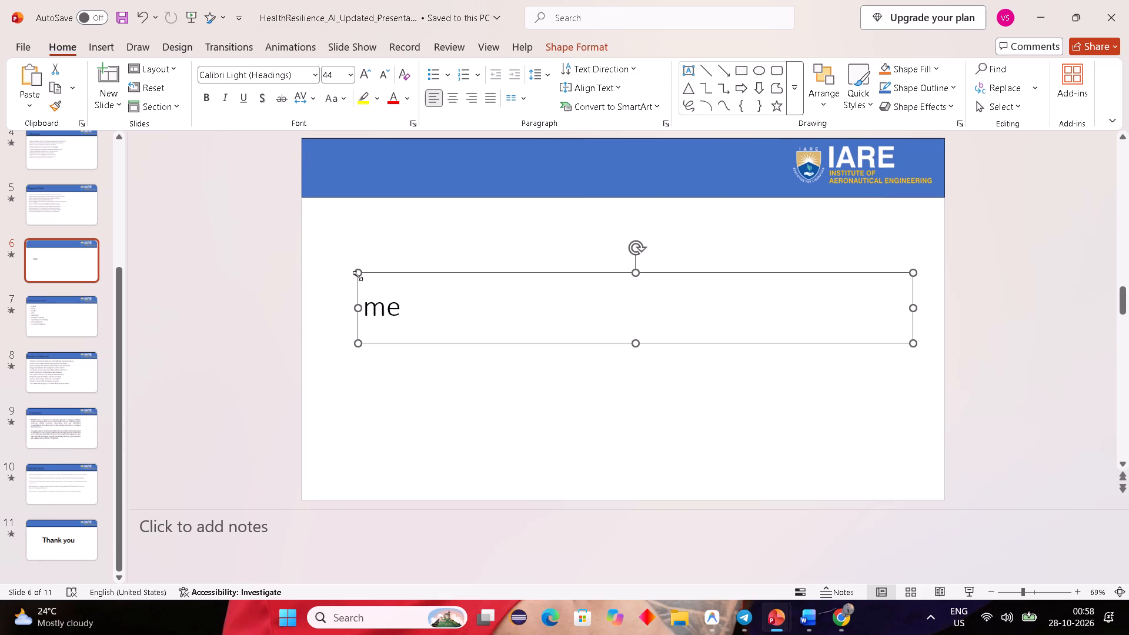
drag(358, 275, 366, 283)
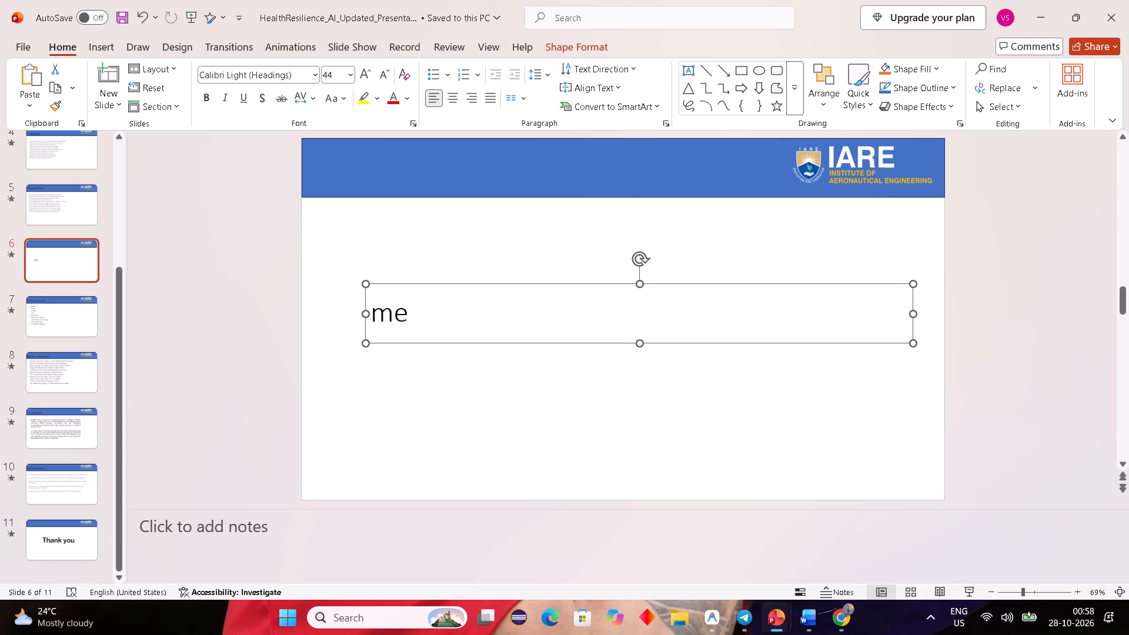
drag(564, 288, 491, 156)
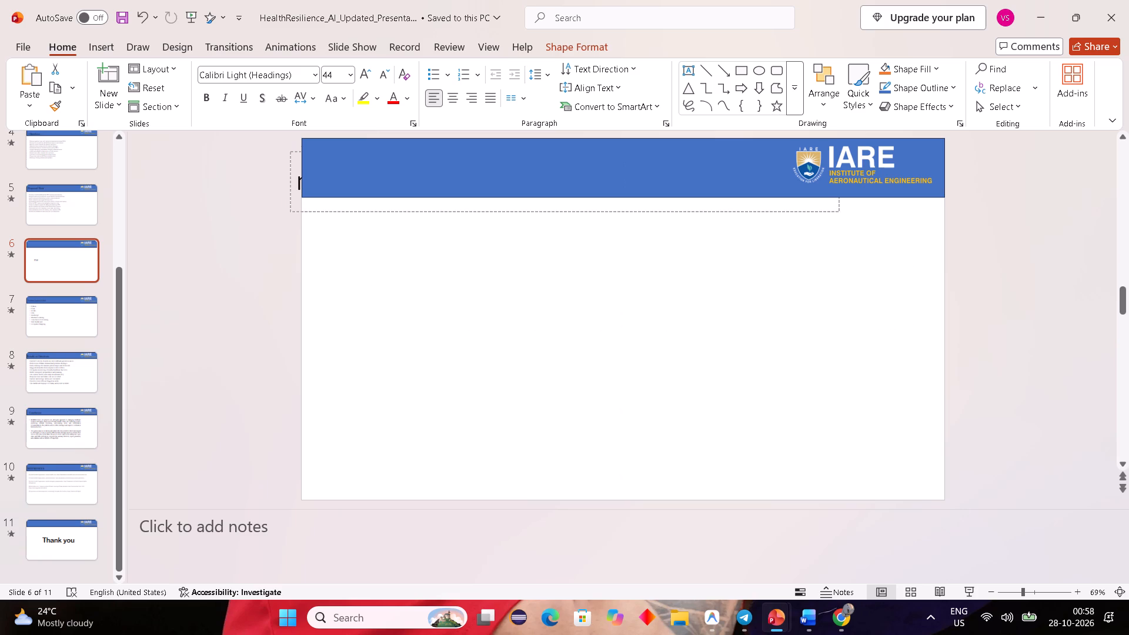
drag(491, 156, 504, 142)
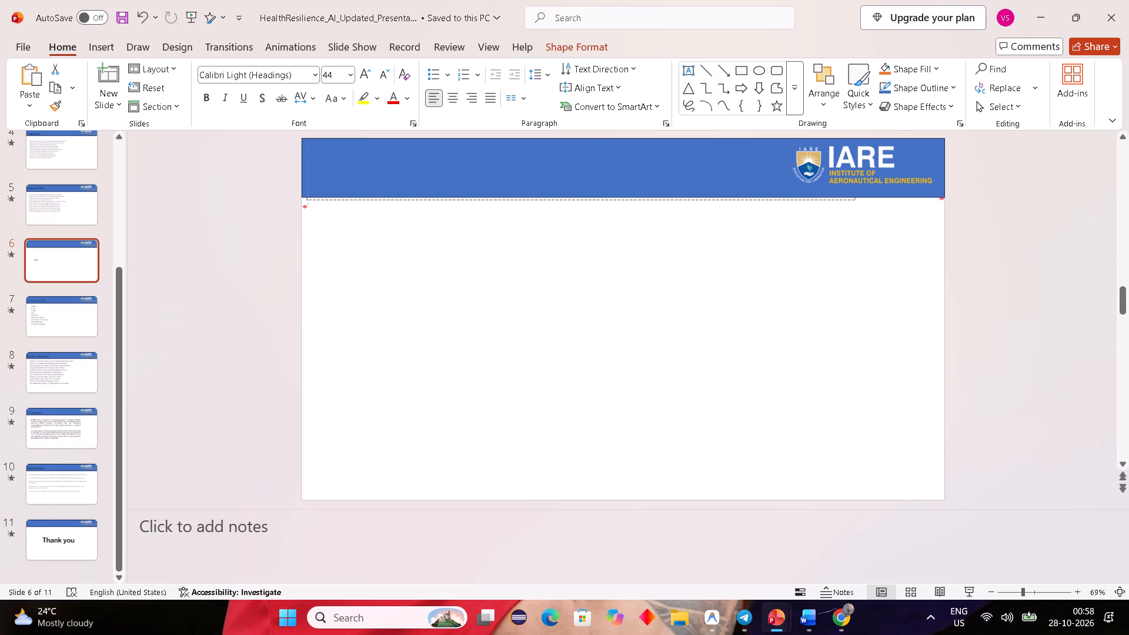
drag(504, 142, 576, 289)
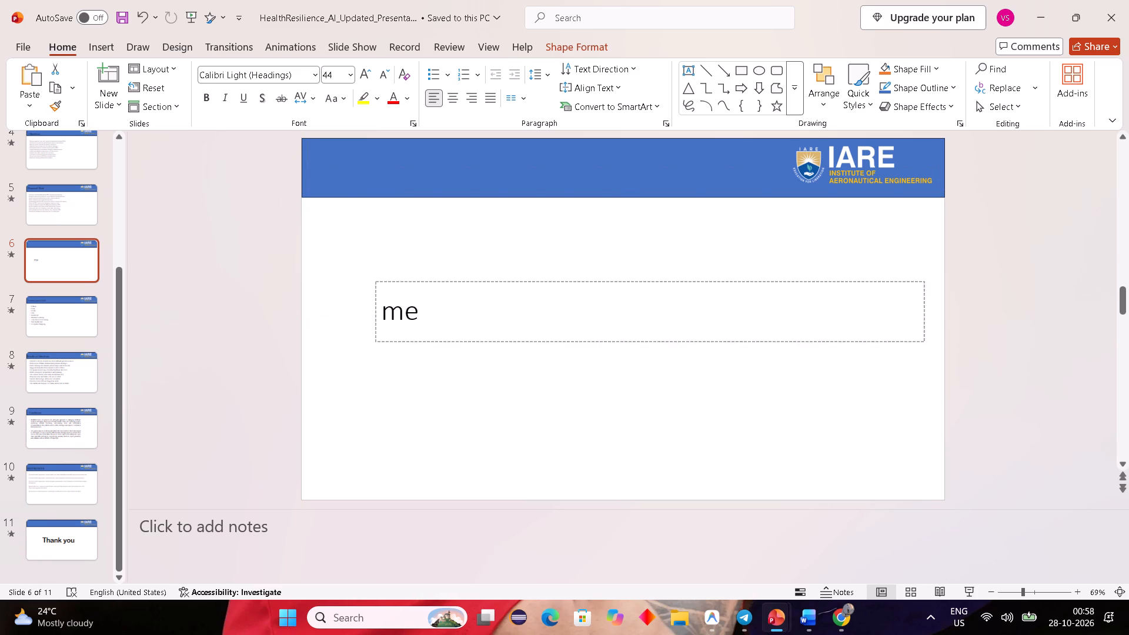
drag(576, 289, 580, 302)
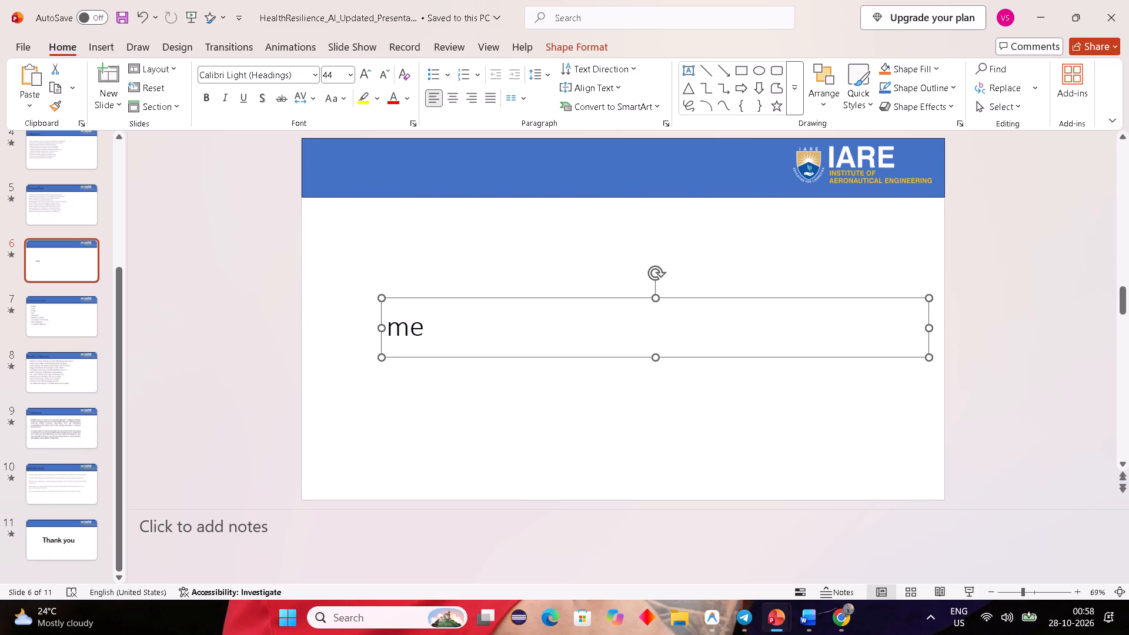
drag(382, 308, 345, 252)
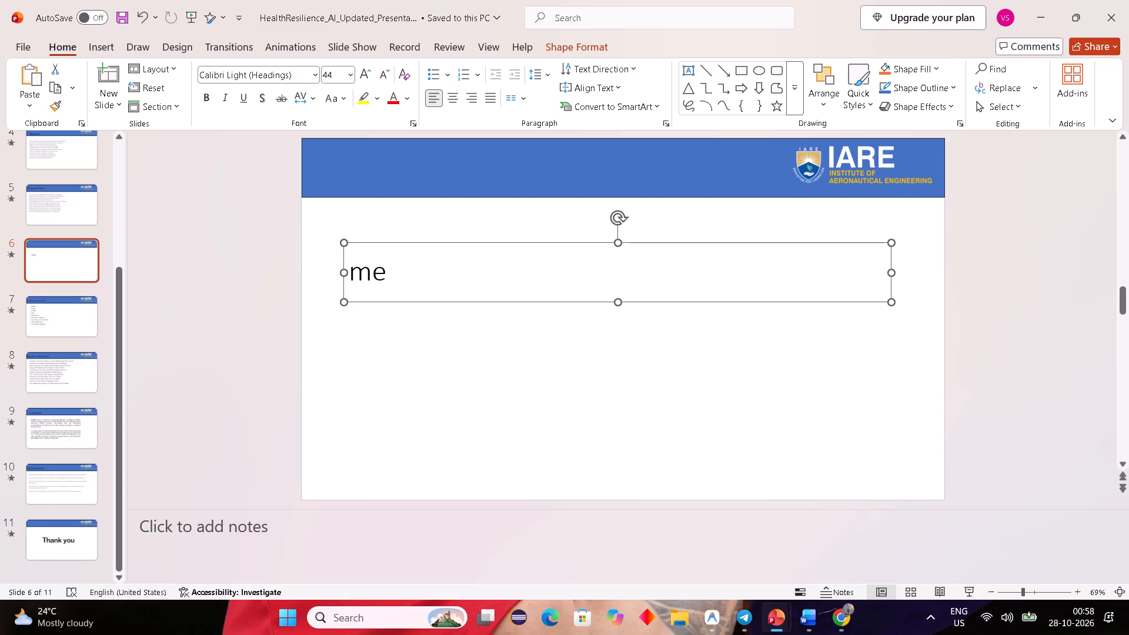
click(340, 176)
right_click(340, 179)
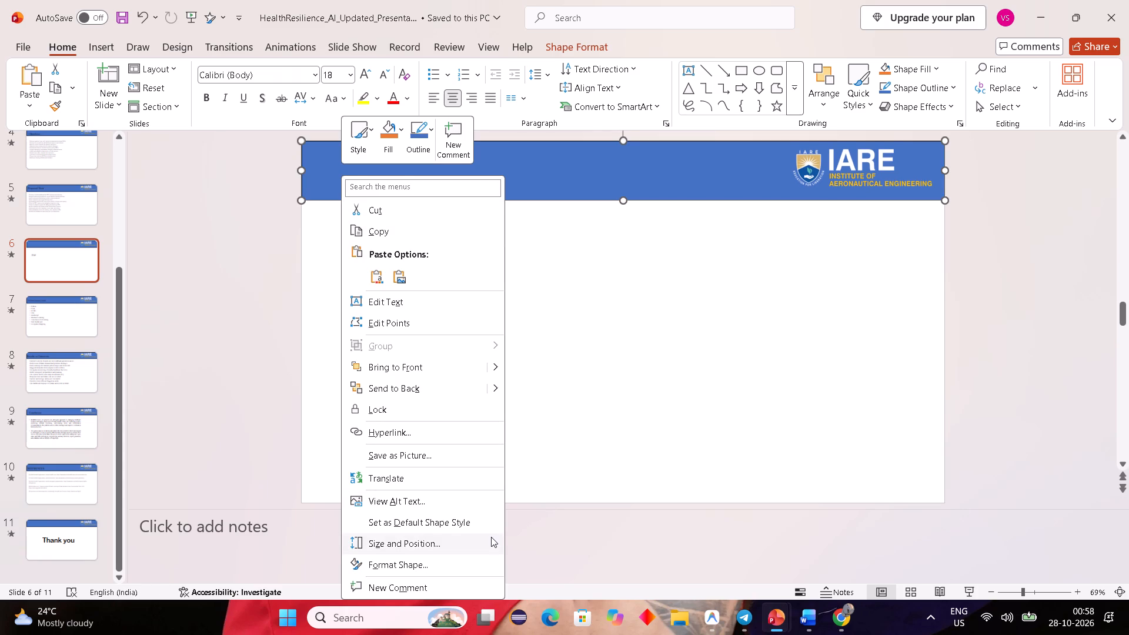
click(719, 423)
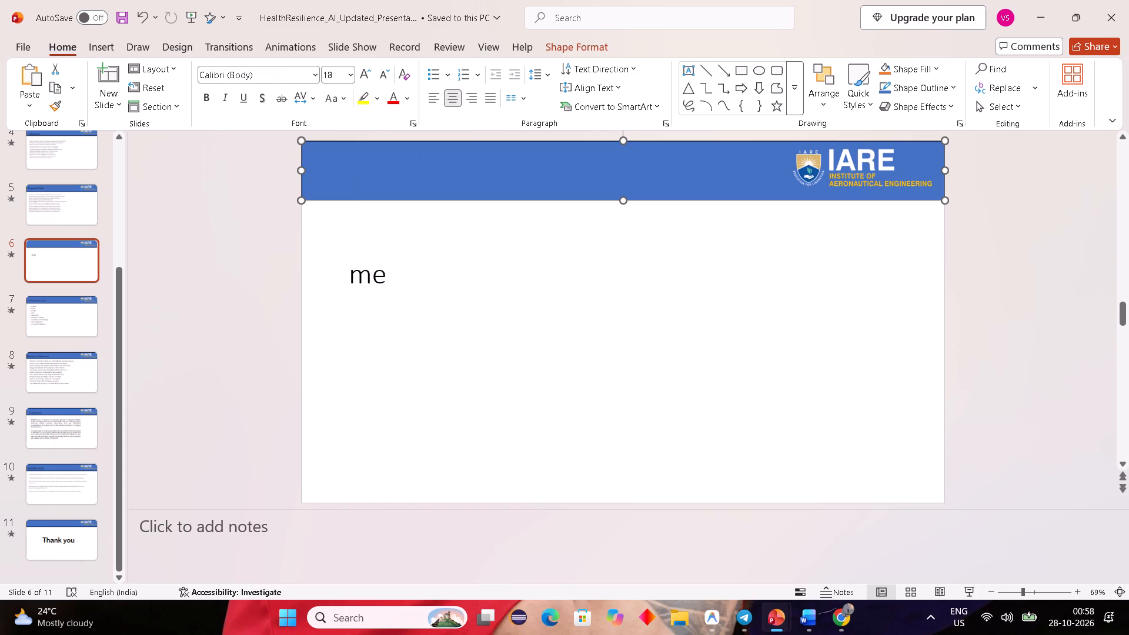
Collapse the notes area below slide 6 to give the slide more room.
click(383, 279)
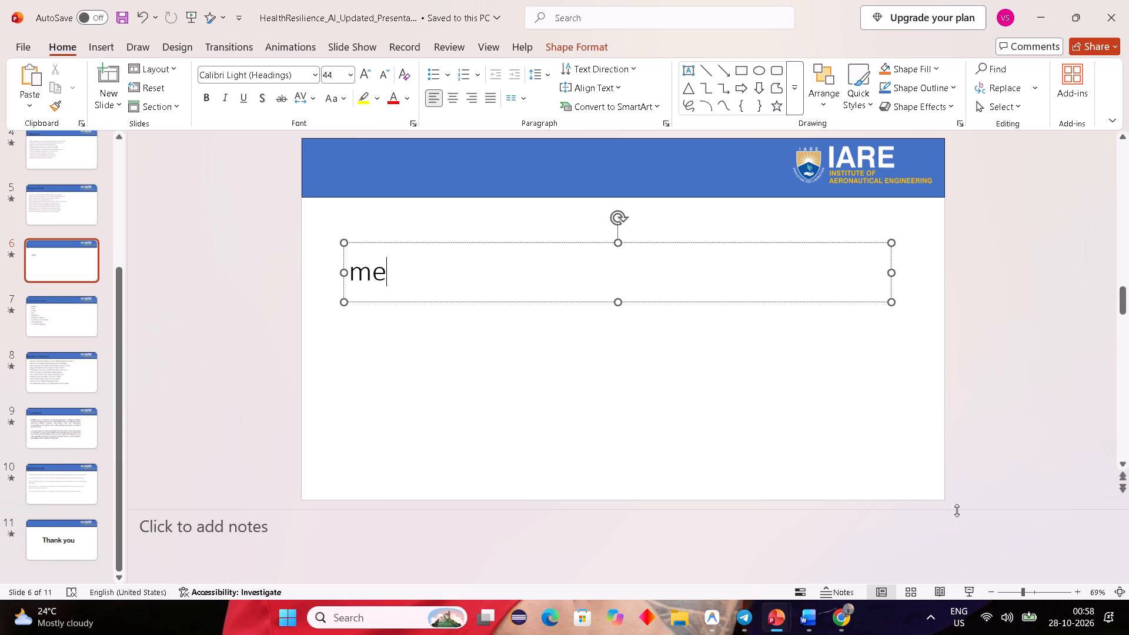
click(1052, 515)
drag(1051, 508, 1059, 587)
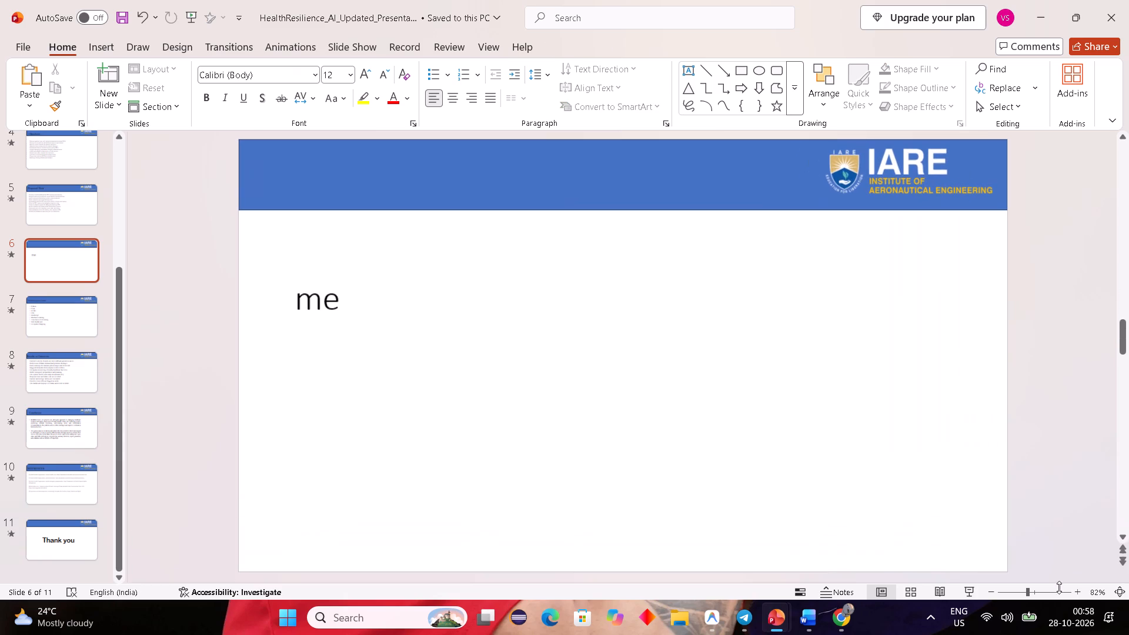
drag(1059, 587, 1069, 614)
Make slide 6's title placeholder slightly wider and shorter, and place it just below the blue banner.
click(348, 298)
click(328, 301)
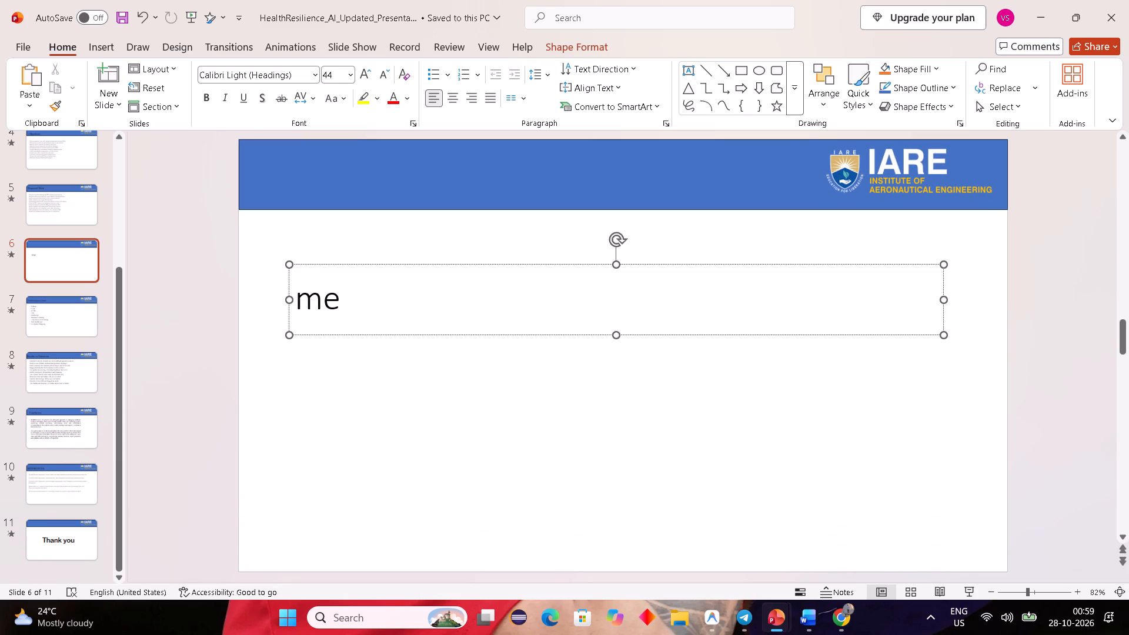
drag(290, 267, 258, 169)
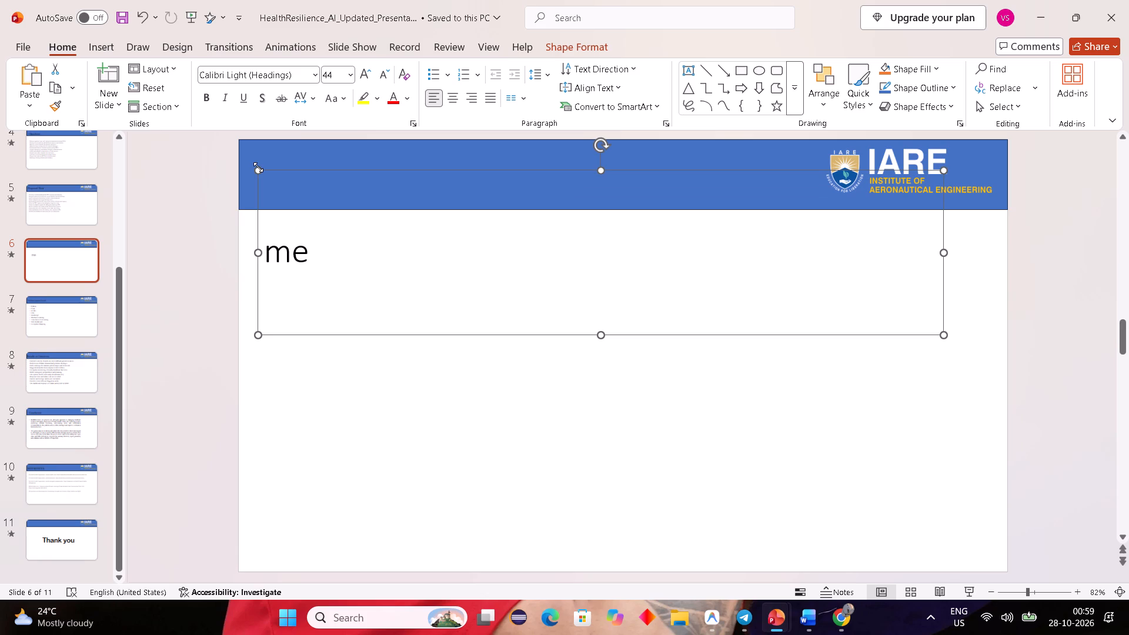
drag(599, 333, 567, 256)
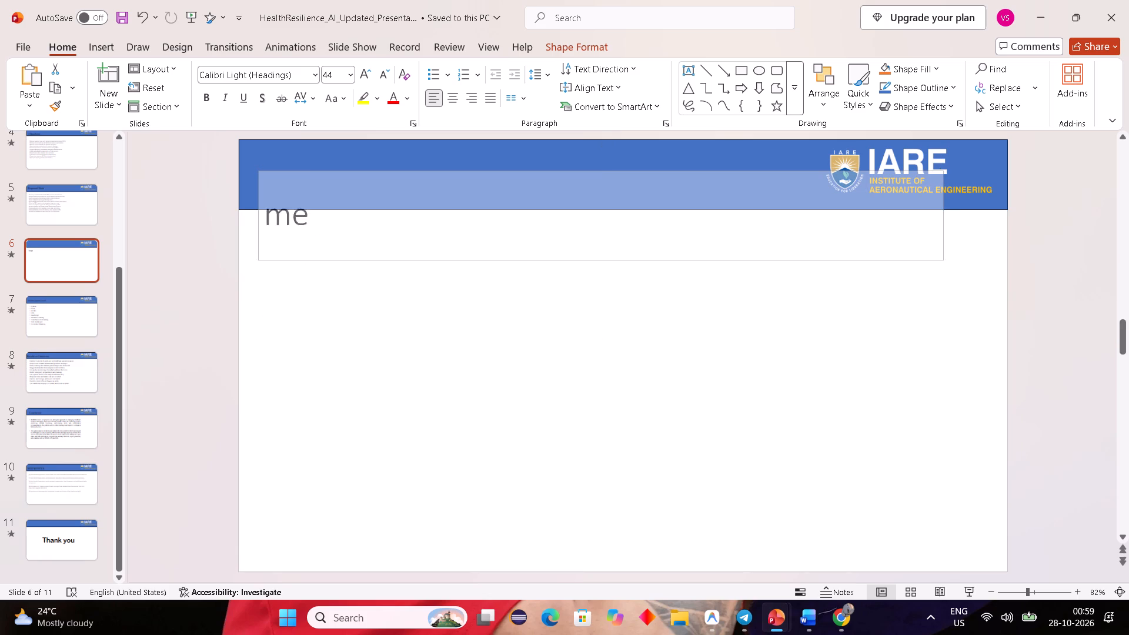
drag(567, 256, 557, 221)
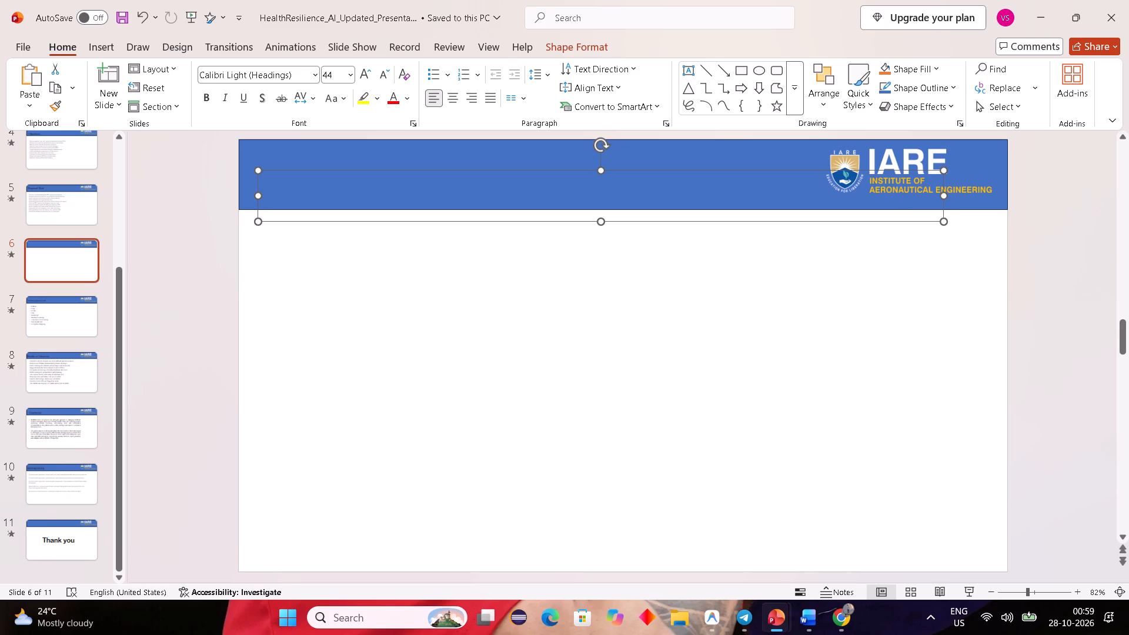
drag(303, 181, 308, 185)
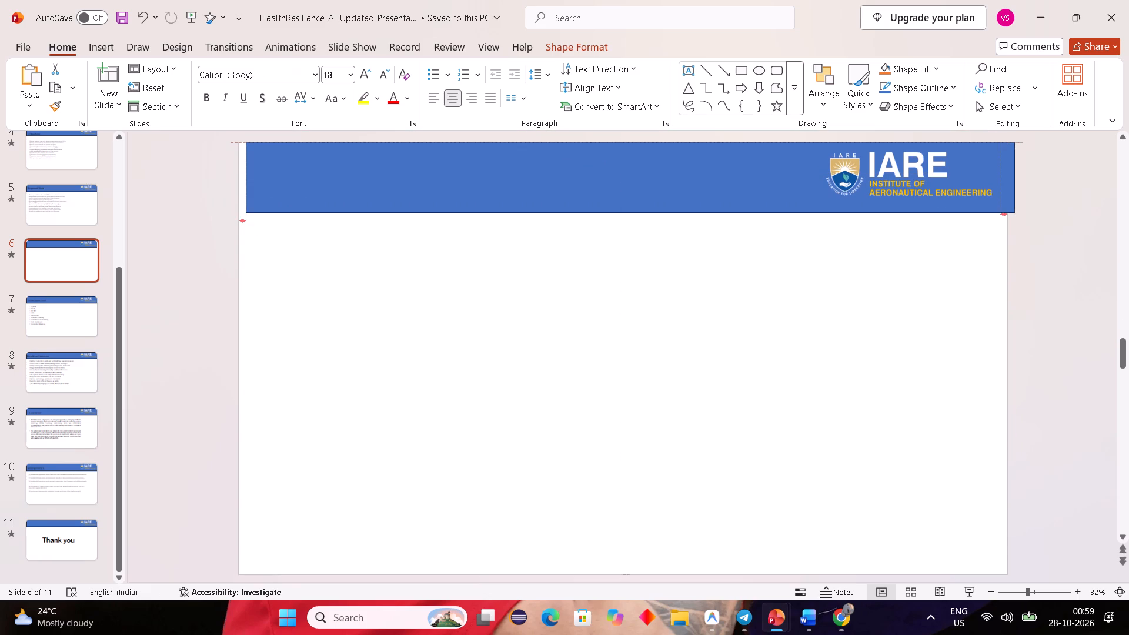
drag(308, 185, 302, 186)
click(312, 229)
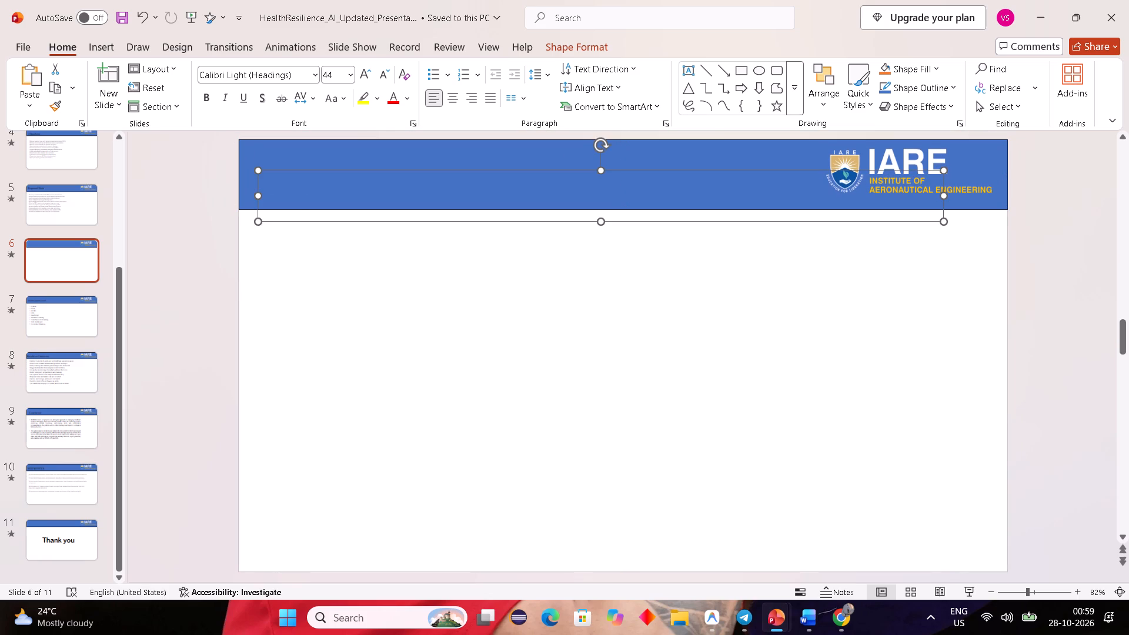
drag(304, 222, 321, 313)
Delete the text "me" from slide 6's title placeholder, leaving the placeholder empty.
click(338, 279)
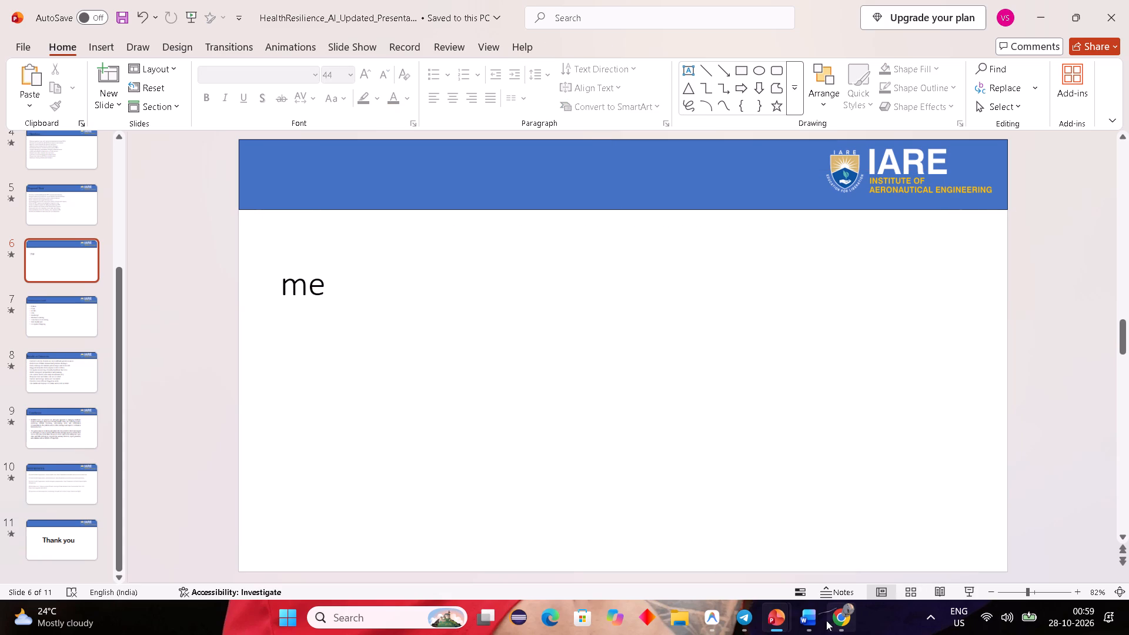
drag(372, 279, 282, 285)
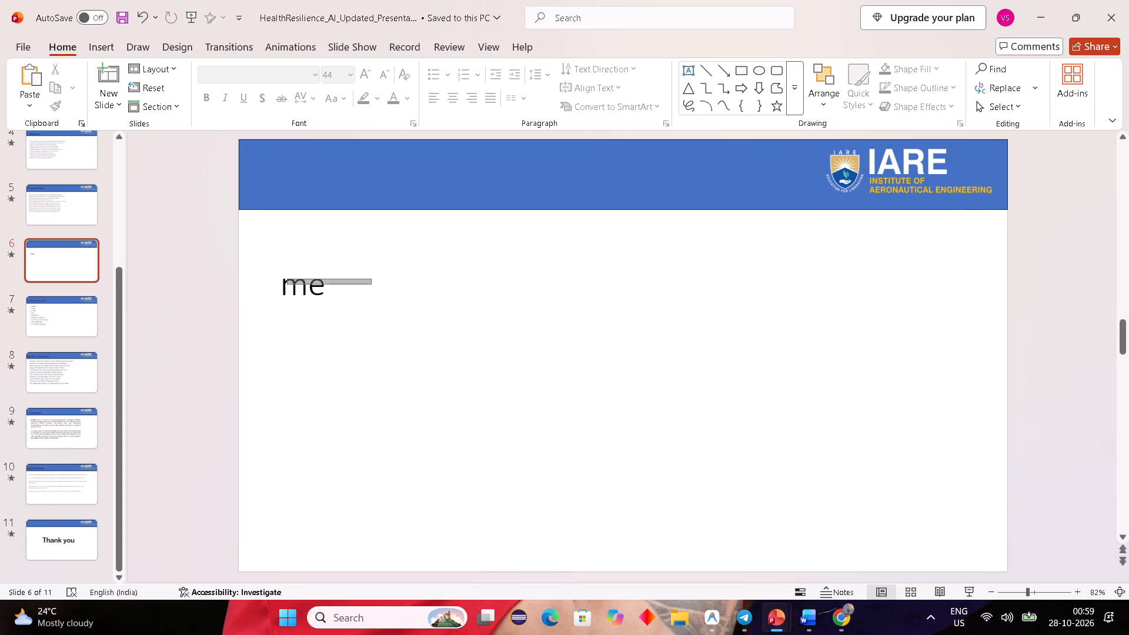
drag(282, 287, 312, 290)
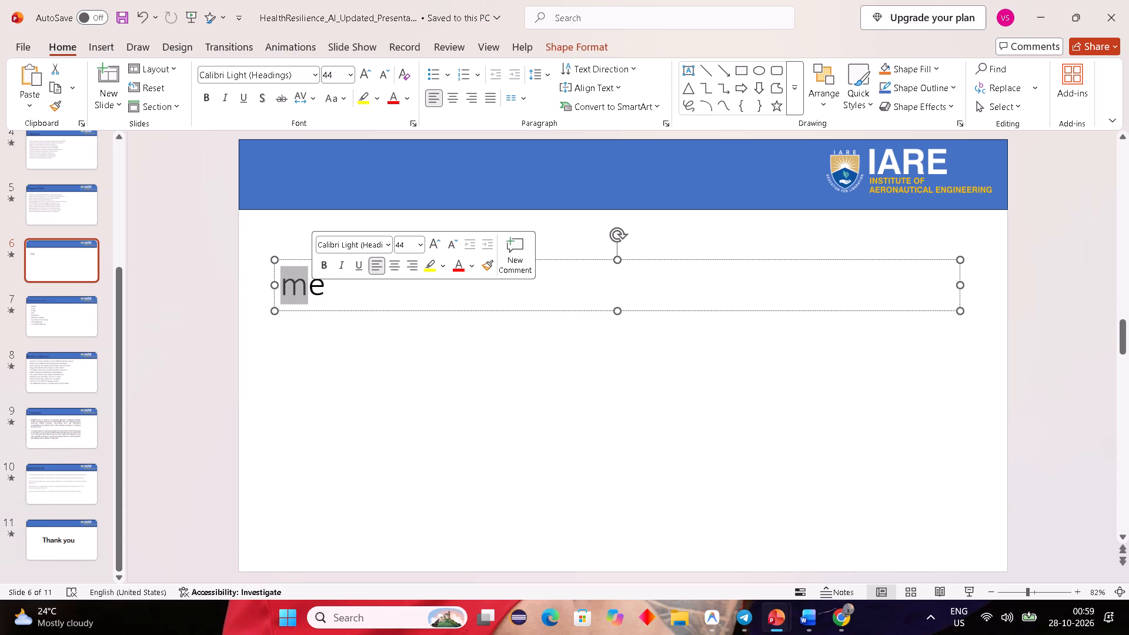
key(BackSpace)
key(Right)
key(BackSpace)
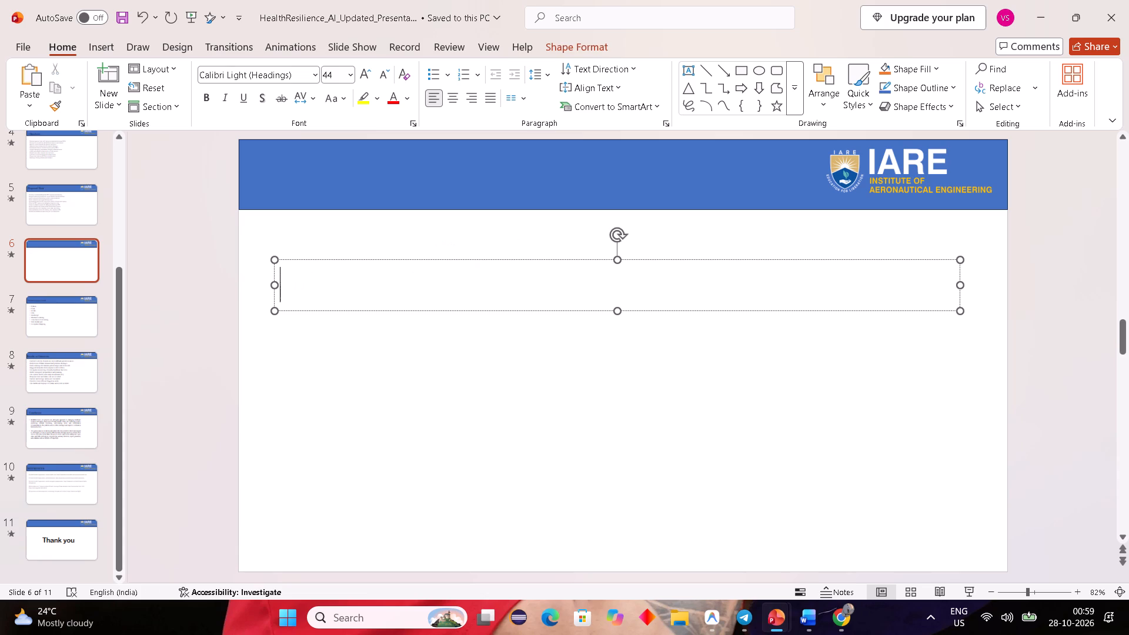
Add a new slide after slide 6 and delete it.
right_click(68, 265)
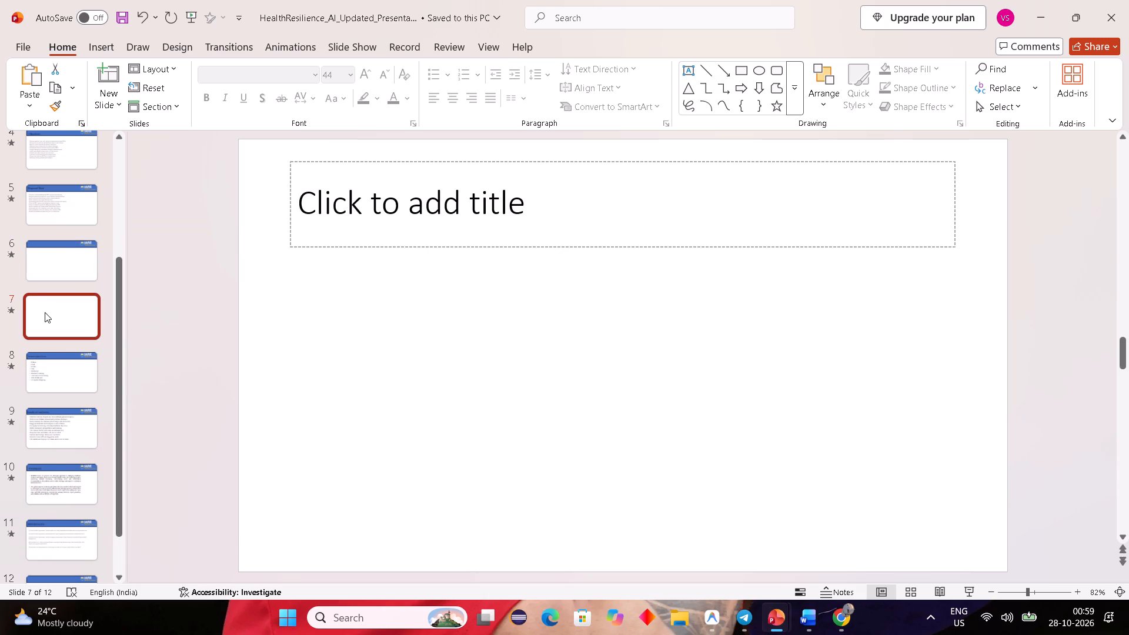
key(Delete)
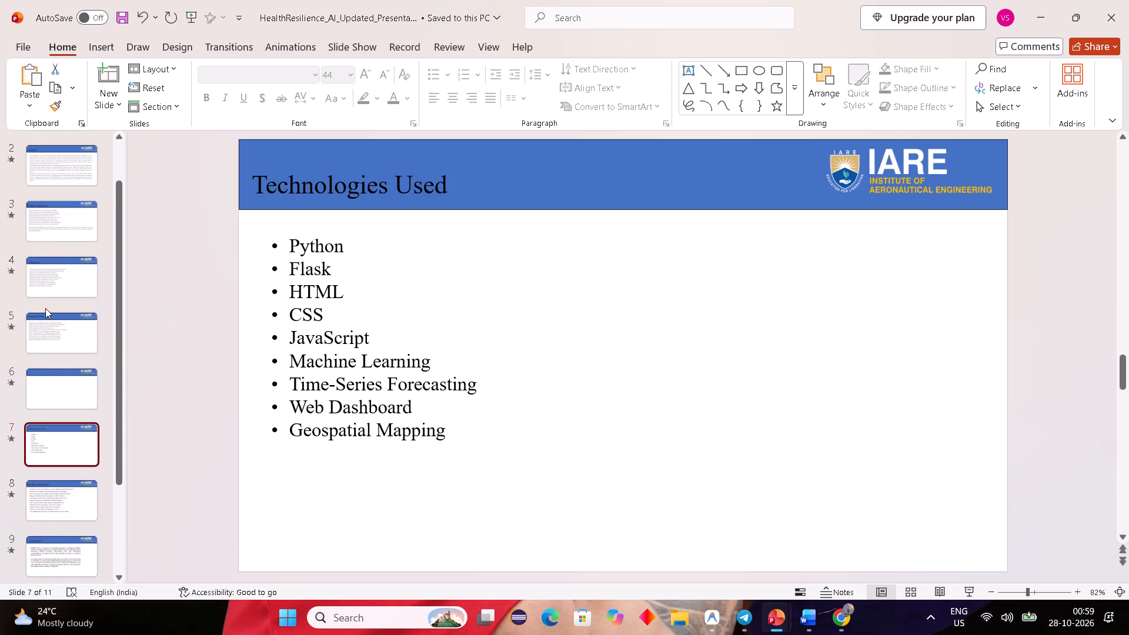
Duplicate slide 6 with its blue banner, IARE logo and empty title placeholder.
click(65, 378)
right_click(62, 376)
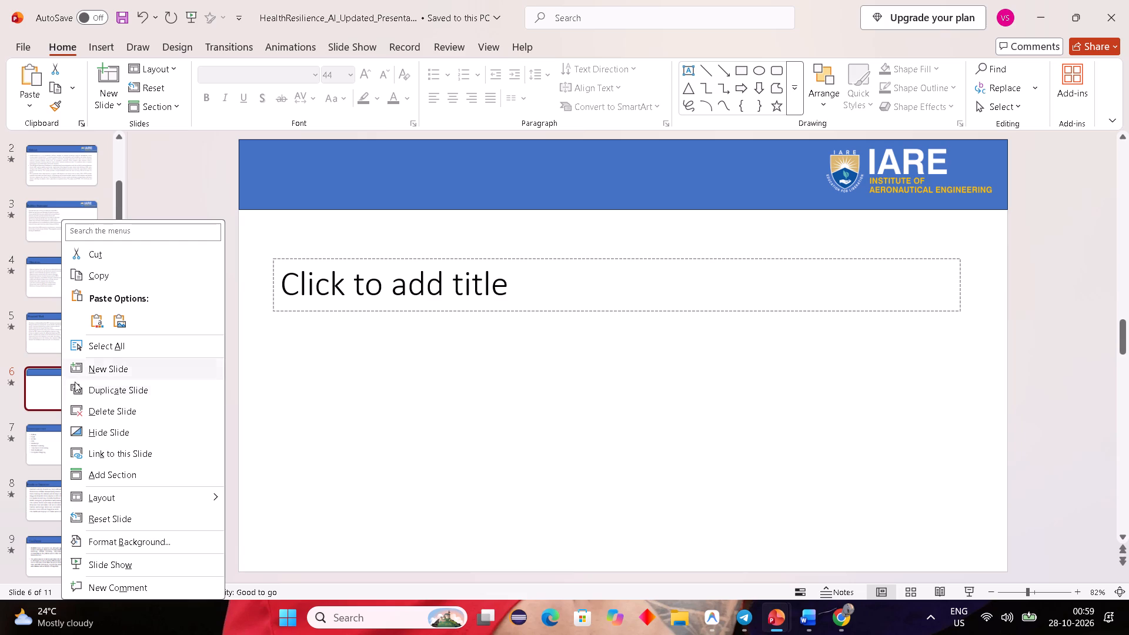
click(92, 389)
click(93, 389)
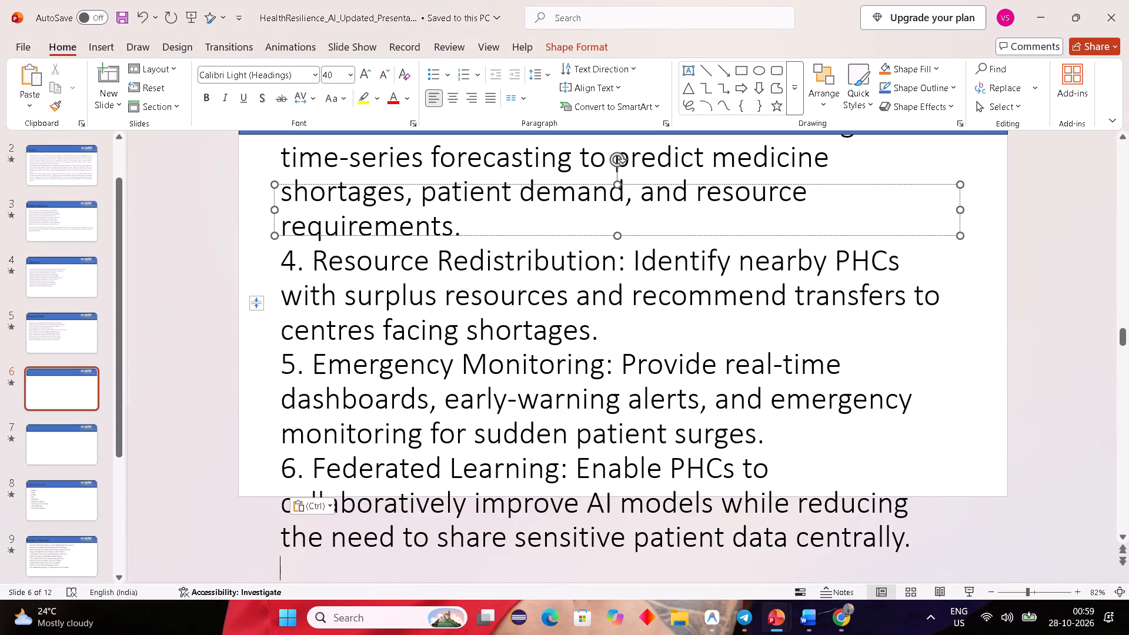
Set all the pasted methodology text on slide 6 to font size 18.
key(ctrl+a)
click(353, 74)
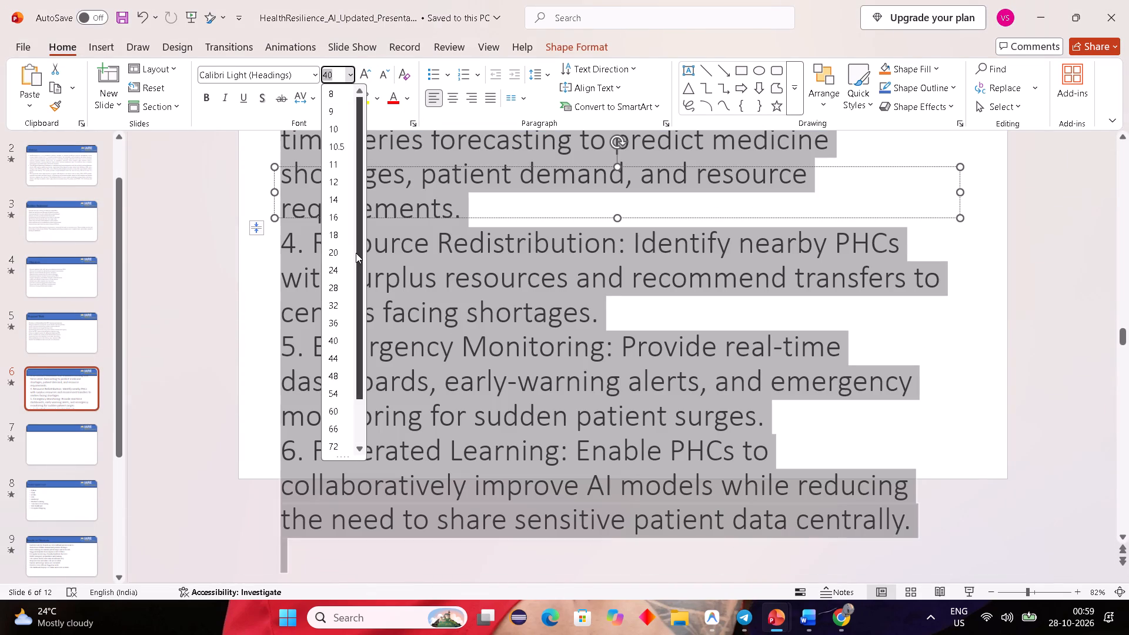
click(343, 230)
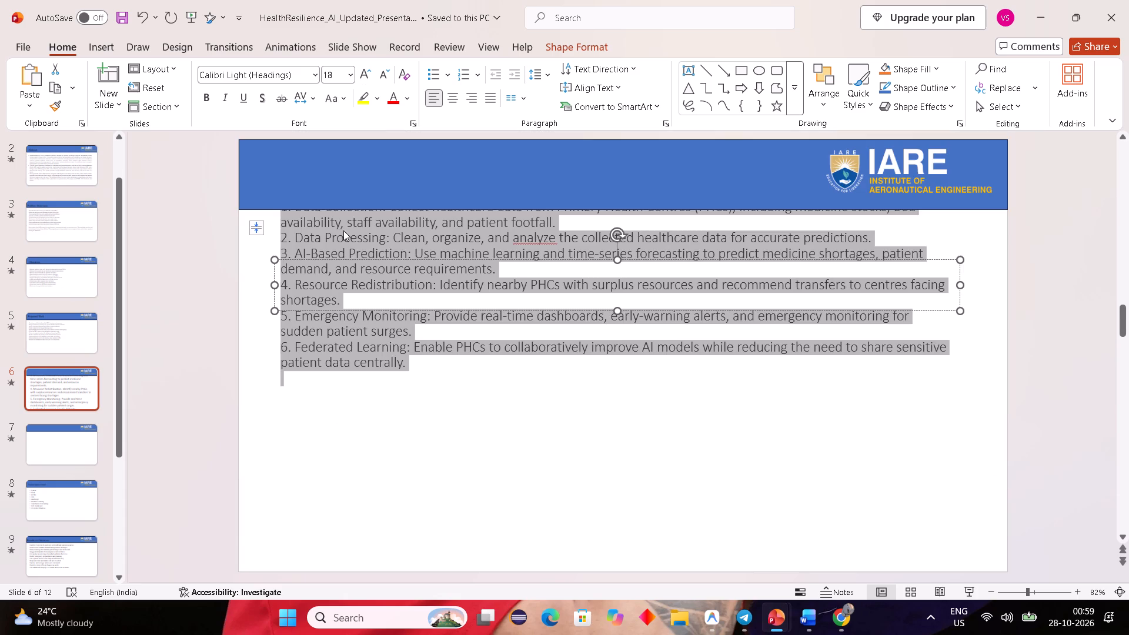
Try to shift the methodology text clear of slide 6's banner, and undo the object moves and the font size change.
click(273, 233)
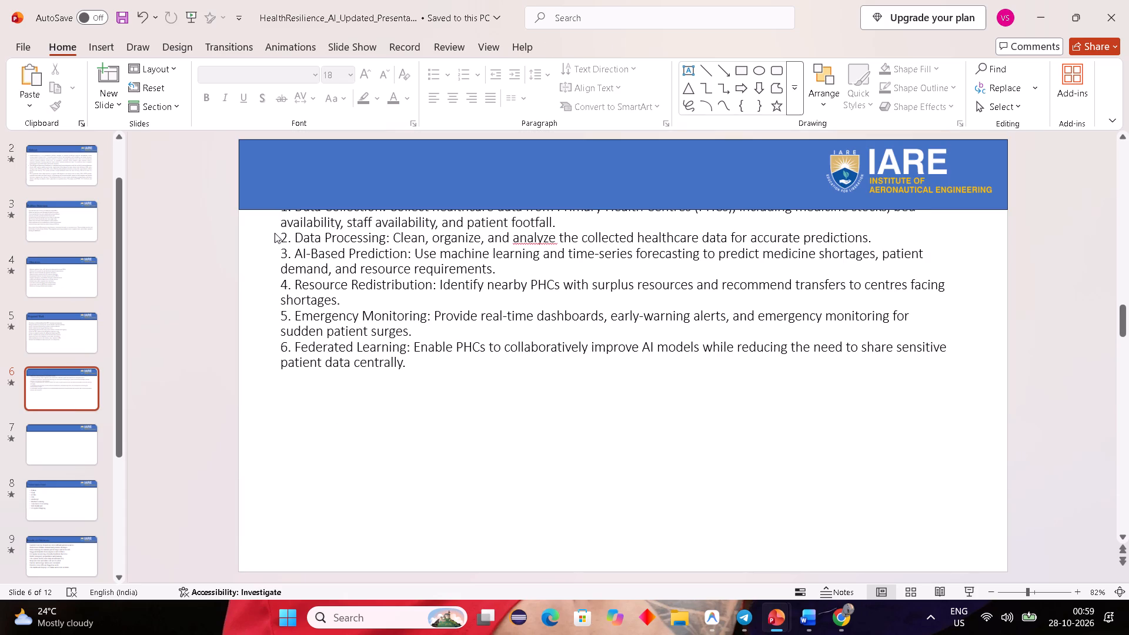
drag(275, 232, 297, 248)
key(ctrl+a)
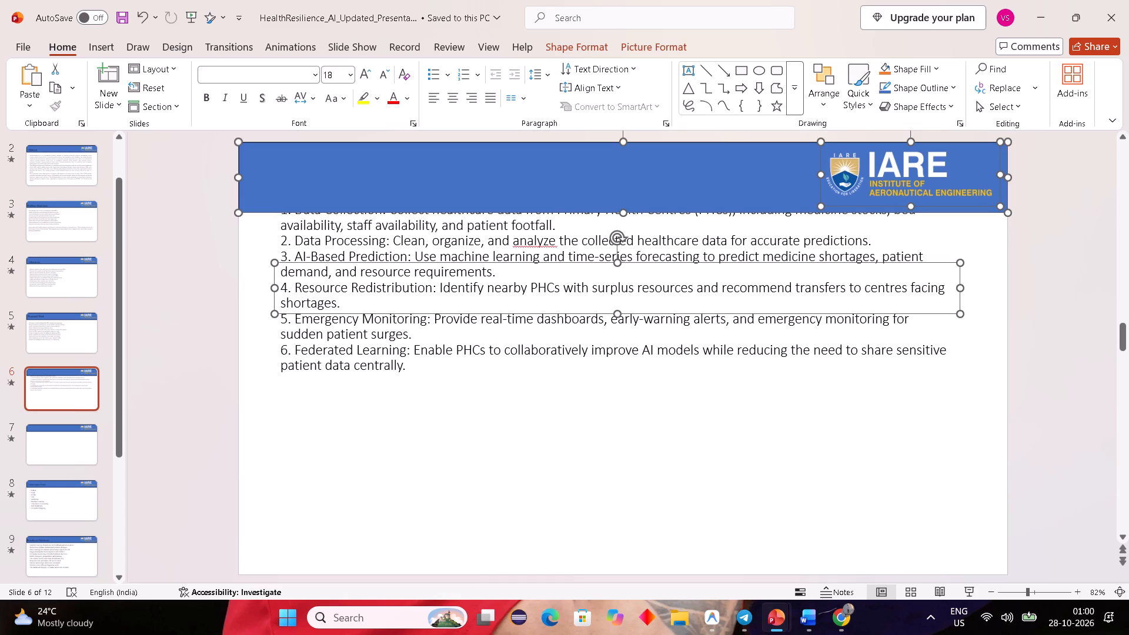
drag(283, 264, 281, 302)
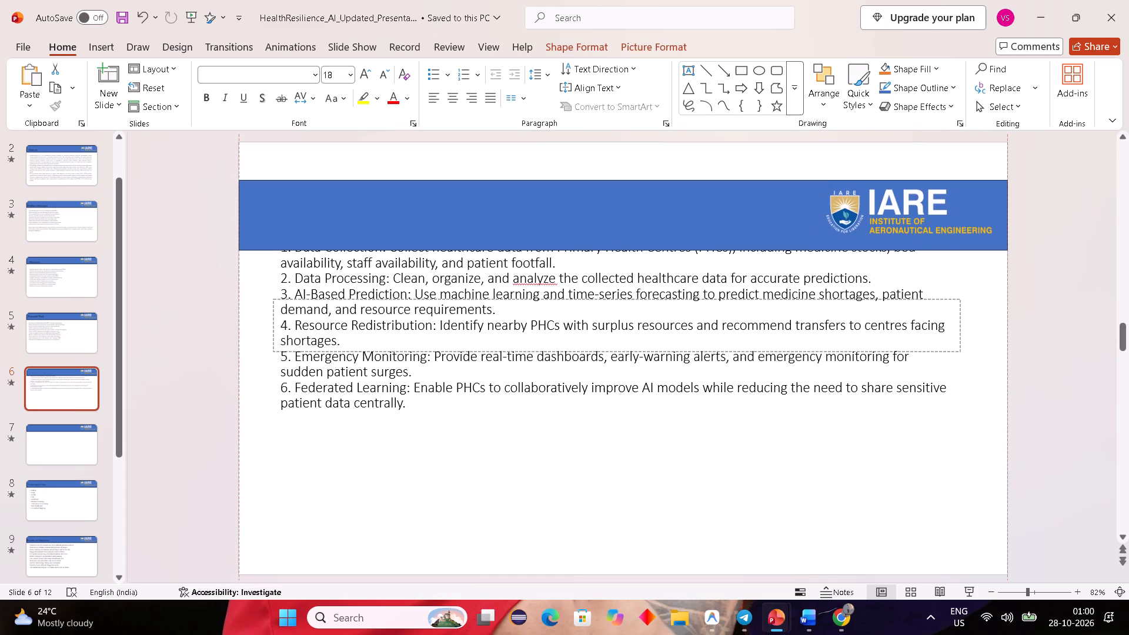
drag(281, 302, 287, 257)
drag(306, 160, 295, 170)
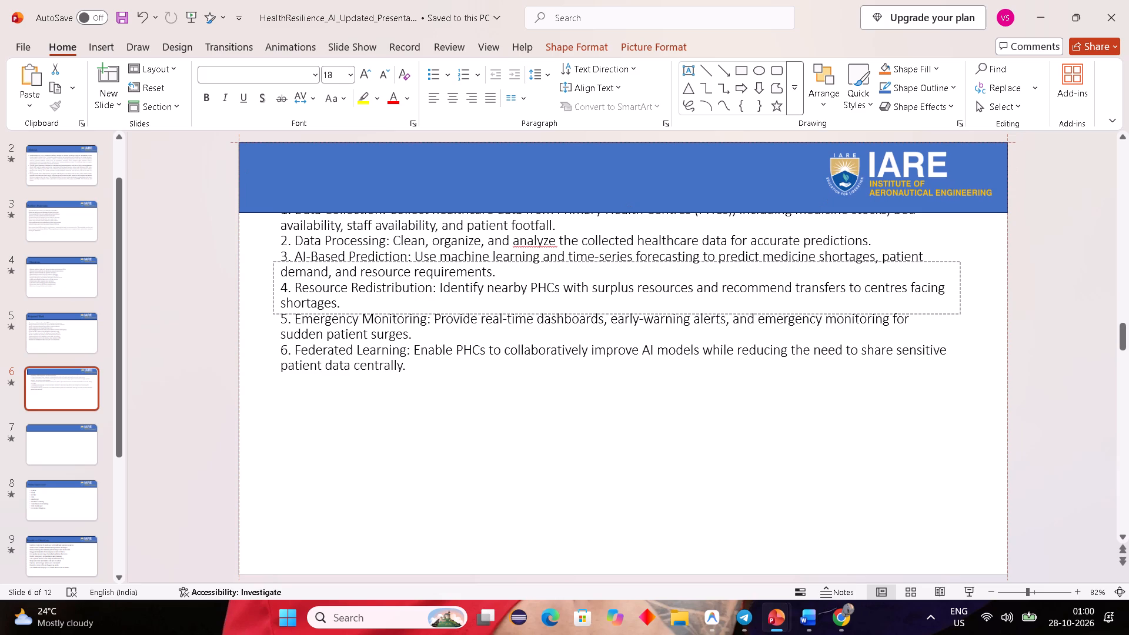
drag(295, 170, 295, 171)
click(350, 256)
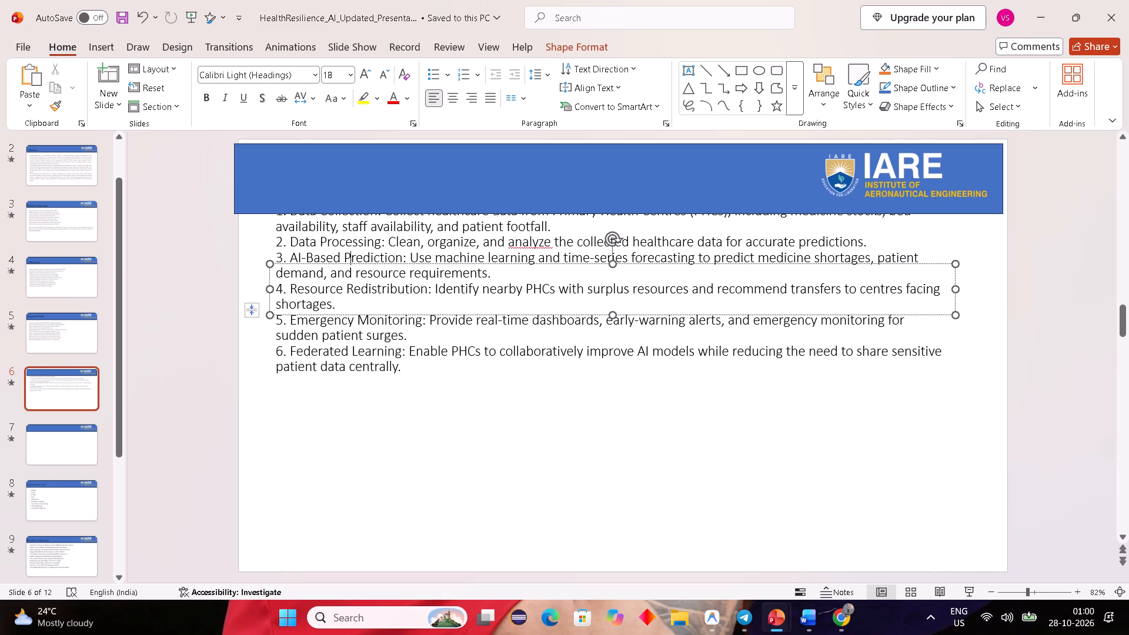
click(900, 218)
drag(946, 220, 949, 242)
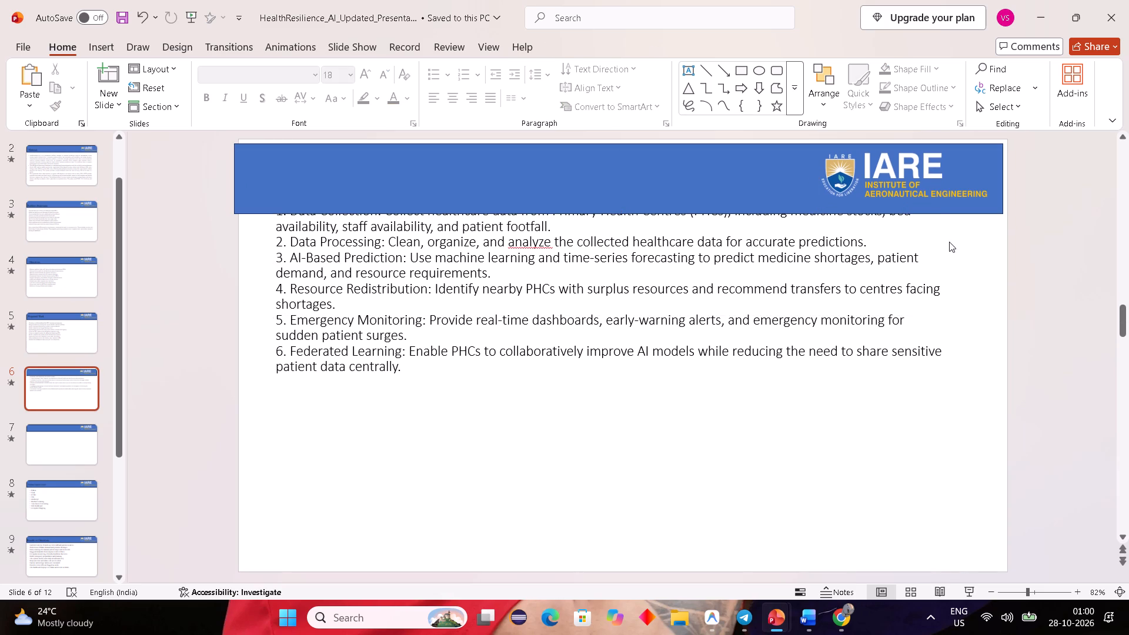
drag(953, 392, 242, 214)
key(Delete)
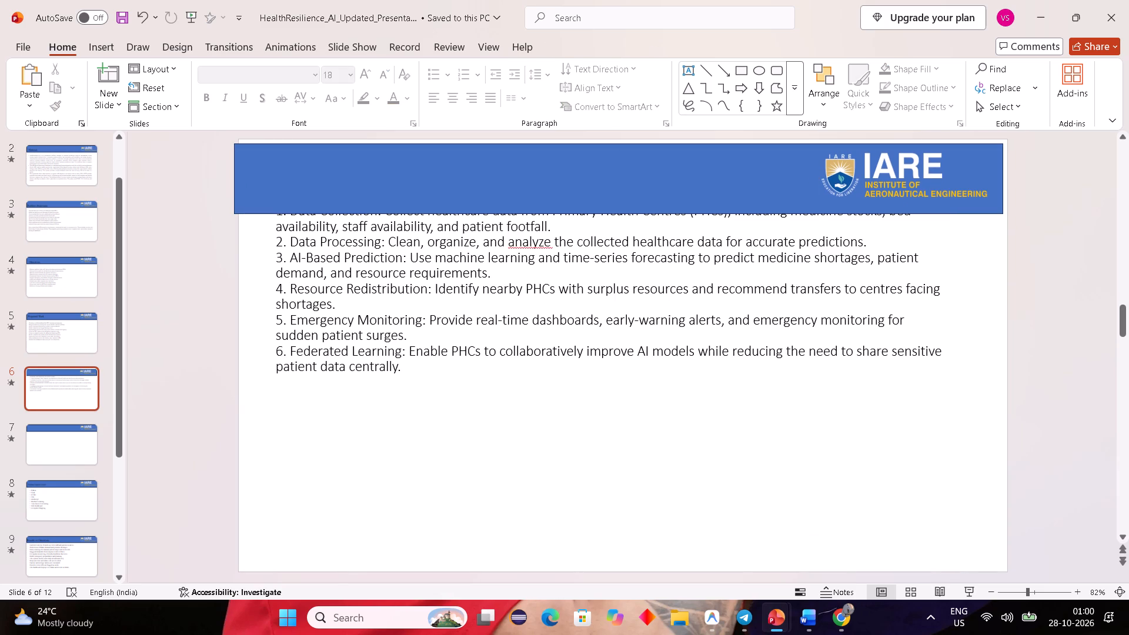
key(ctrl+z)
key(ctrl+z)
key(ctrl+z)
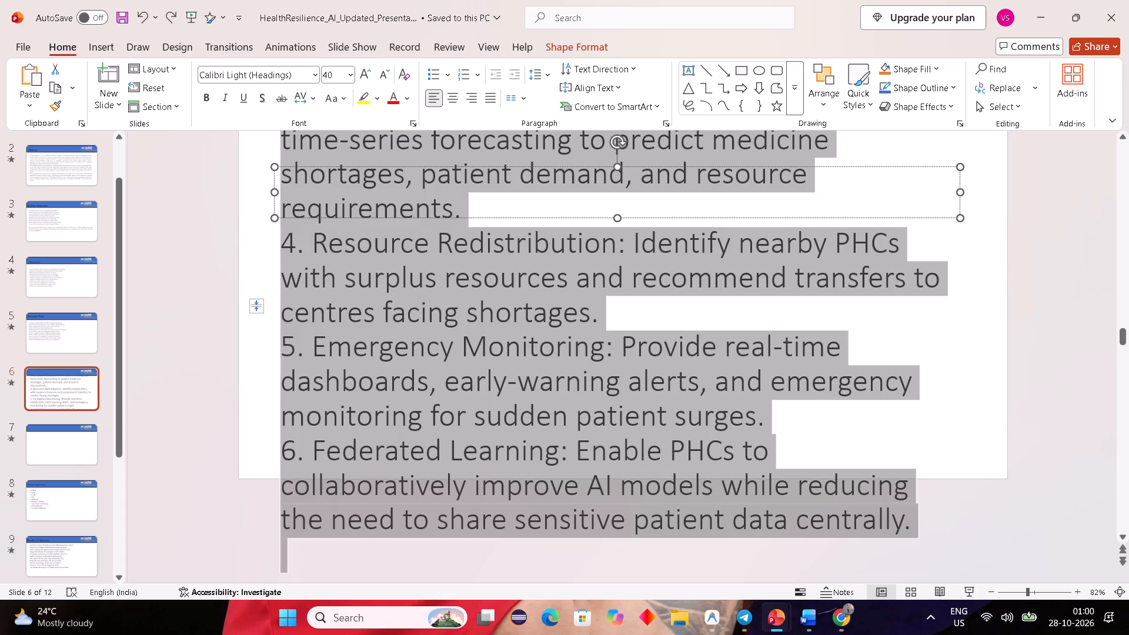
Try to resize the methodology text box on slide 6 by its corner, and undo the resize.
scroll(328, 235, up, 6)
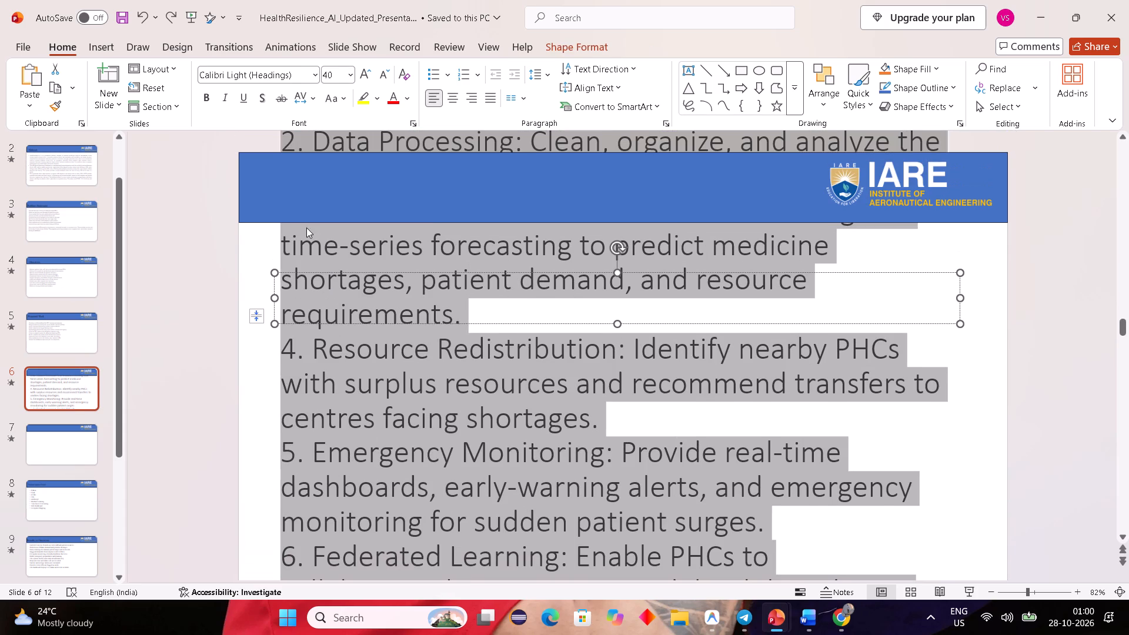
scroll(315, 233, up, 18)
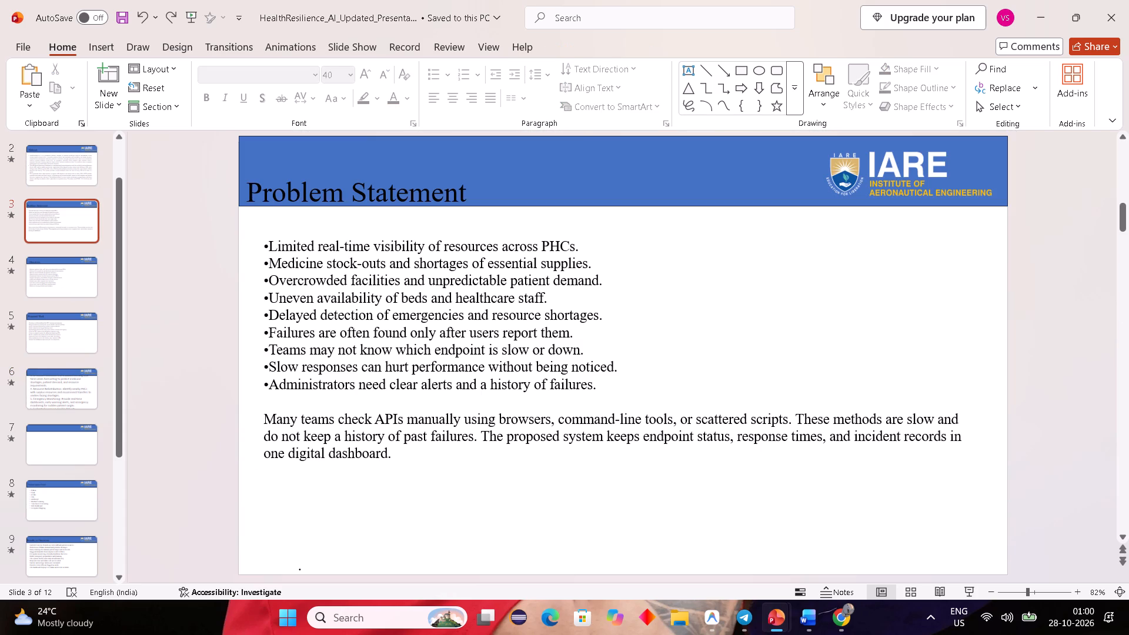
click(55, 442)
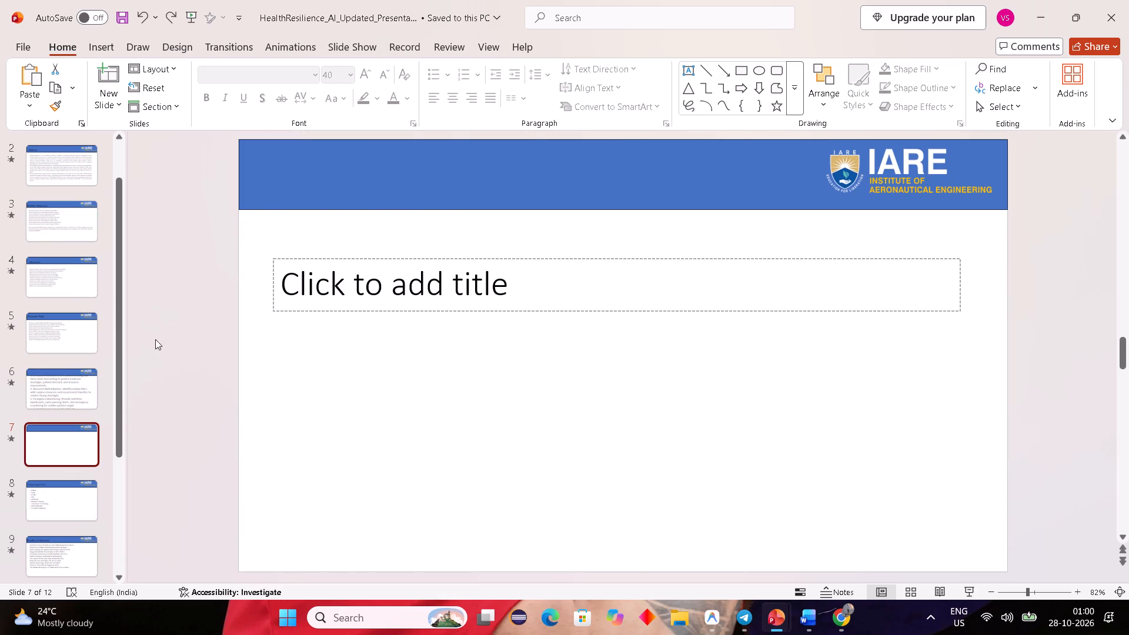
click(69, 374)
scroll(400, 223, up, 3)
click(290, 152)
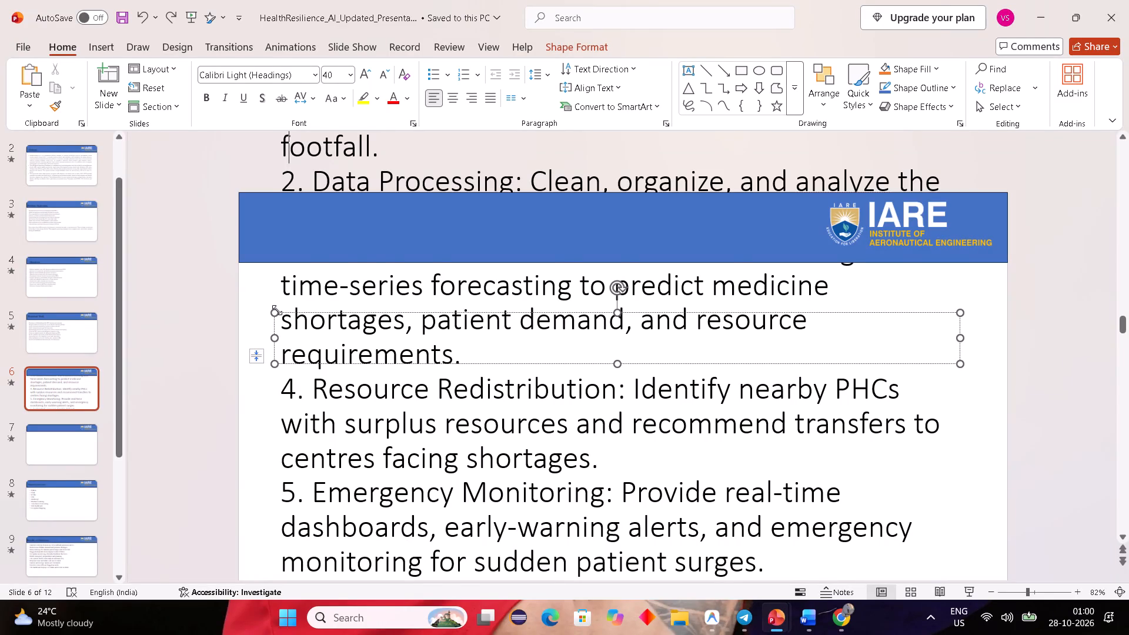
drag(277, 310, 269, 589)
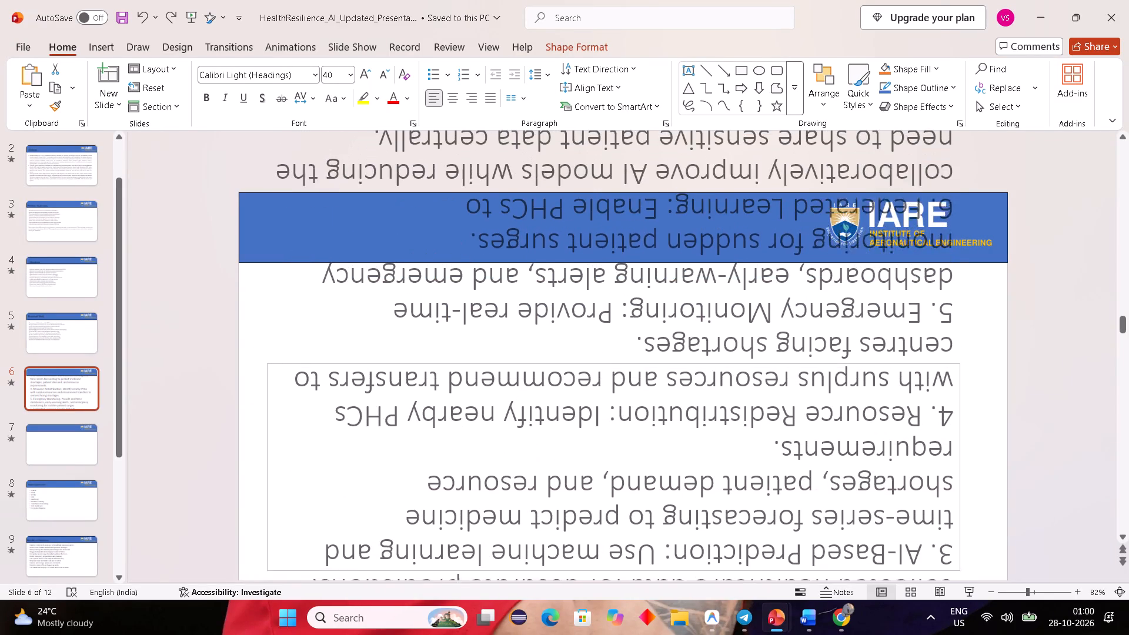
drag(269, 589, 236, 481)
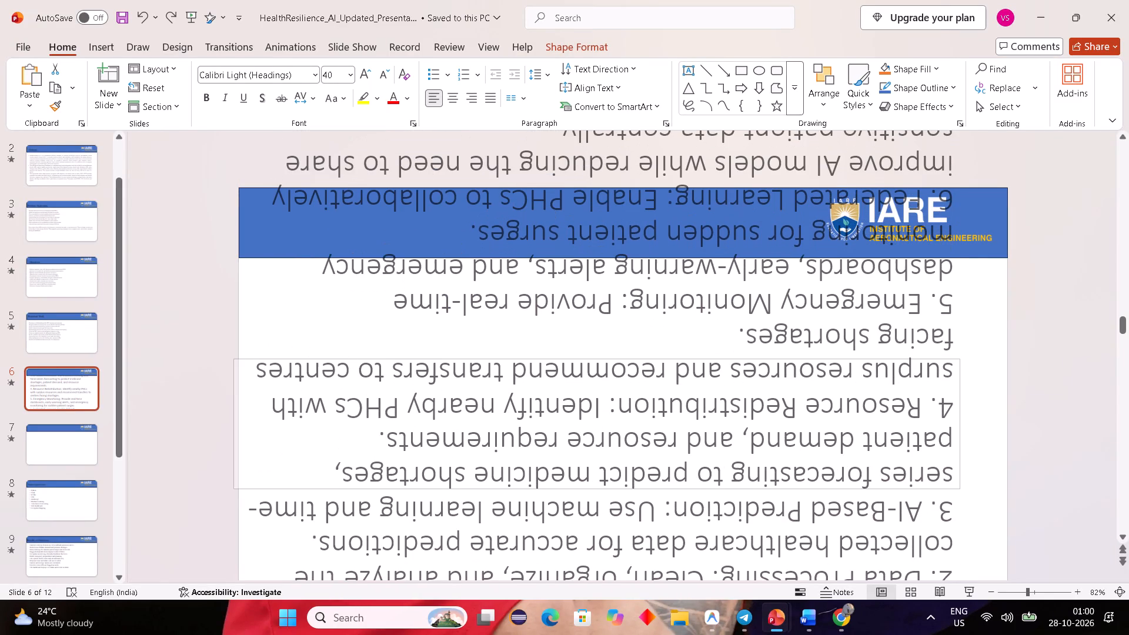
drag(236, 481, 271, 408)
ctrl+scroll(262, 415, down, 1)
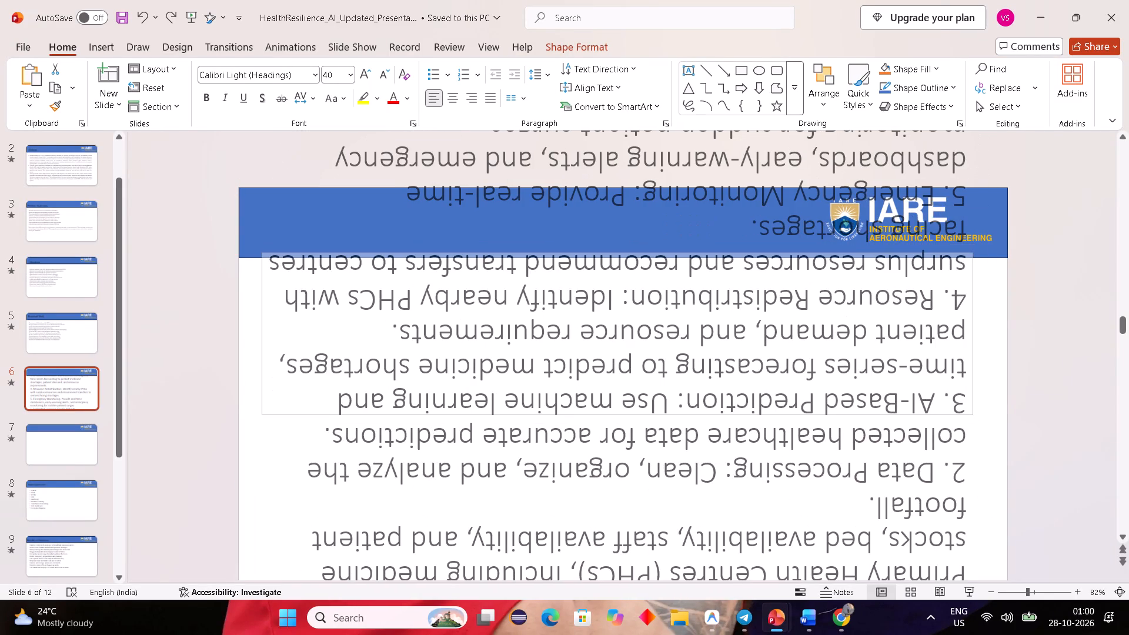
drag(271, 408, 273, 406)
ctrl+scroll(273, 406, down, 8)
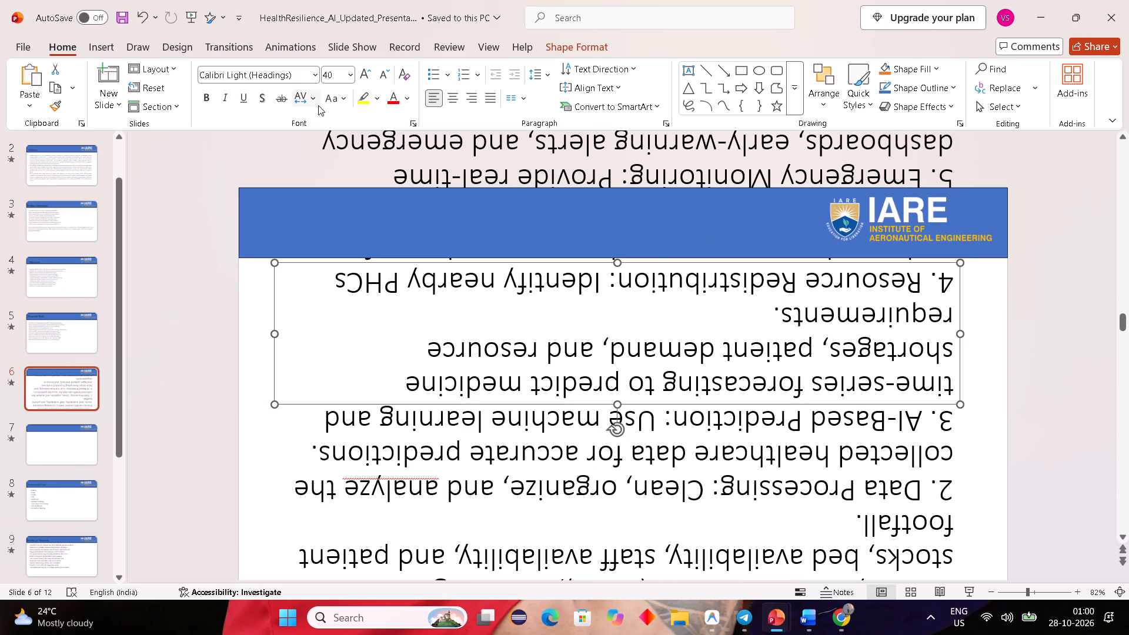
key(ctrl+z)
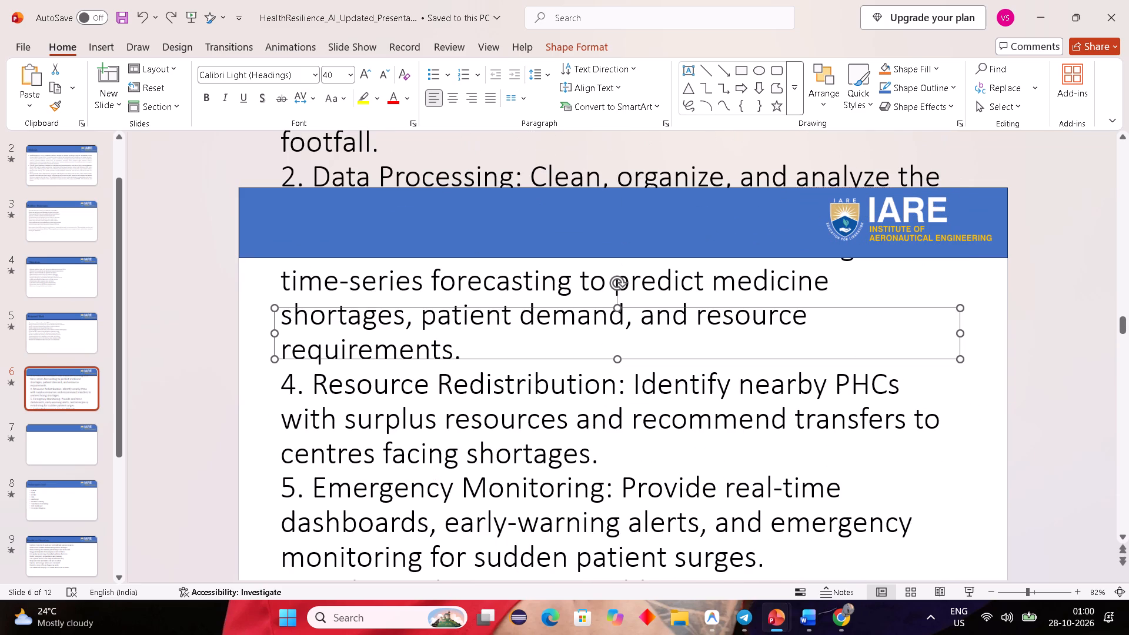
Set the methodology text box on slide 6 to font size 18.
click(350, 73)
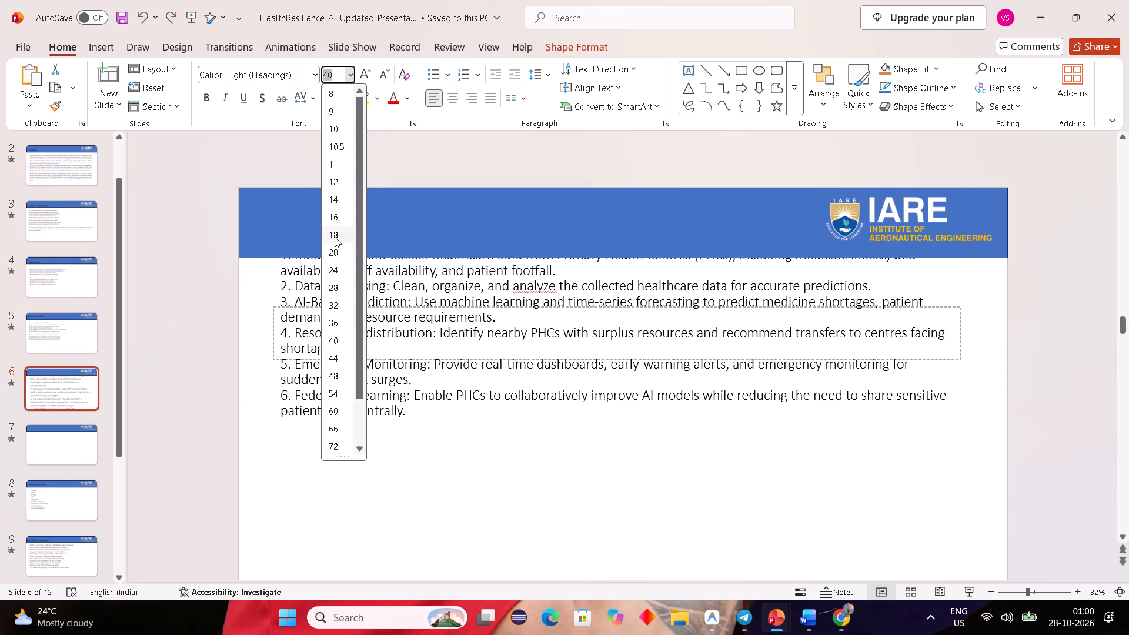
click(335, 237)
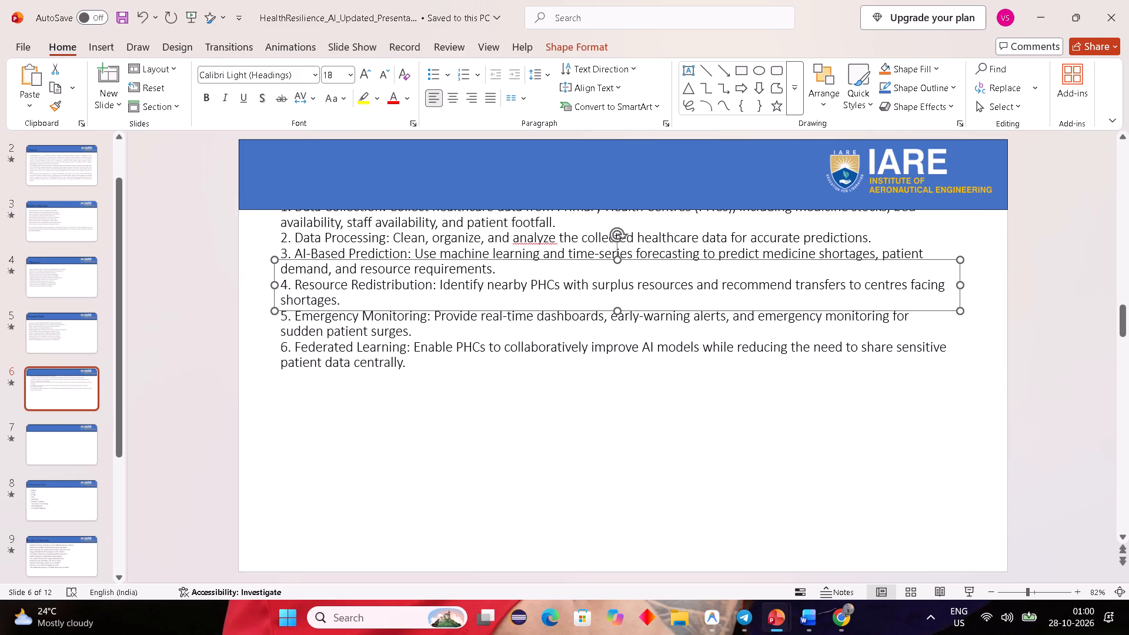
Move the methodology text box down so all its text sits below slide 6's blue banner.
drag(405, 365, 273, 196)
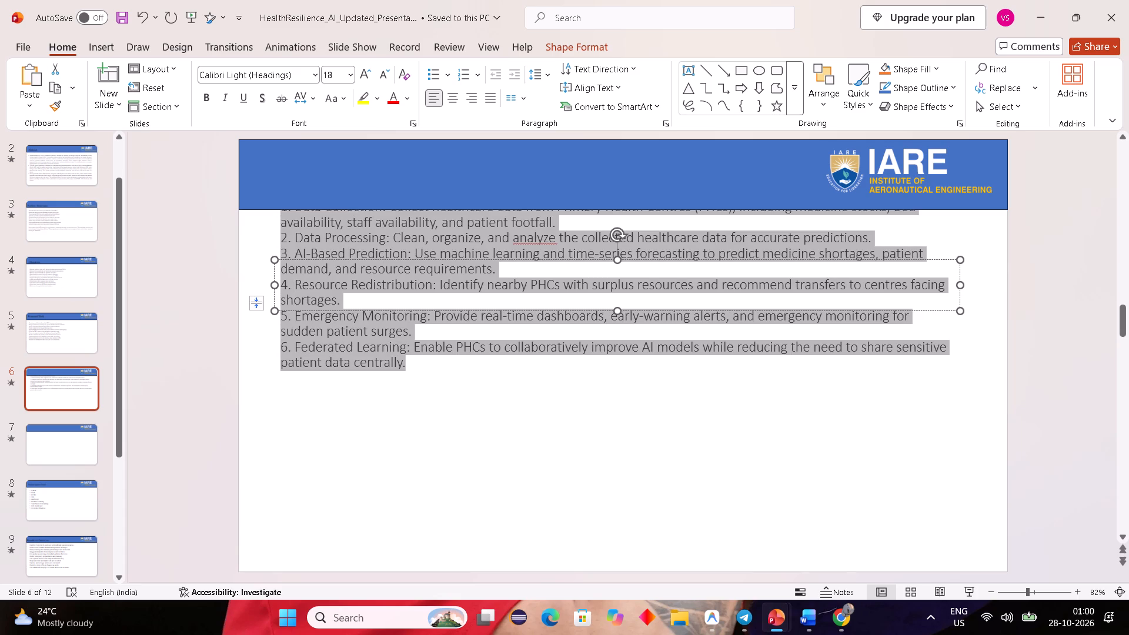
drag(273, 196, 273, 193)
drag(280, 255, 280, 260)
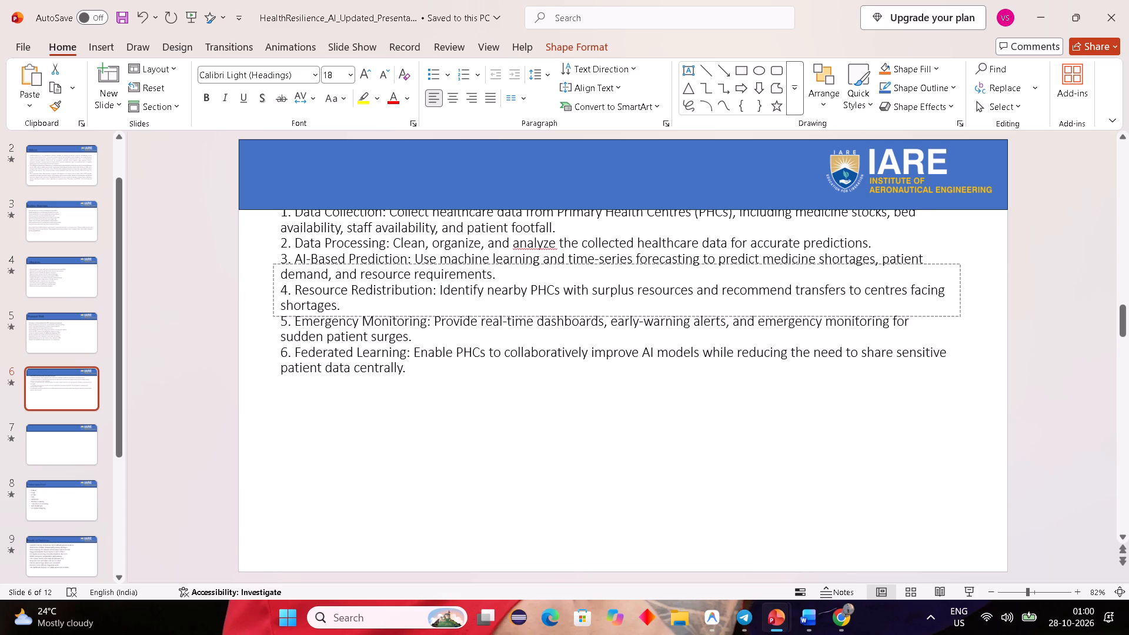
drag(280, 260, 278, 325)
Bold the labels Data Collection, 2. Data Processing and 3. AI-Based Prediction in slide 6's methodology text.
drag(425, 465, 412, 447)
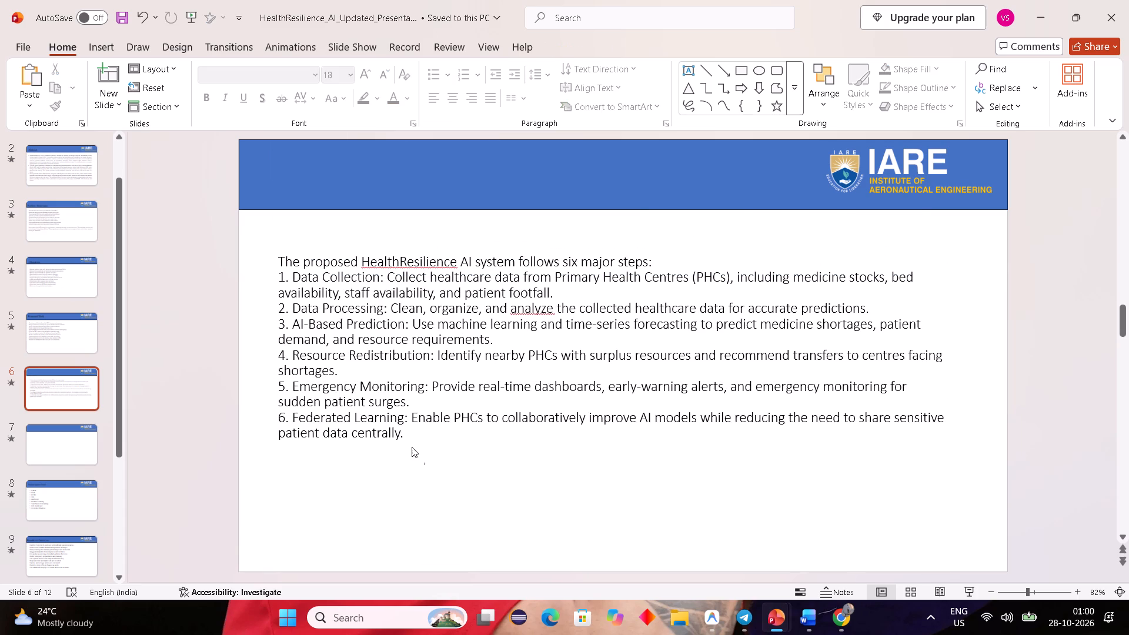
drag(412, 447, 253, 259)
drag(378, 277, 307, 276)
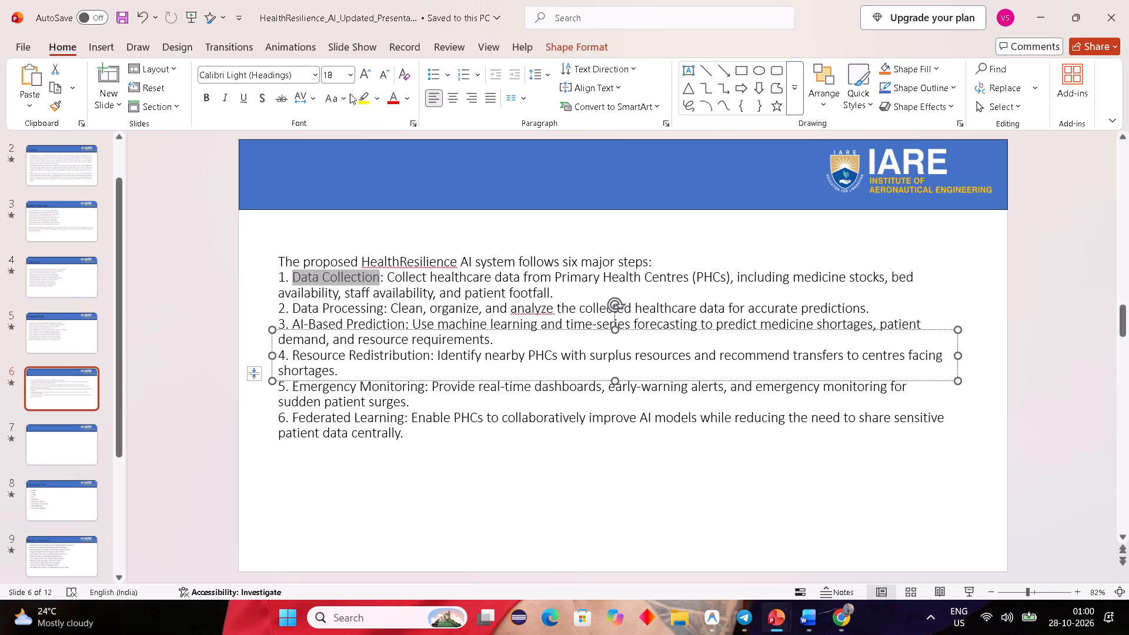
key(ctrl+b)
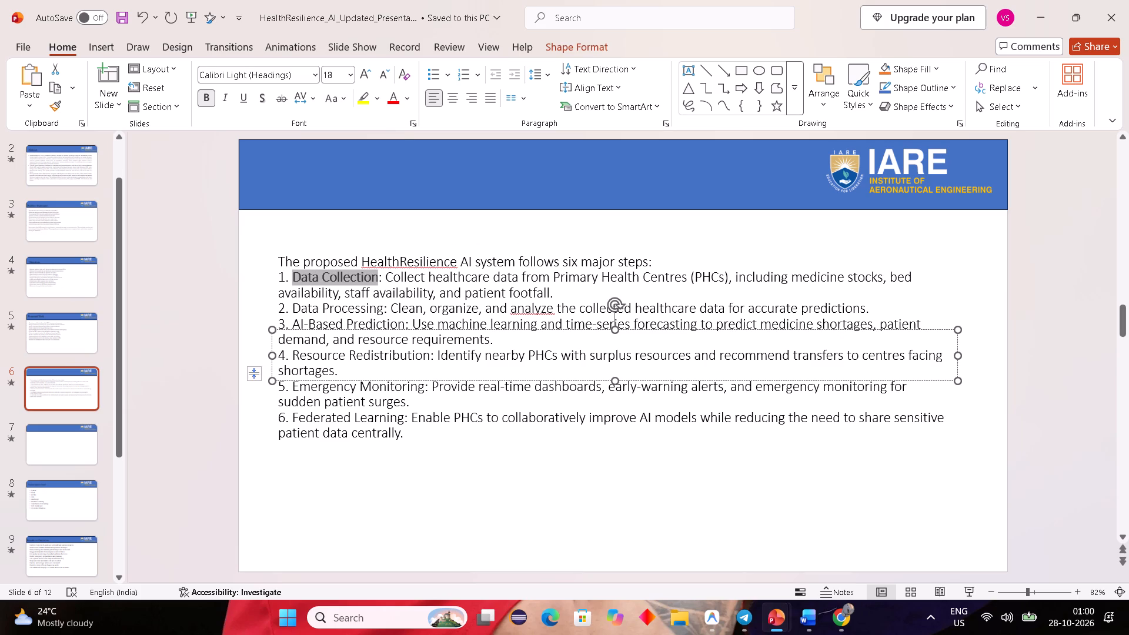
drag(381, 306, 282, 310)
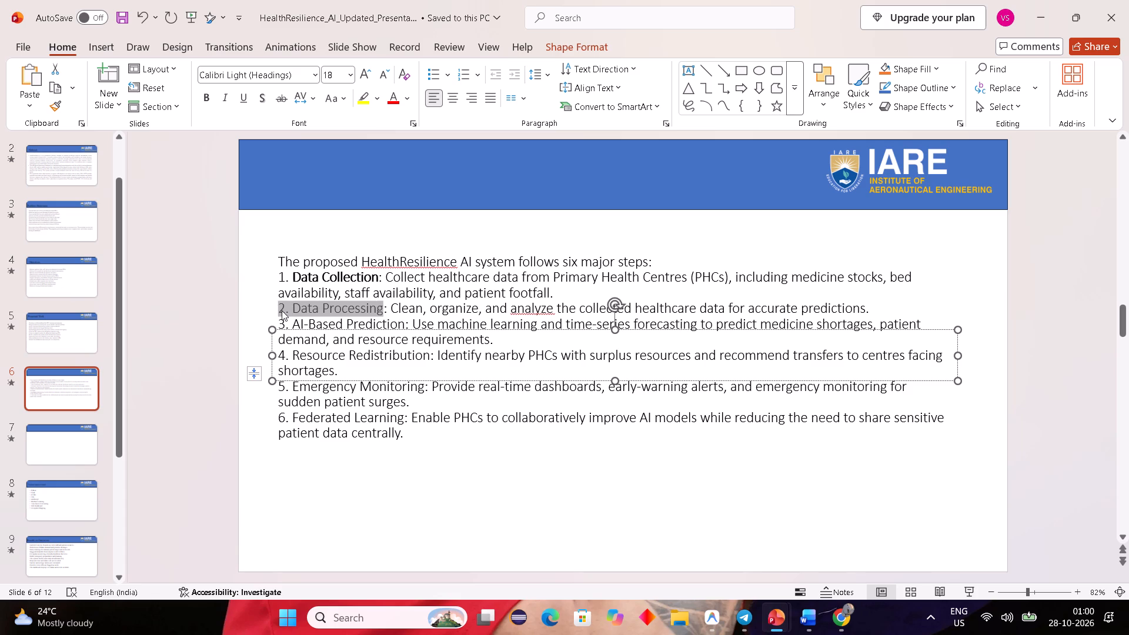
key(ctrl+b)
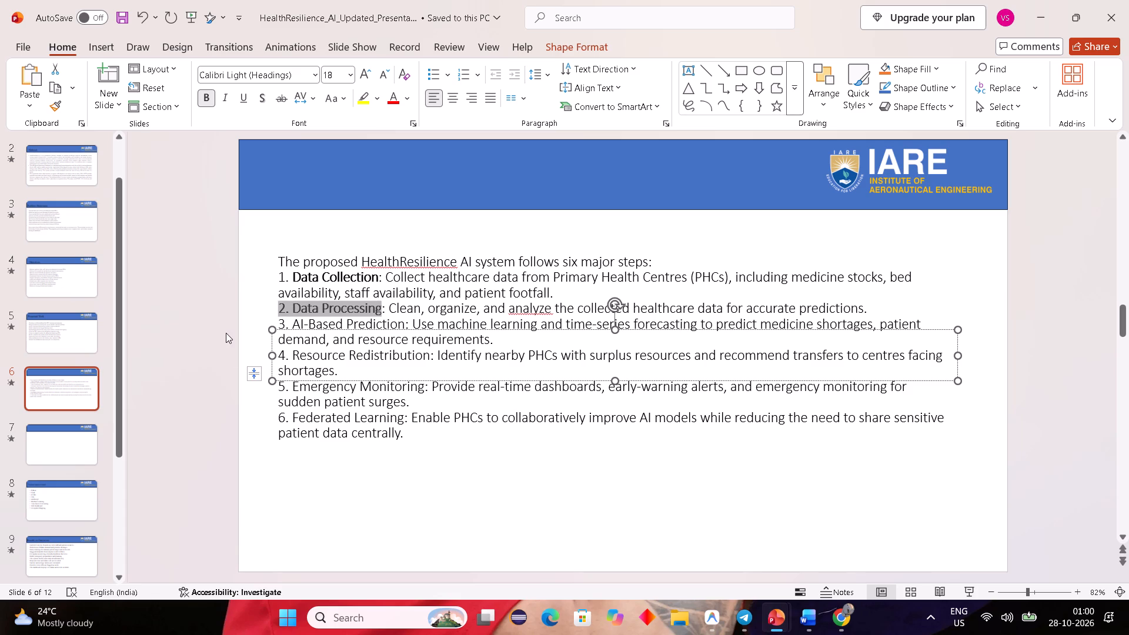
click(226, 328)
drag(403, 325, 389, 322)
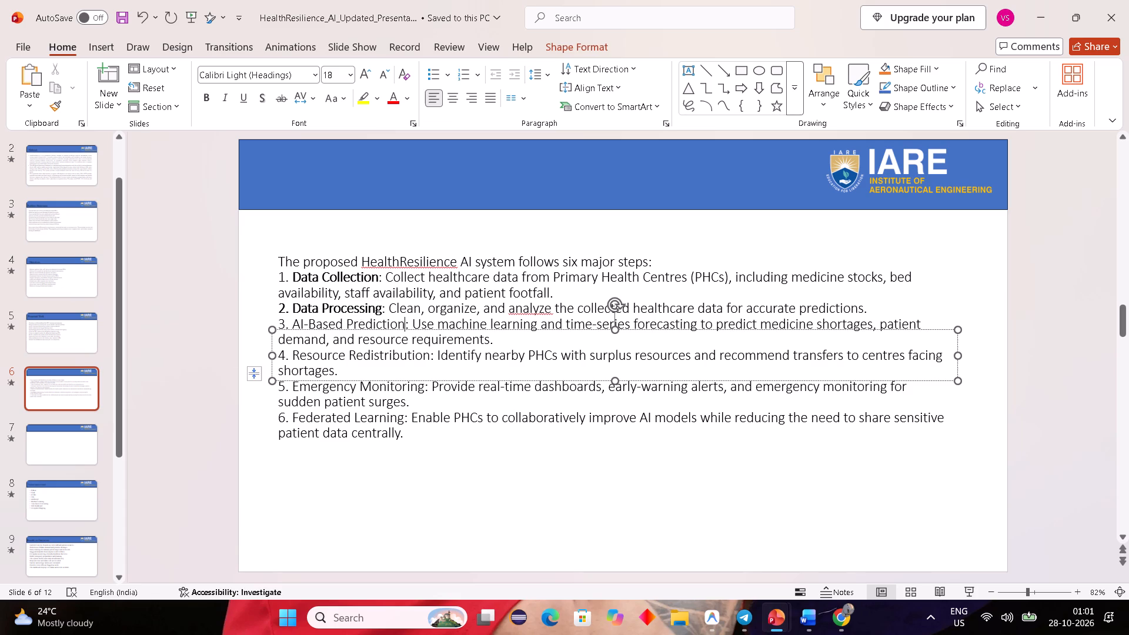
drag(389, 322, 278, 322)
key(ctrl+b)
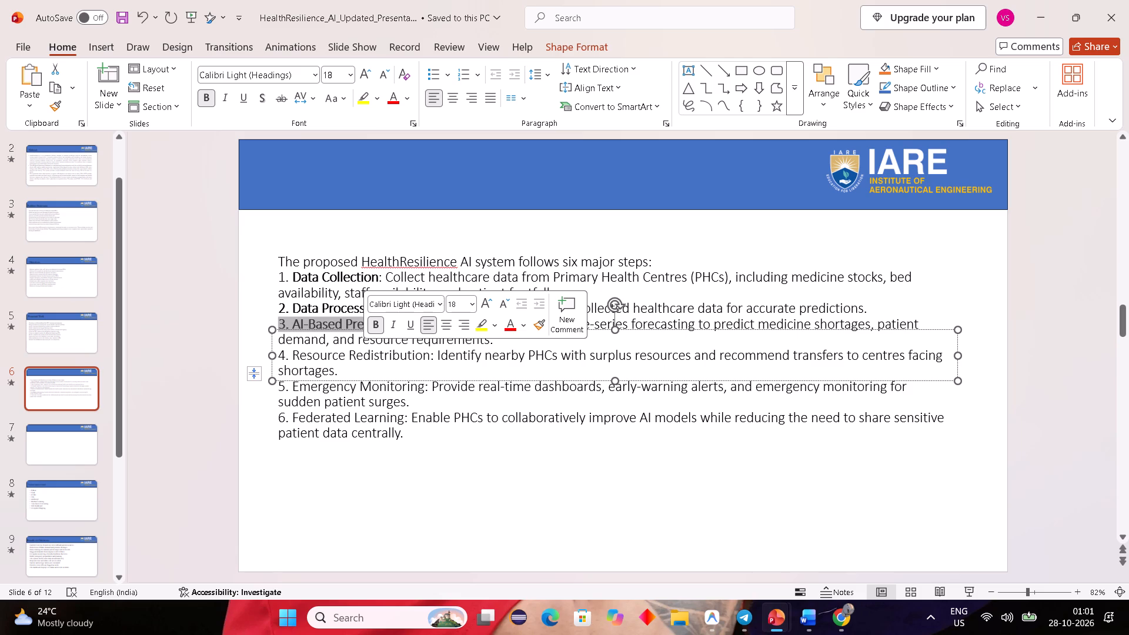
Bold the labels Resource Redistribution, Emergency Monitoring and Federated Learning in slide 6's methodology text.
drag(430, 353, 290, 348)
key(ctrl+b)
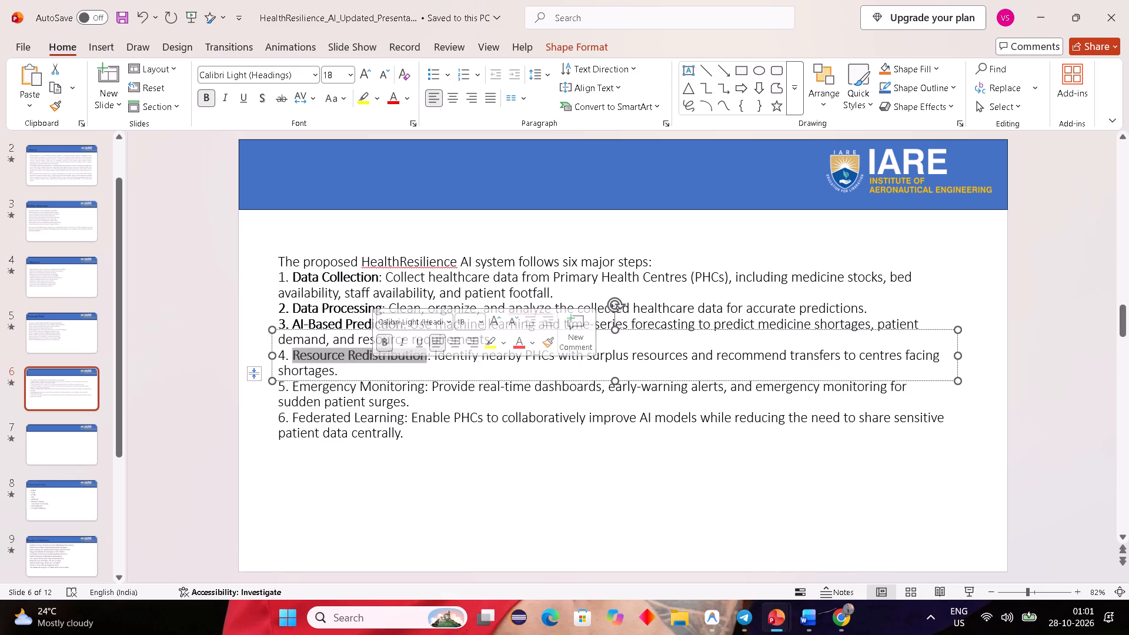
drag(425, 385, 313, 376)
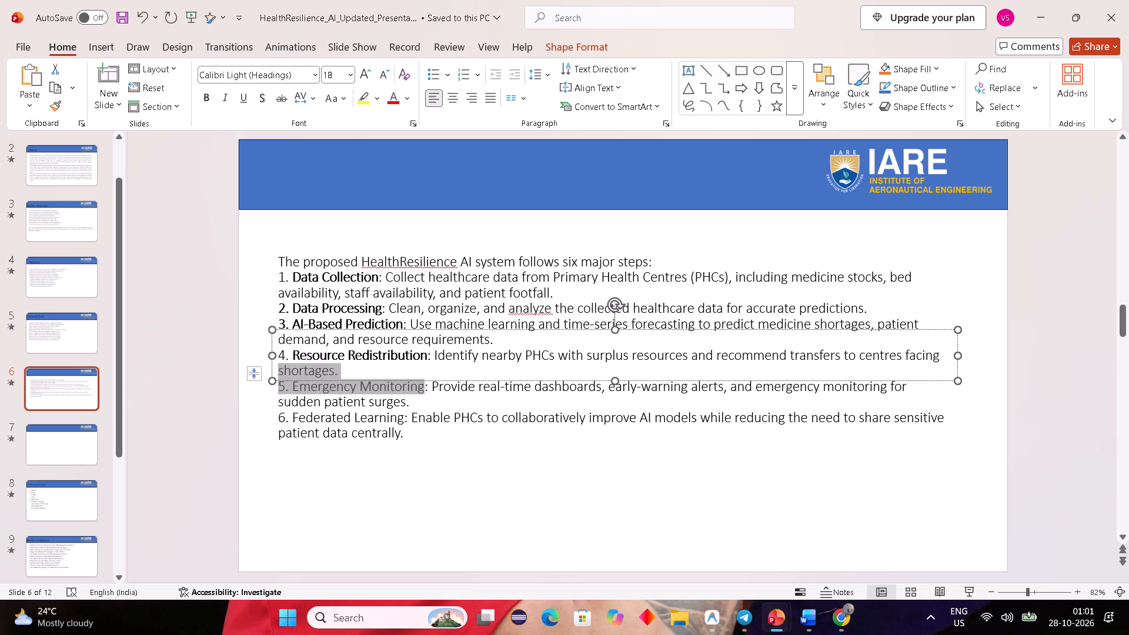
drag(313, 376, 303, 387)
key(ctrl+b)
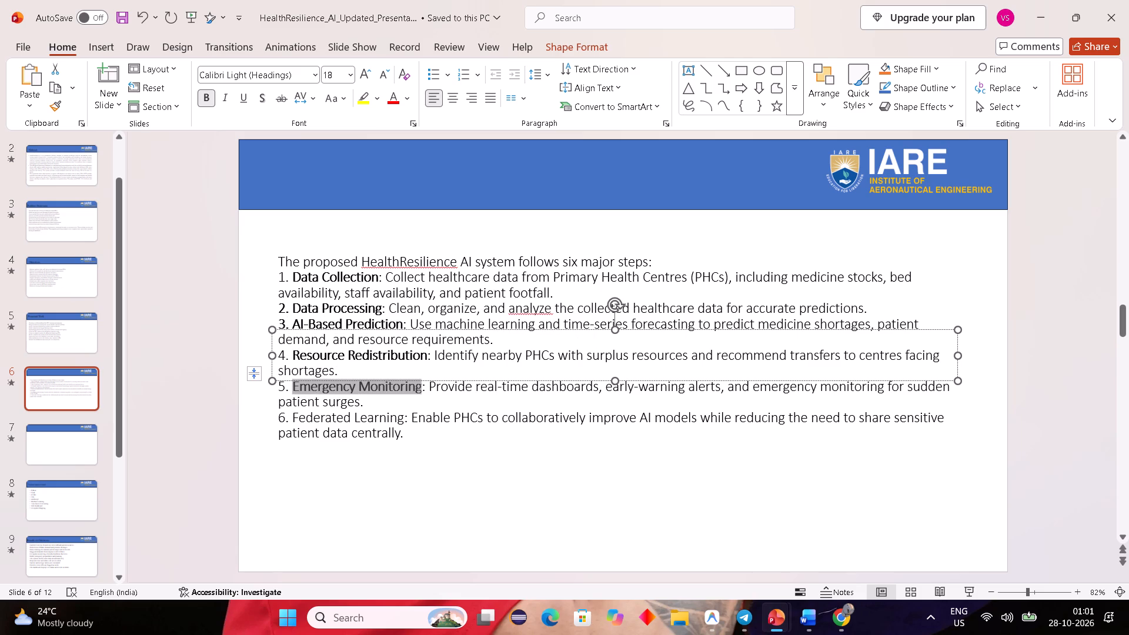
drag(405, 417, 301, 417)
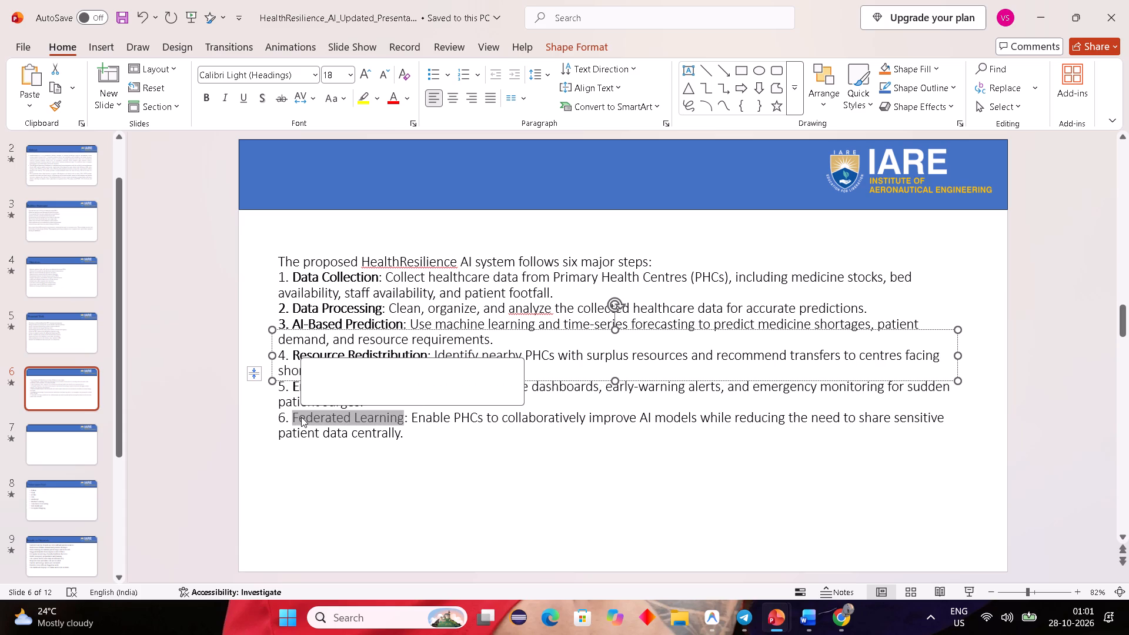
key(ctrl+b)
Try justified alignment on all of slide 6's methodology text, restore left alignment, and set its font to Times New Roman.
click(436, 479)
drag(480, 485, 352, 350)
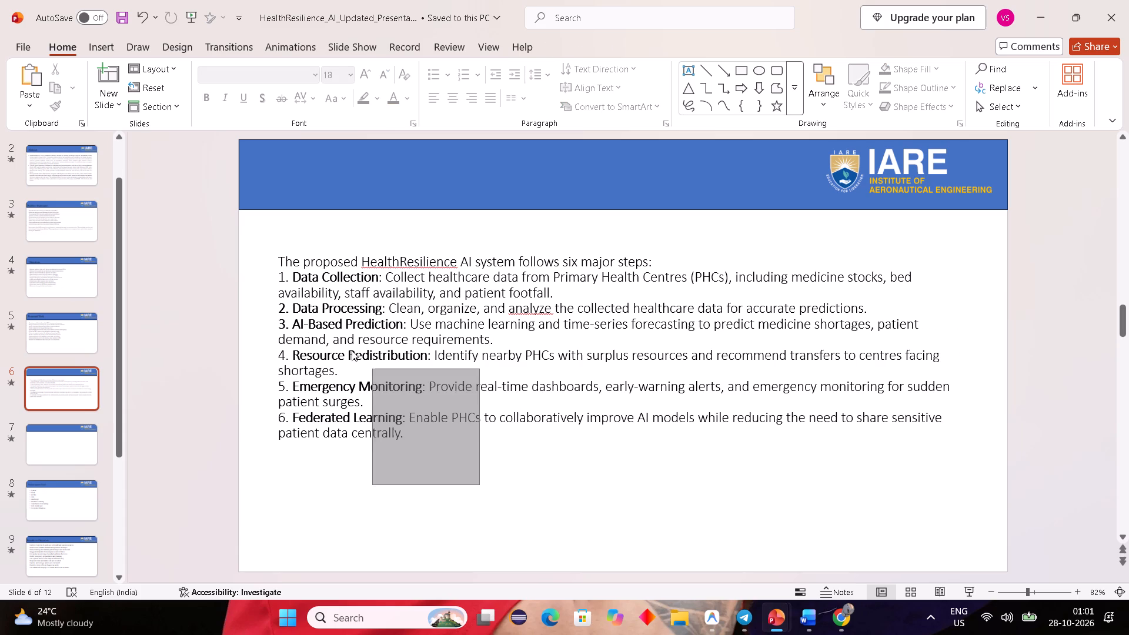
drag(352, 350, 232, 227)
click(421, 453)
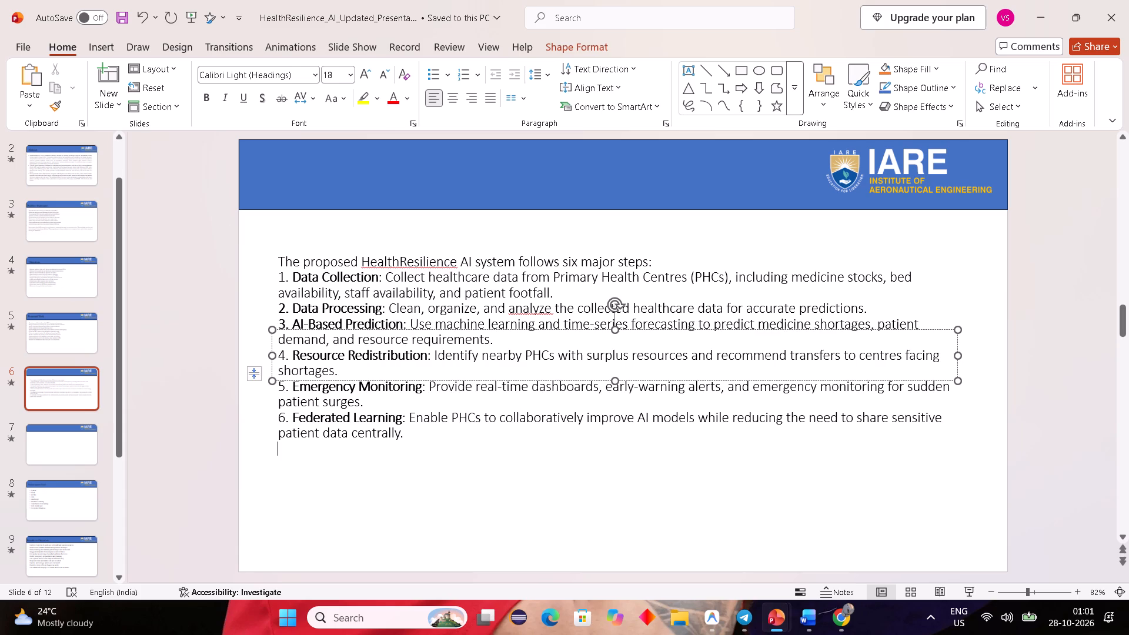
key(ctrl+a)
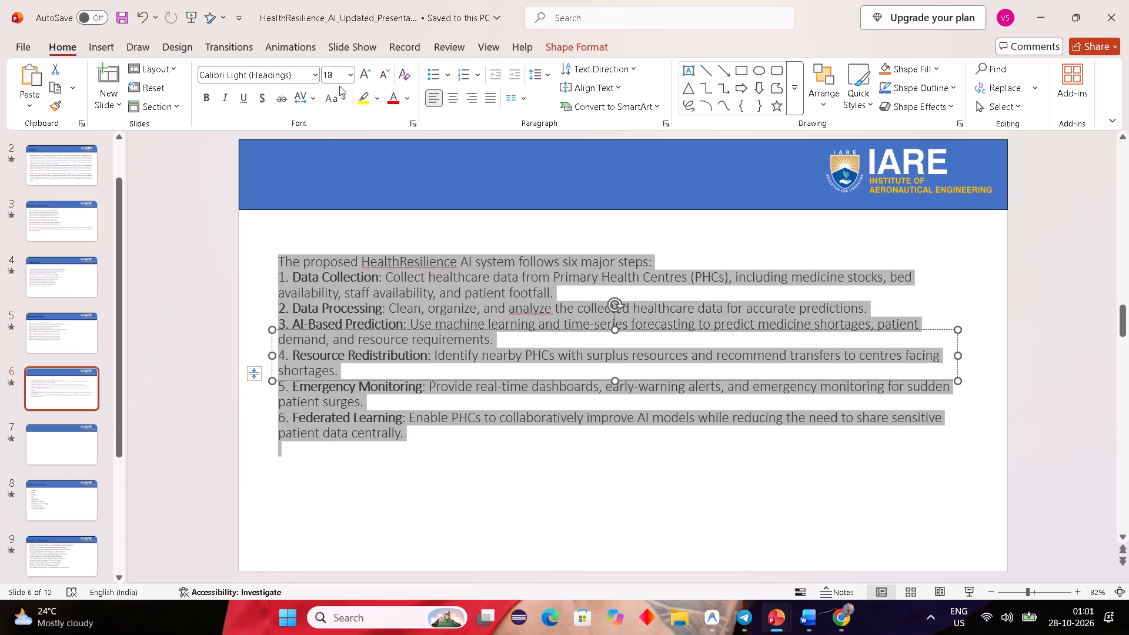
click(487, 99)
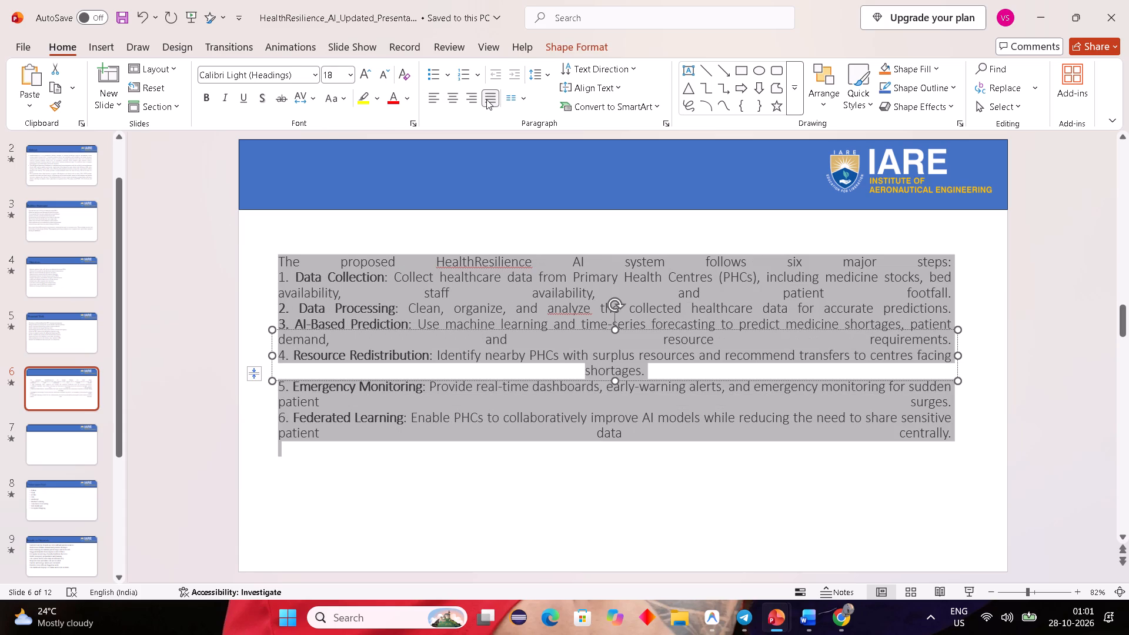
click(426, 99)
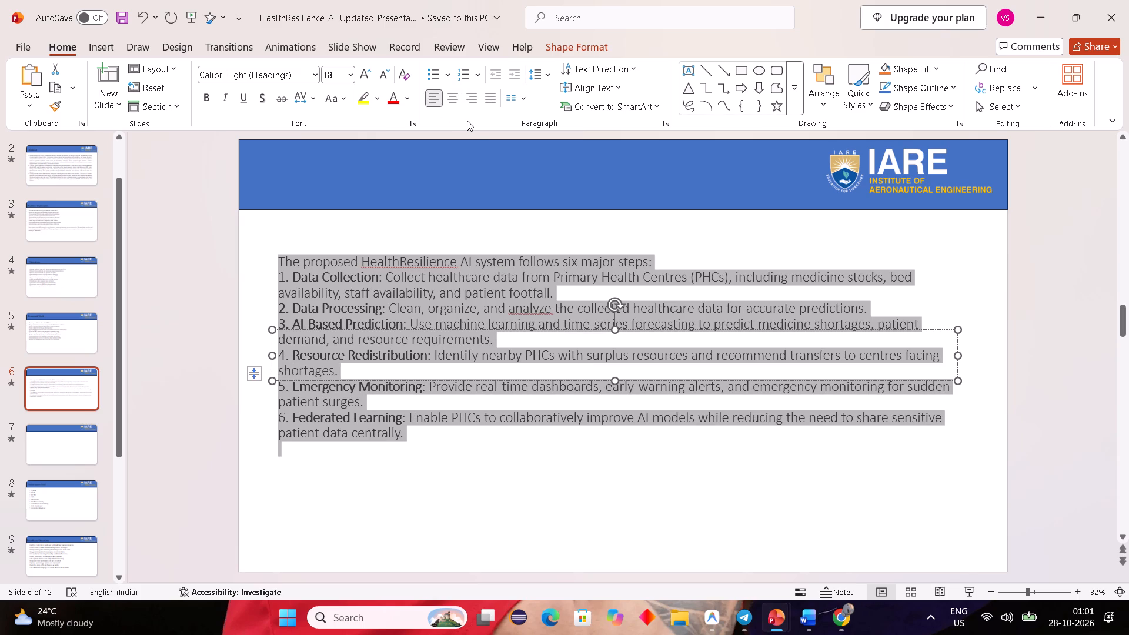
click(298, 71)
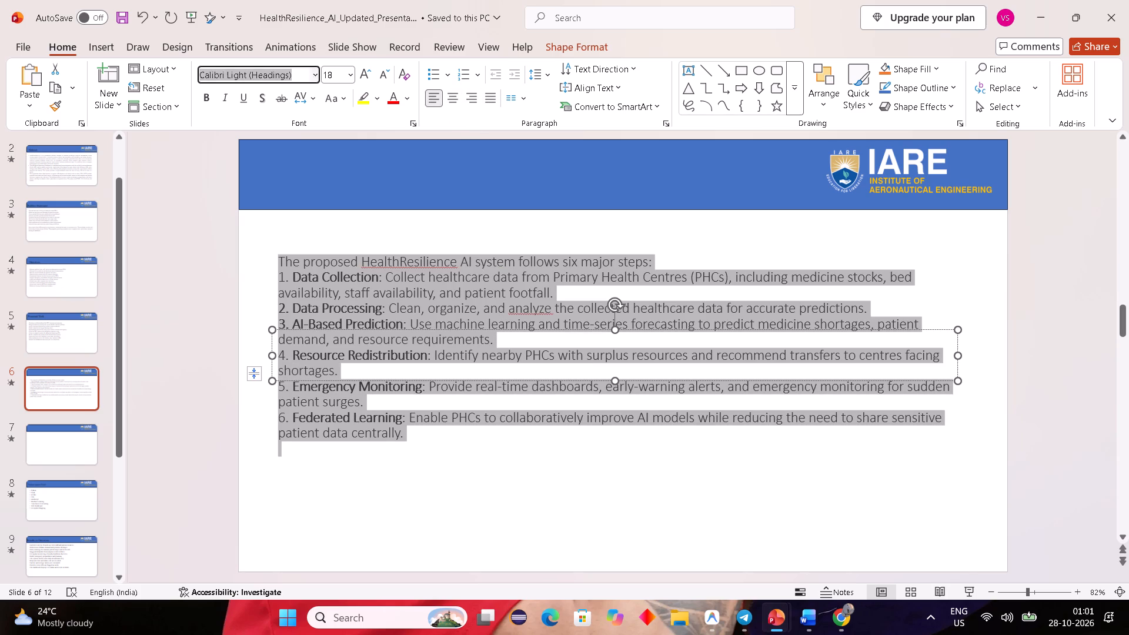
click(316, 75)
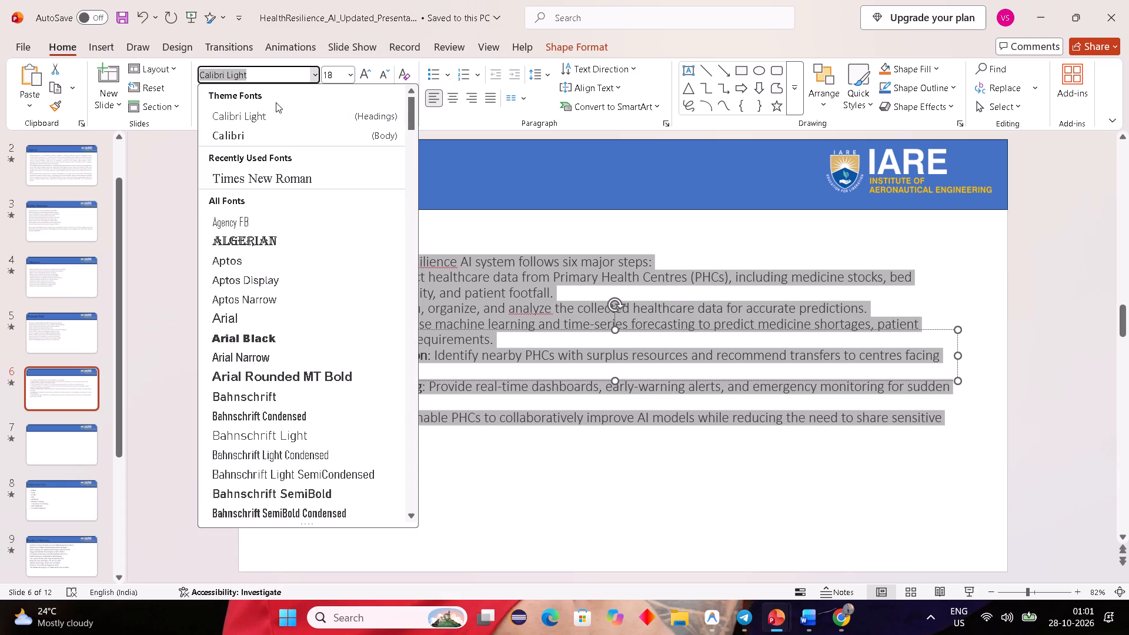
click(260, 179)
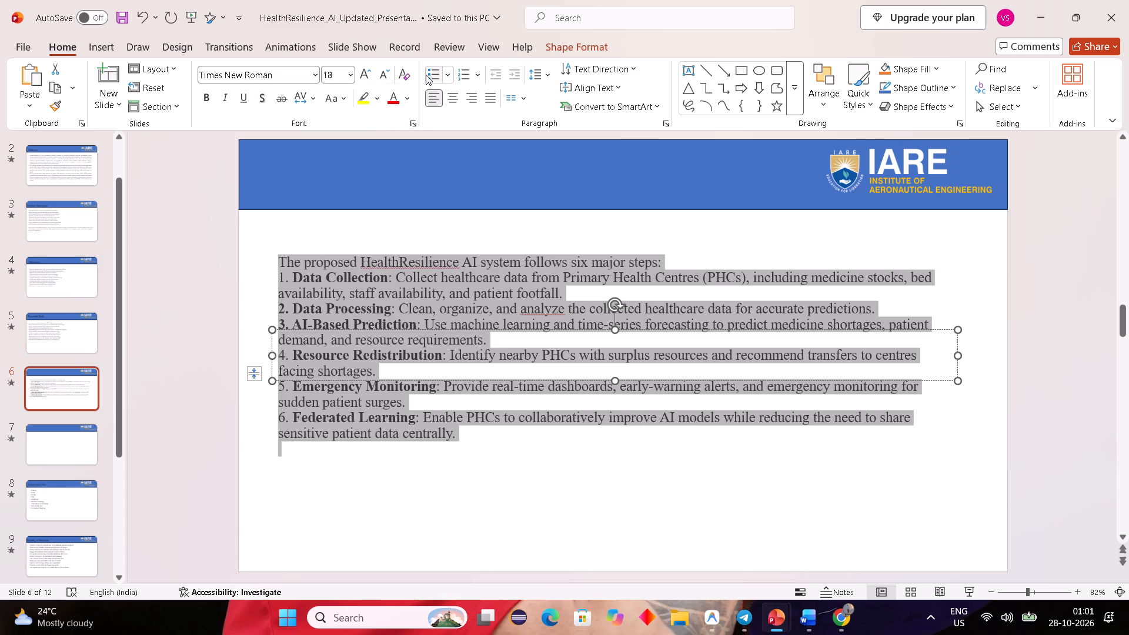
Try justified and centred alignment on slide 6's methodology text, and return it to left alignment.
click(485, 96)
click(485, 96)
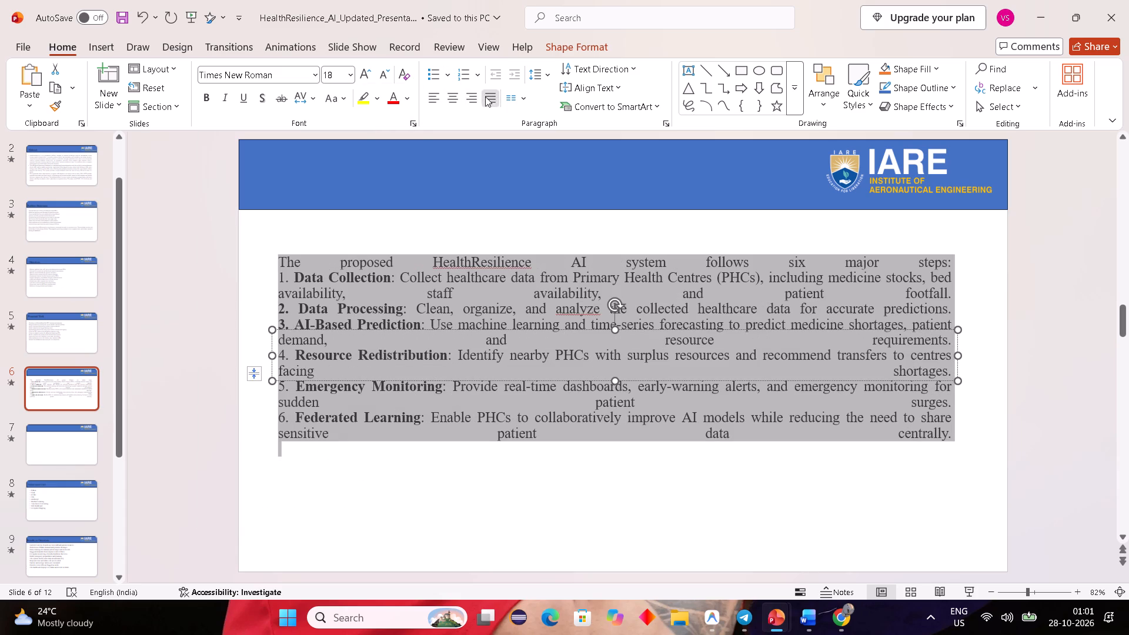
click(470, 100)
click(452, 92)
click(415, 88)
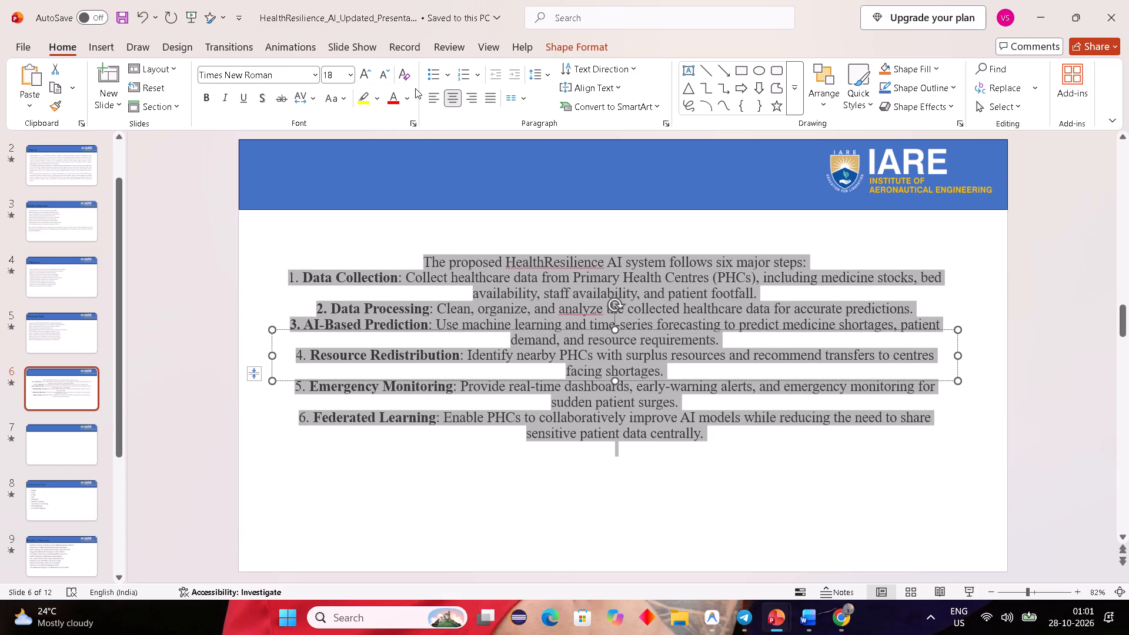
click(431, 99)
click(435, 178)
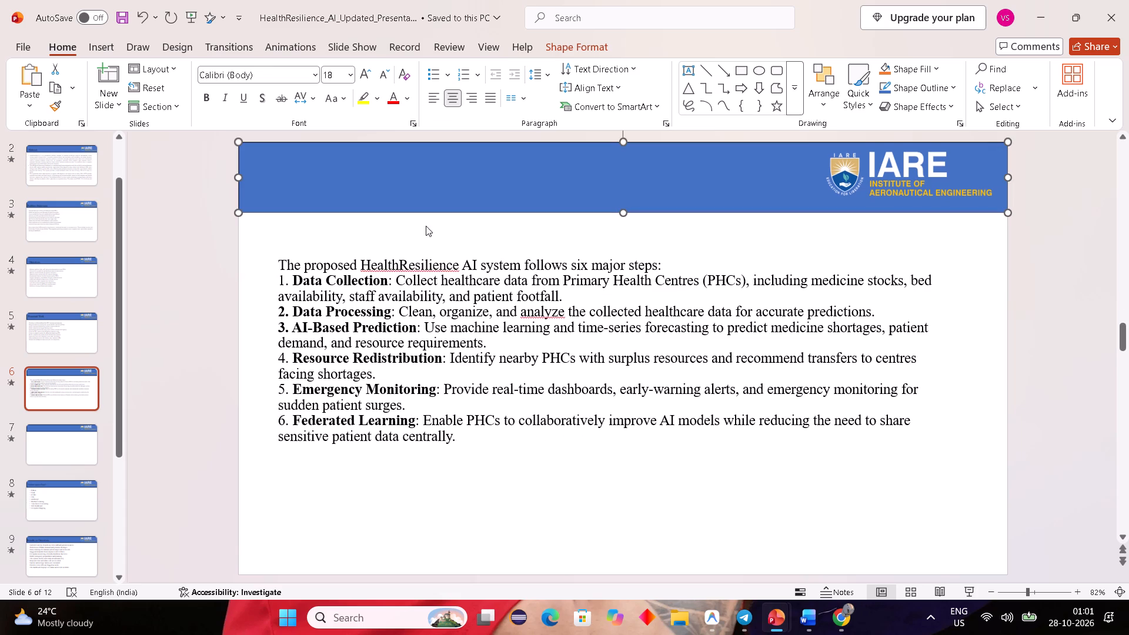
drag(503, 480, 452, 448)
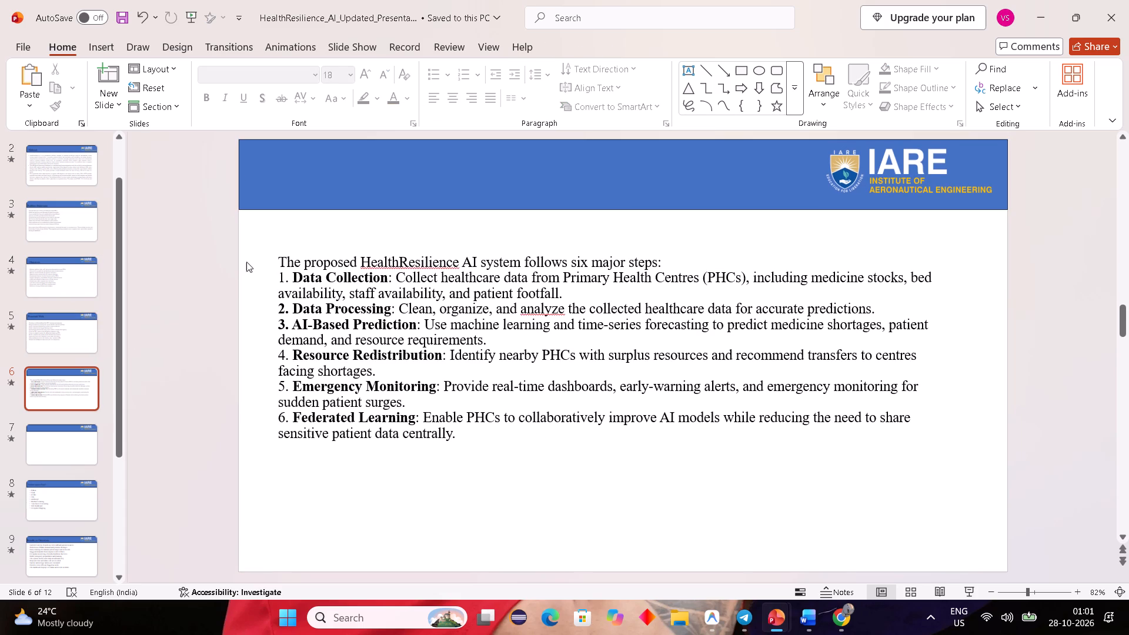
Copy the Proposed Work title from slide 5 onto slide 6 and place it at the left of the blue banner.
click(89, 333)
click(296, 193)
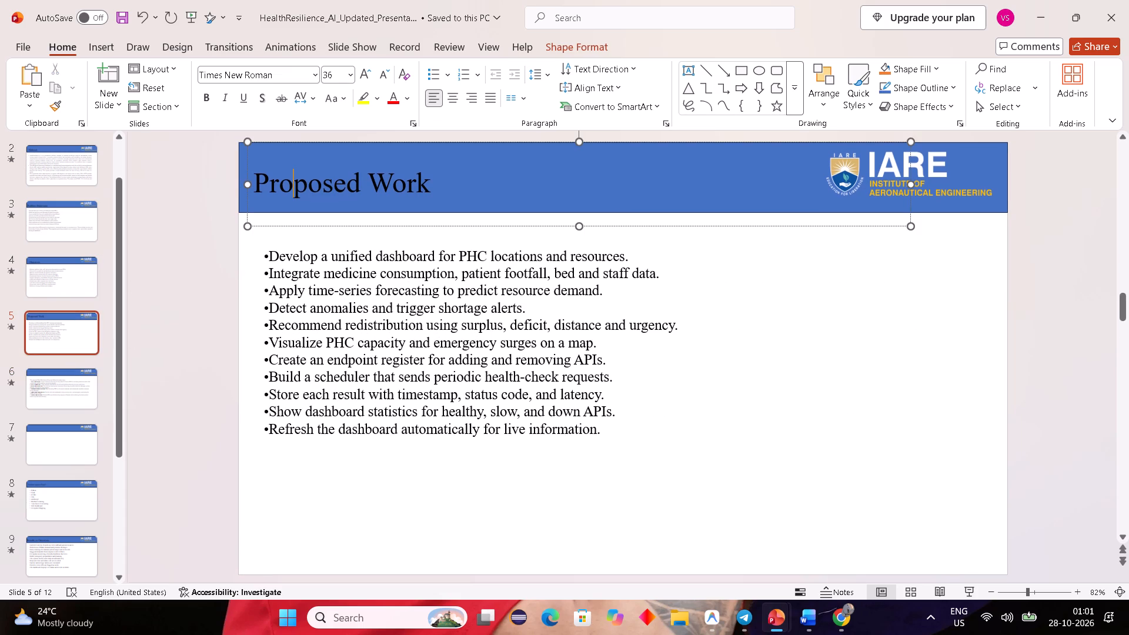
key(ctrl+c)
key(ctrl+a)
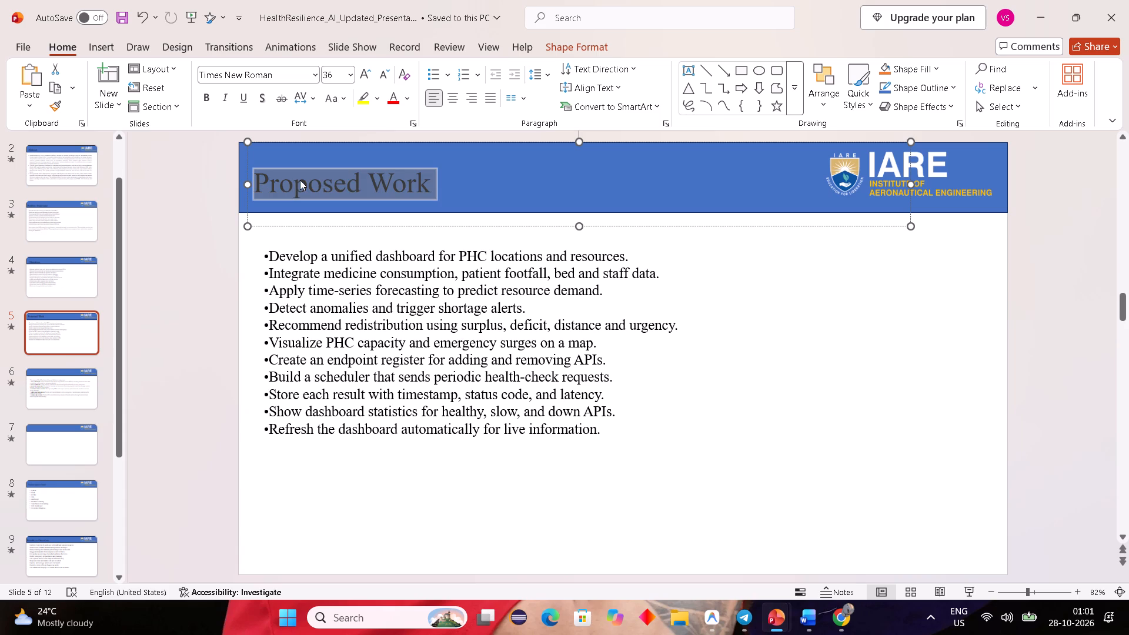
key(ctrl+c)
click(45, 401)
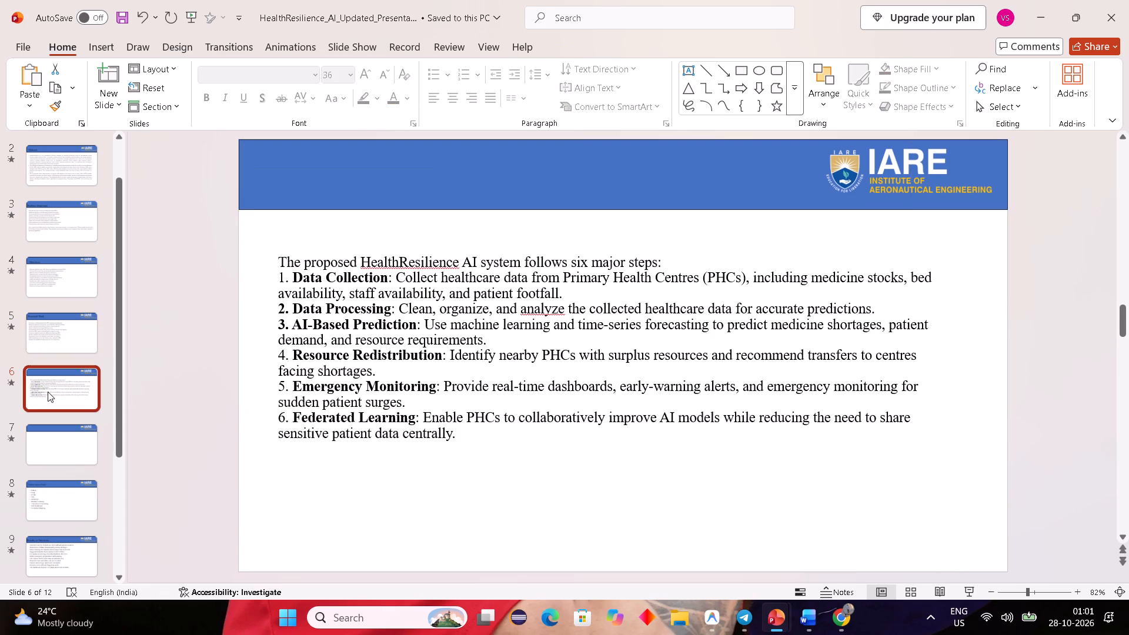
key(ctrl+v)
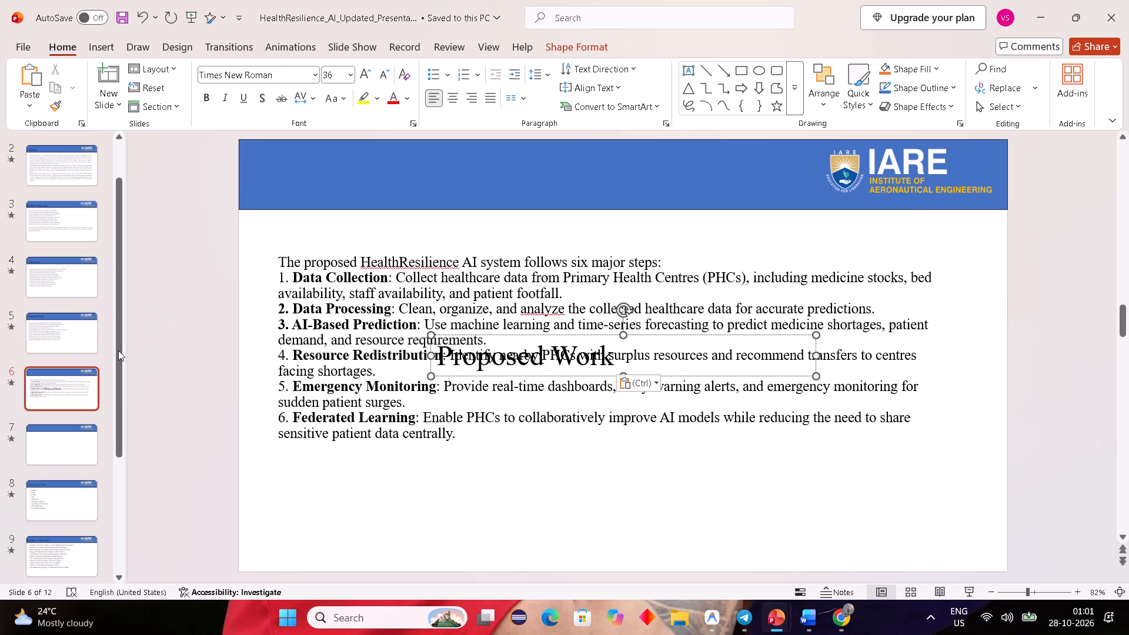
drag(656, 342, 473, 179)
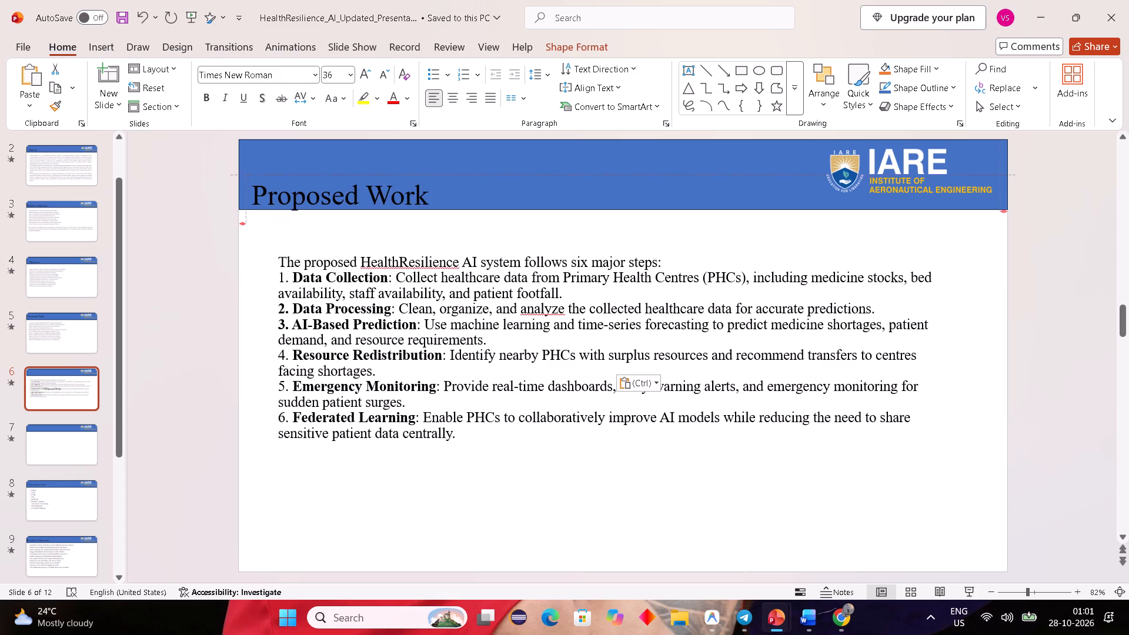
drag(473, 179, 486, 171)
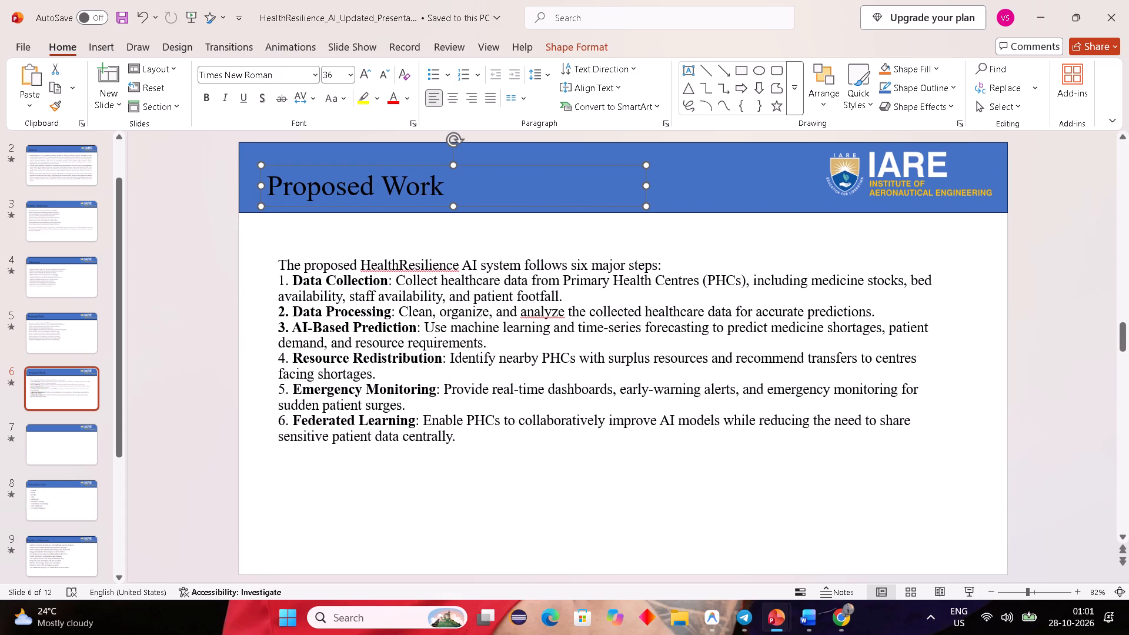
click(439, 185)
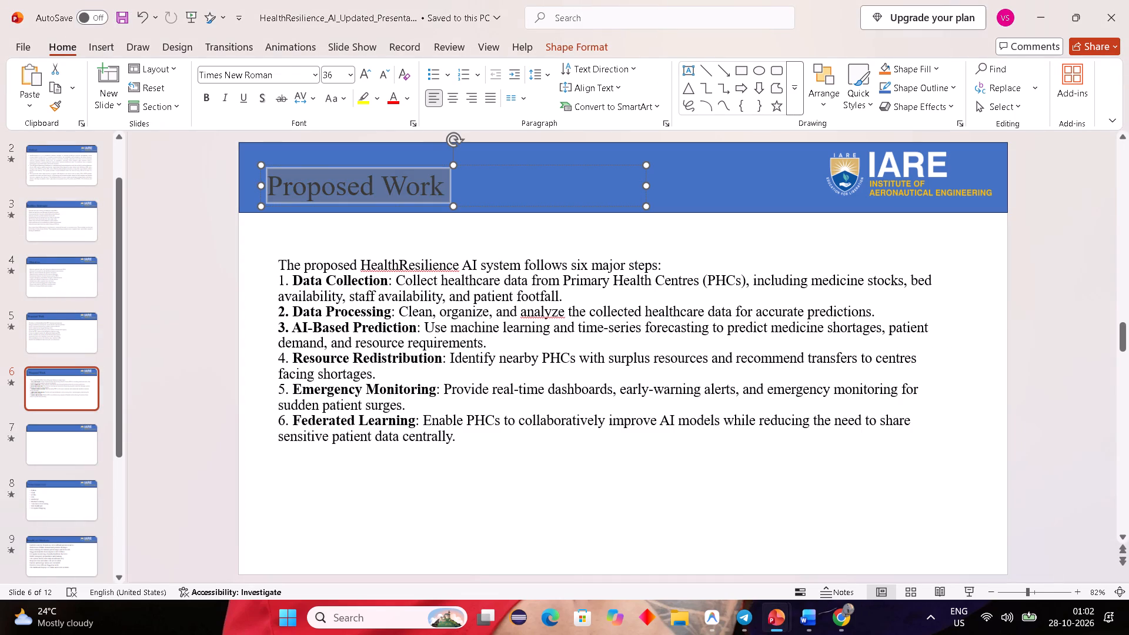
key(ctrl+v)
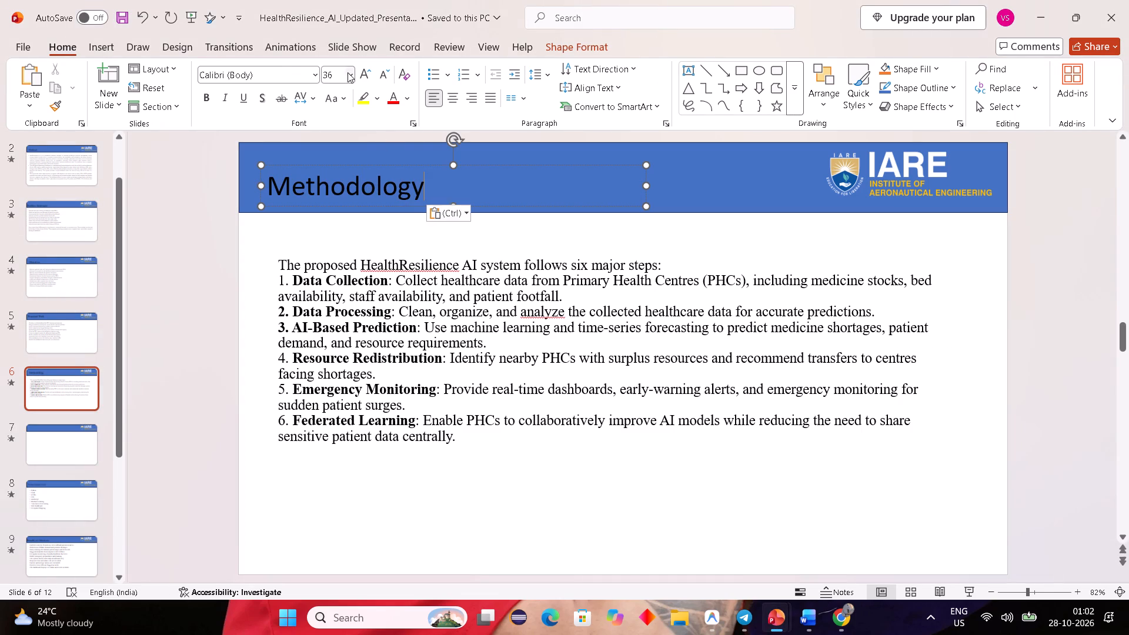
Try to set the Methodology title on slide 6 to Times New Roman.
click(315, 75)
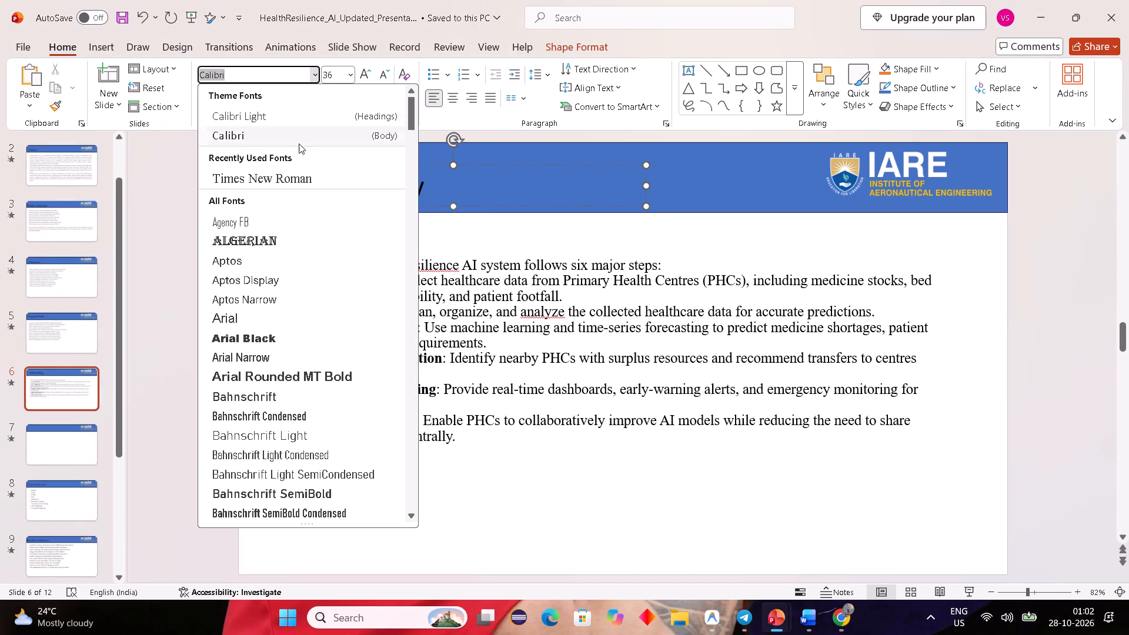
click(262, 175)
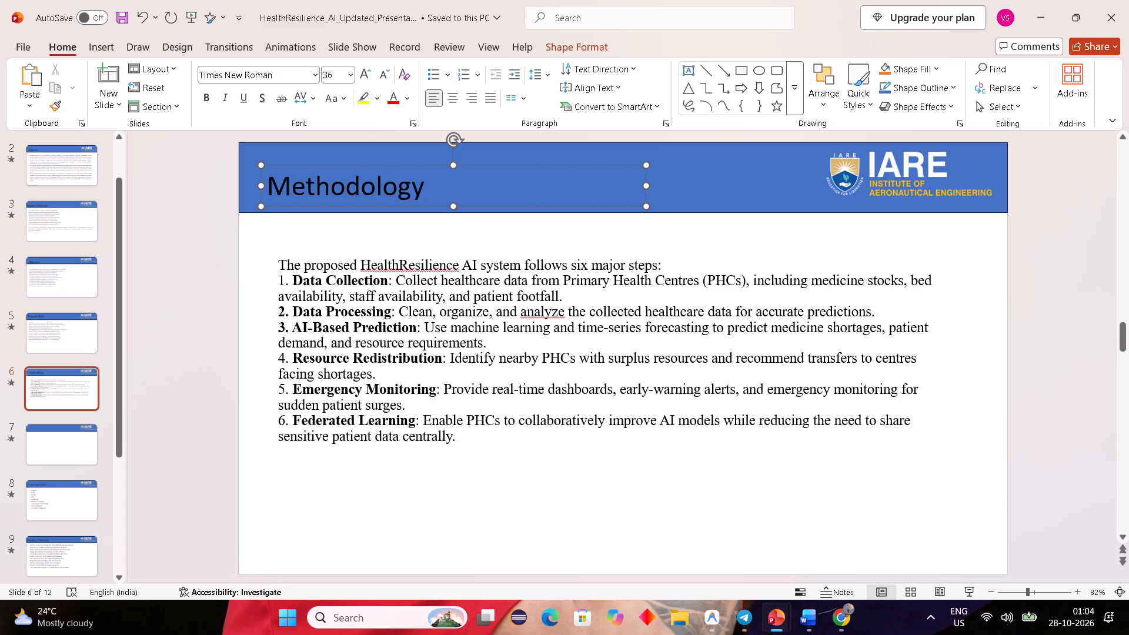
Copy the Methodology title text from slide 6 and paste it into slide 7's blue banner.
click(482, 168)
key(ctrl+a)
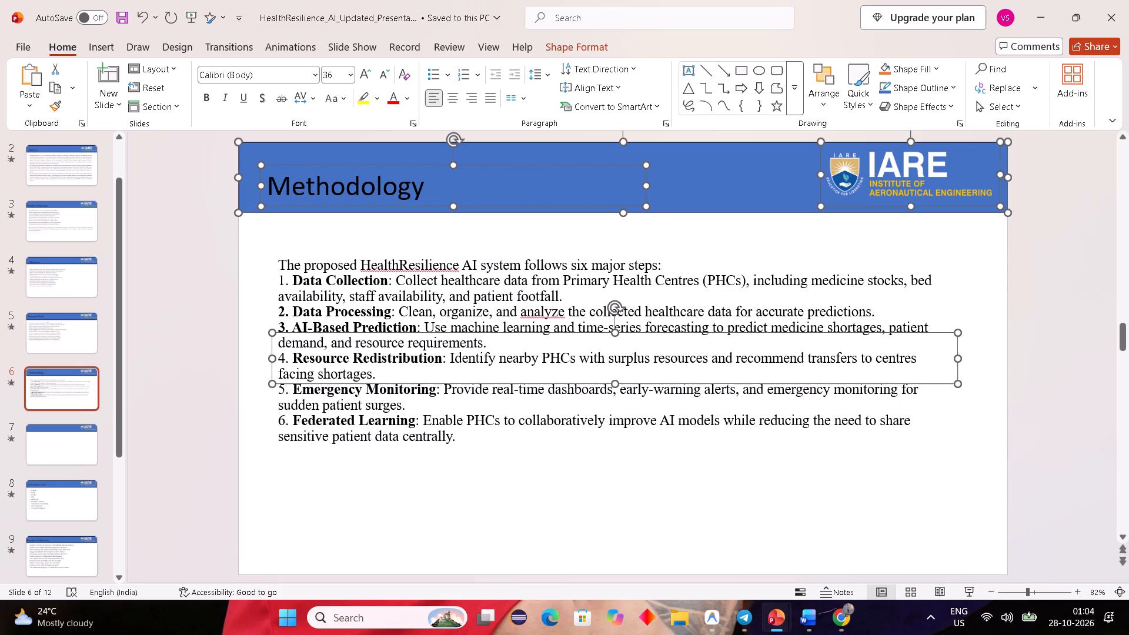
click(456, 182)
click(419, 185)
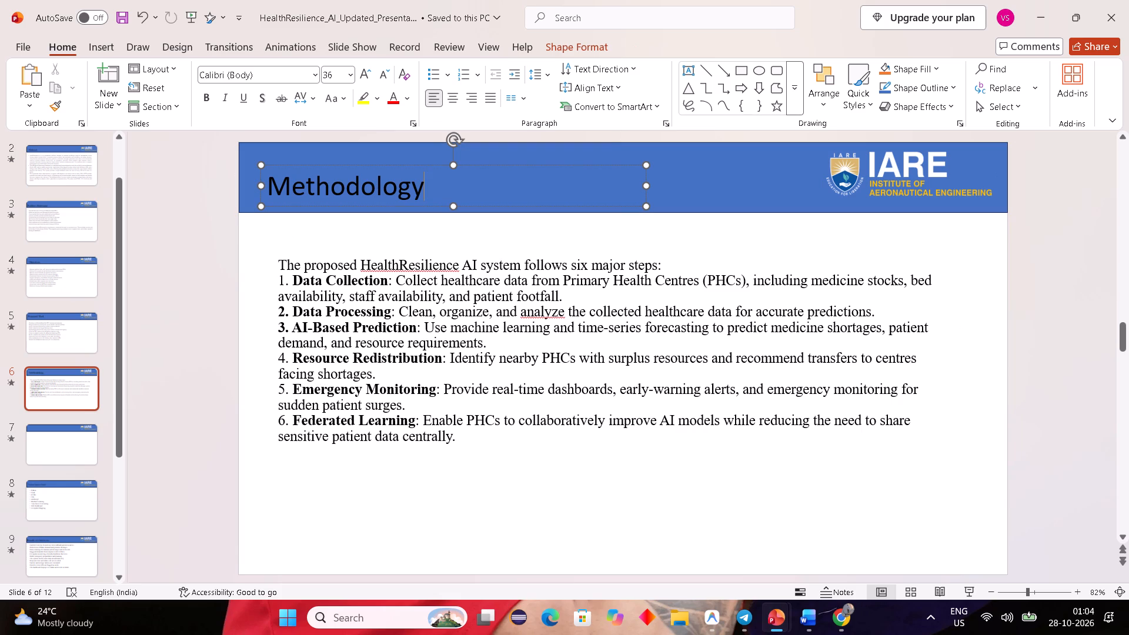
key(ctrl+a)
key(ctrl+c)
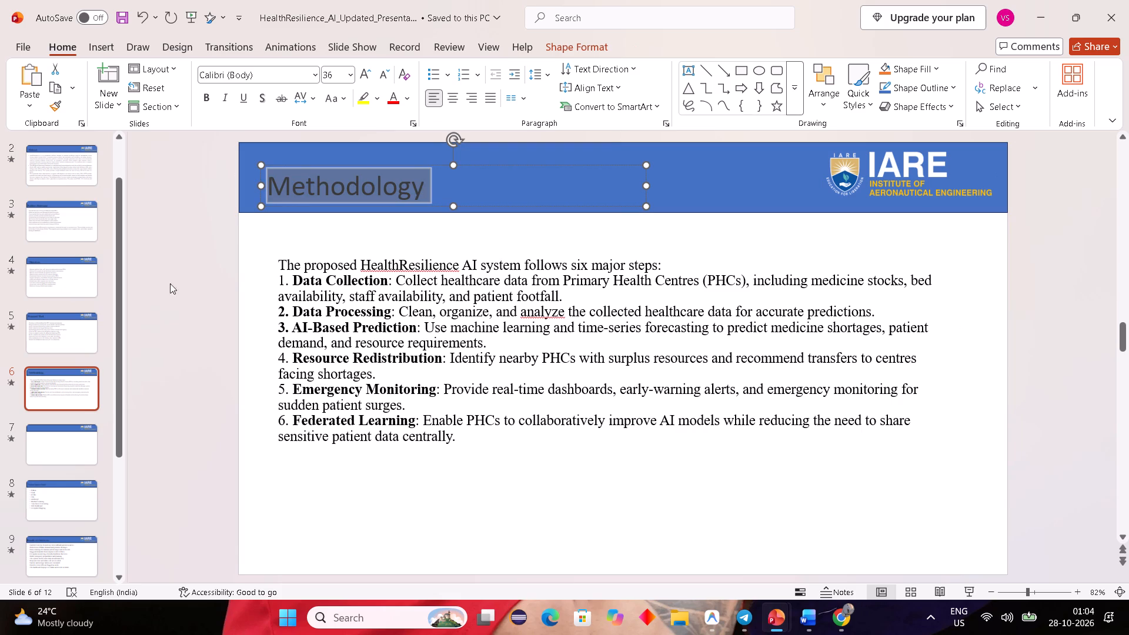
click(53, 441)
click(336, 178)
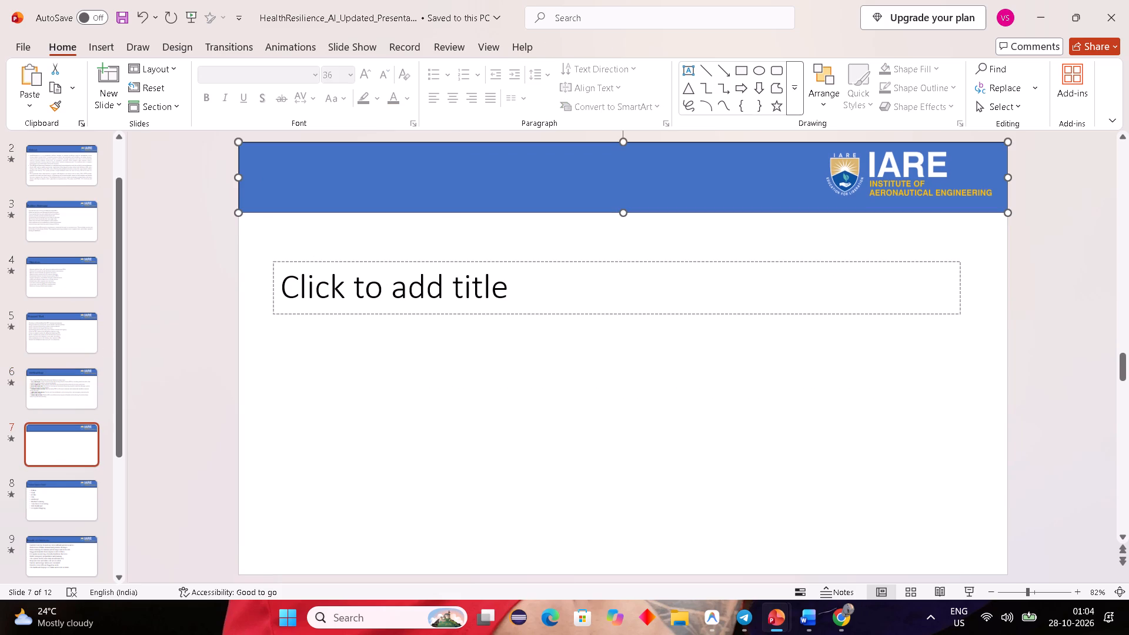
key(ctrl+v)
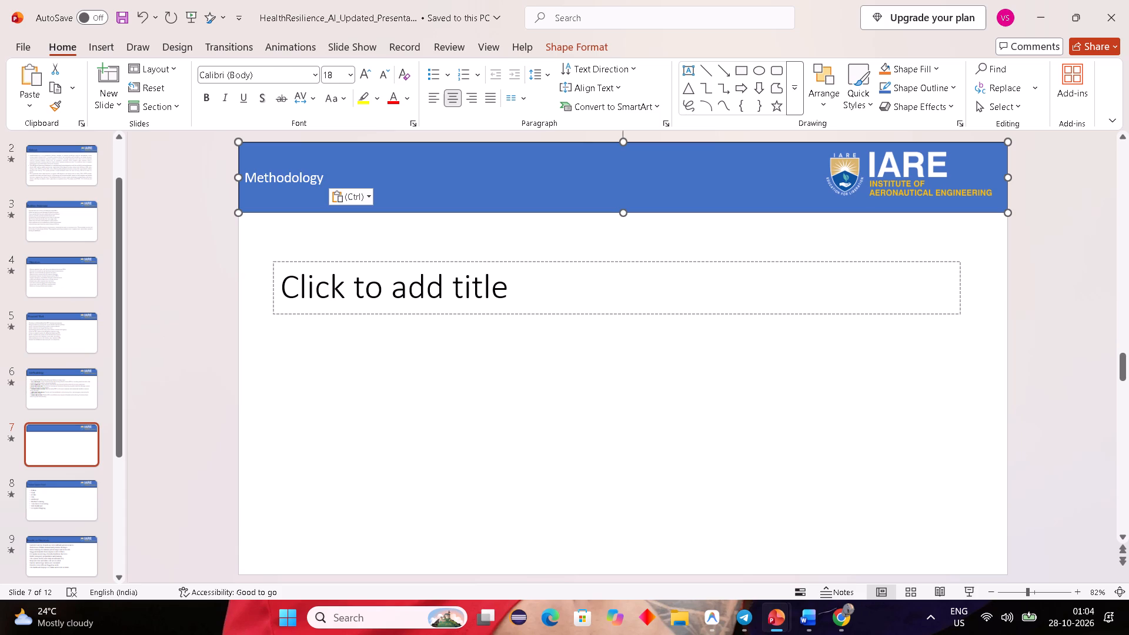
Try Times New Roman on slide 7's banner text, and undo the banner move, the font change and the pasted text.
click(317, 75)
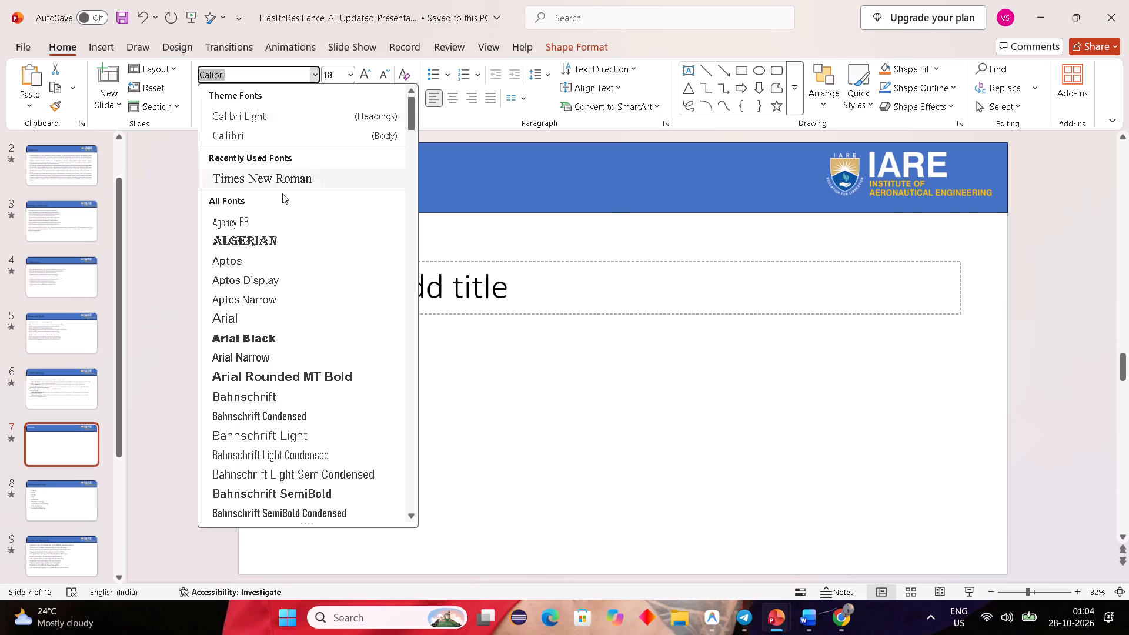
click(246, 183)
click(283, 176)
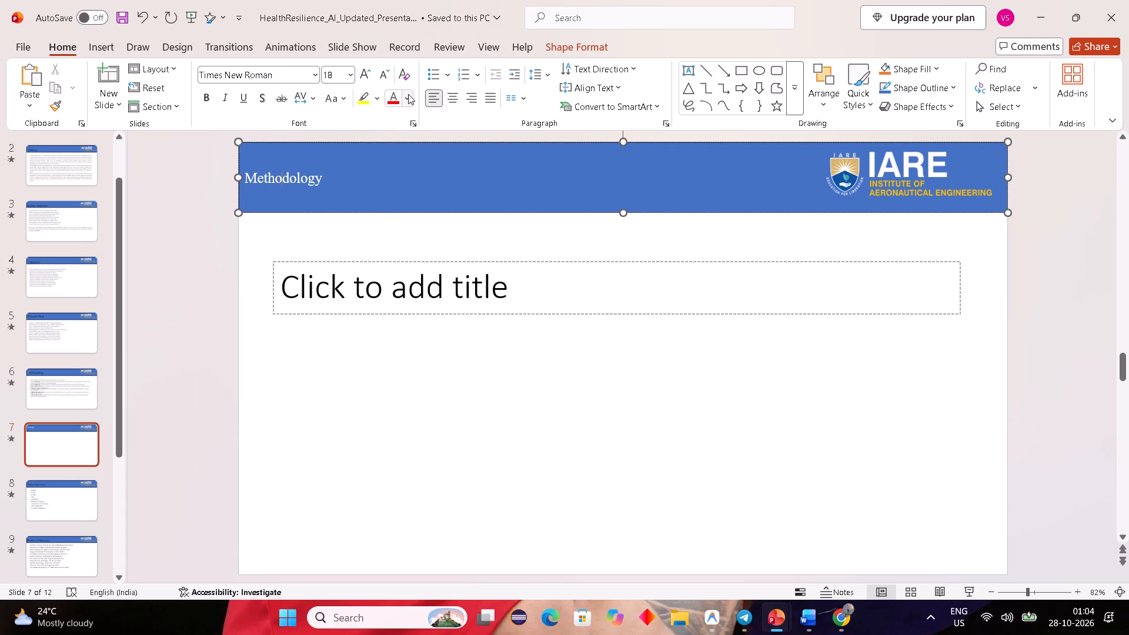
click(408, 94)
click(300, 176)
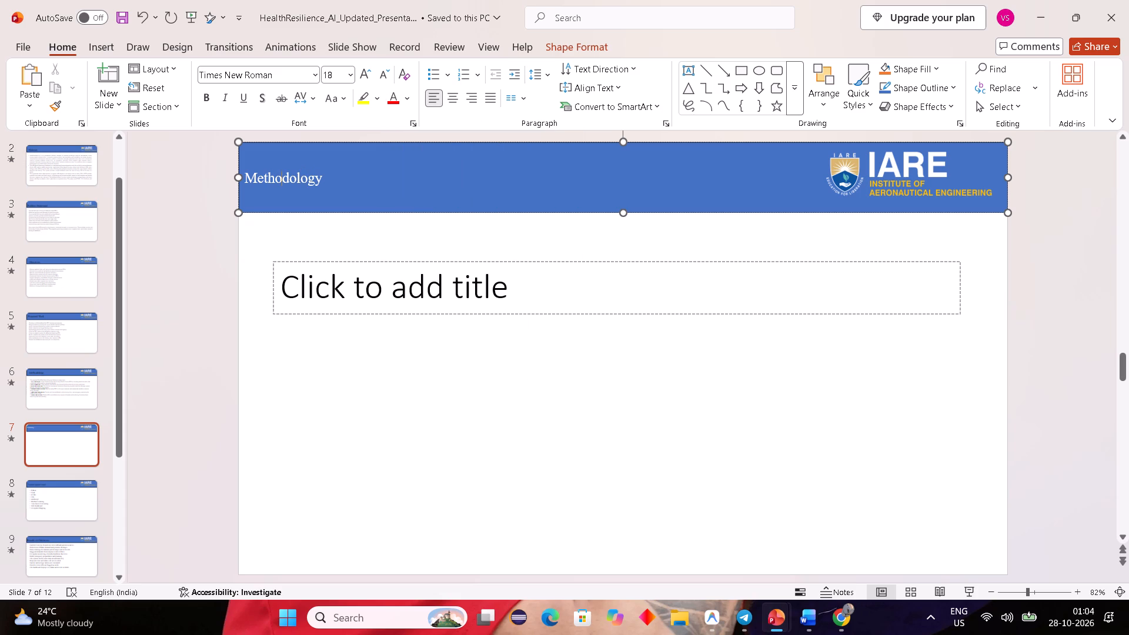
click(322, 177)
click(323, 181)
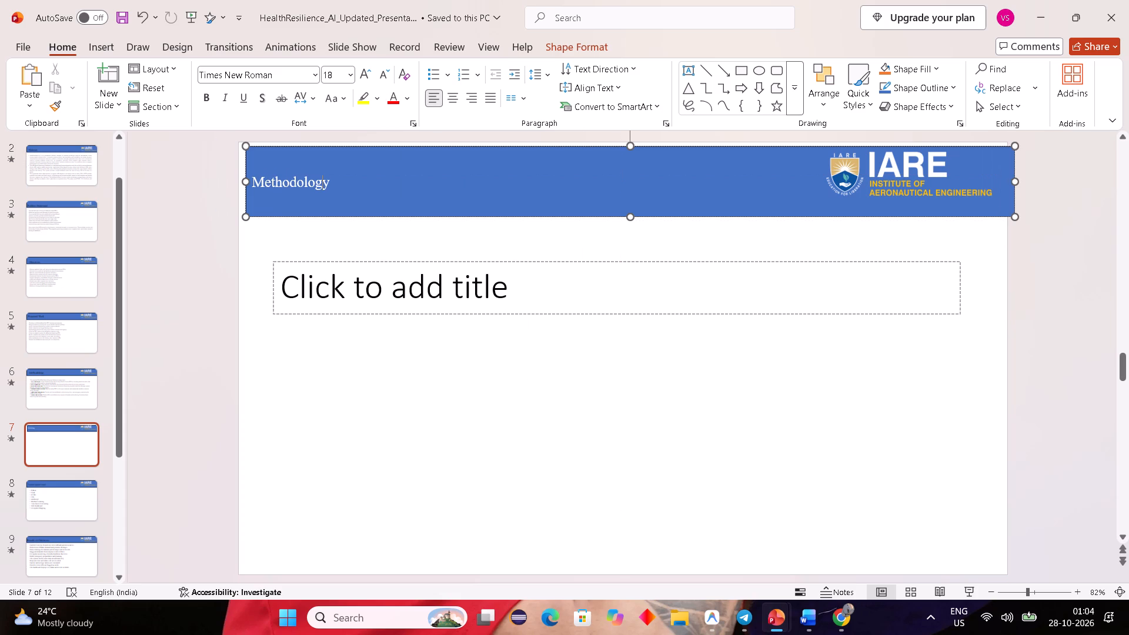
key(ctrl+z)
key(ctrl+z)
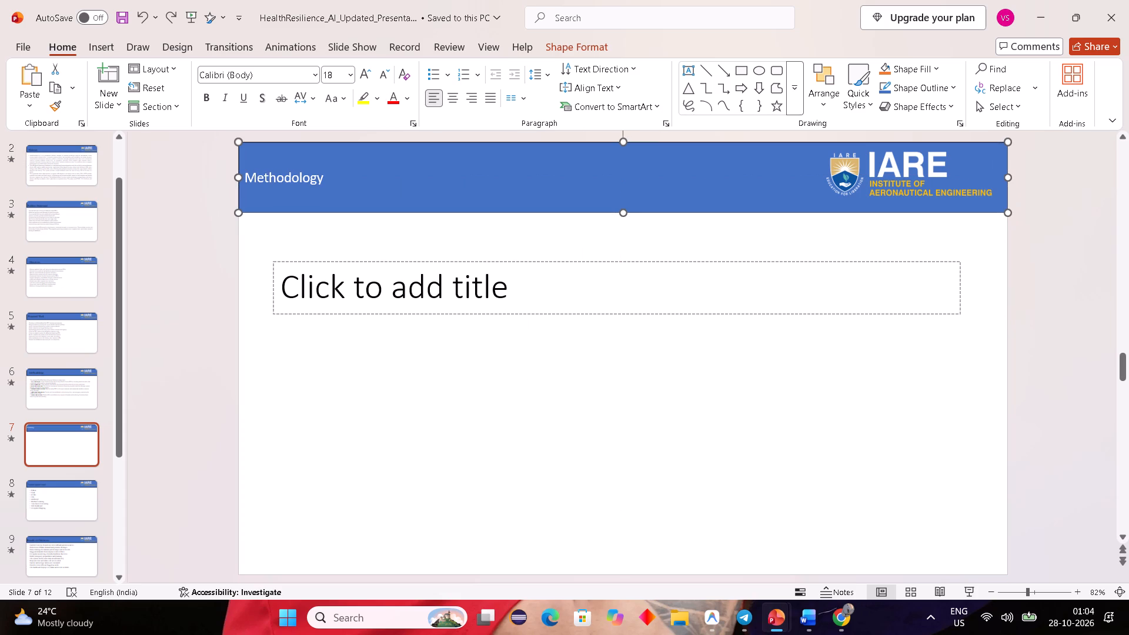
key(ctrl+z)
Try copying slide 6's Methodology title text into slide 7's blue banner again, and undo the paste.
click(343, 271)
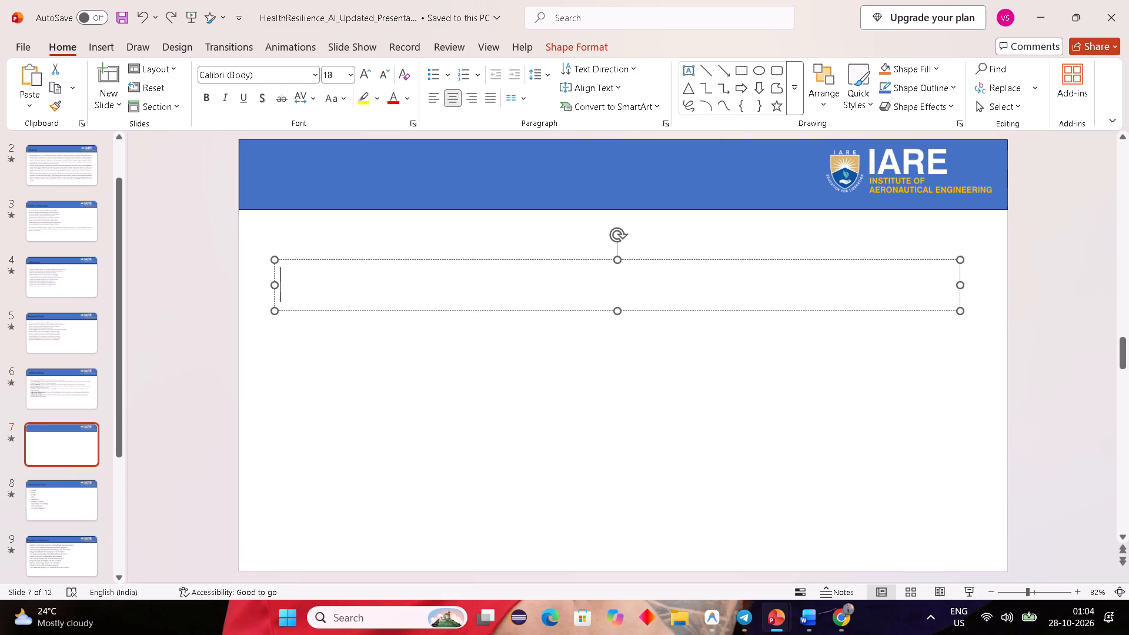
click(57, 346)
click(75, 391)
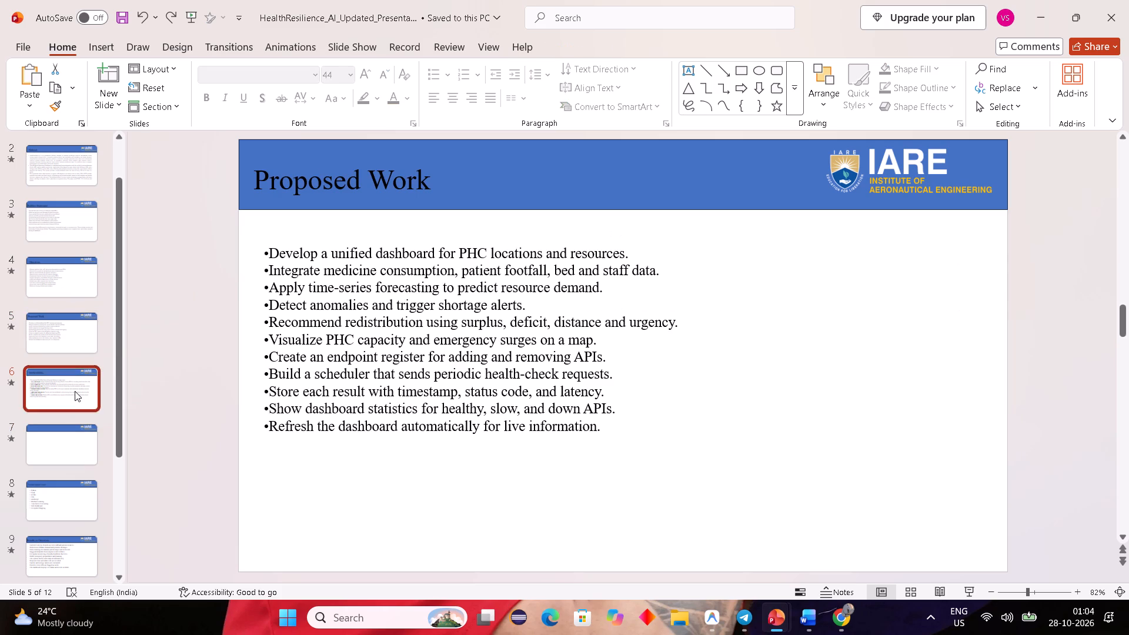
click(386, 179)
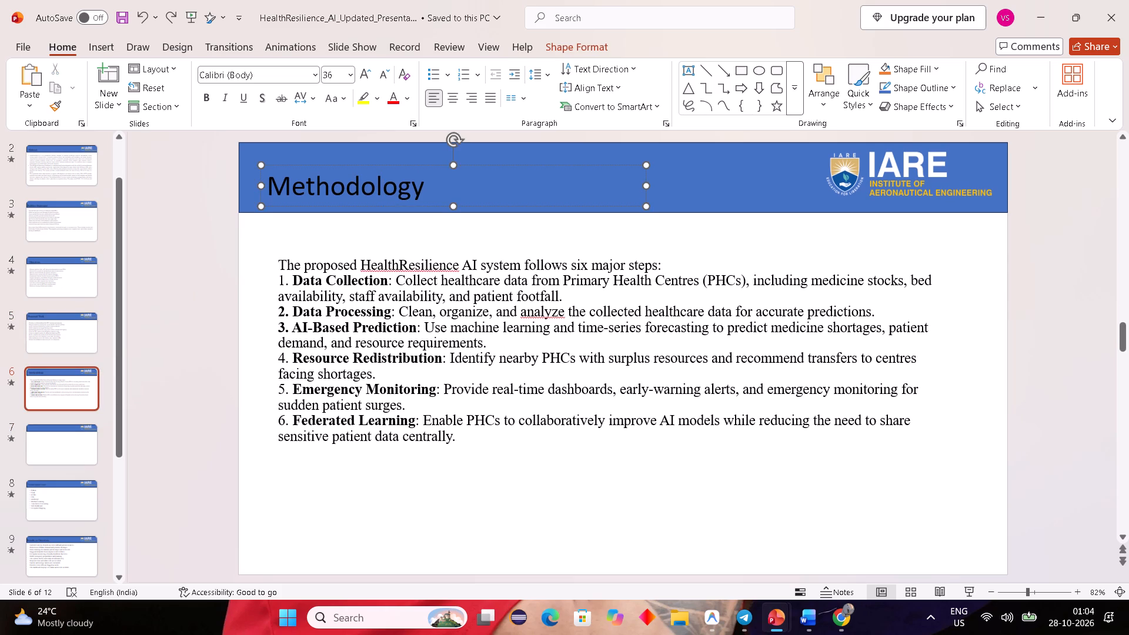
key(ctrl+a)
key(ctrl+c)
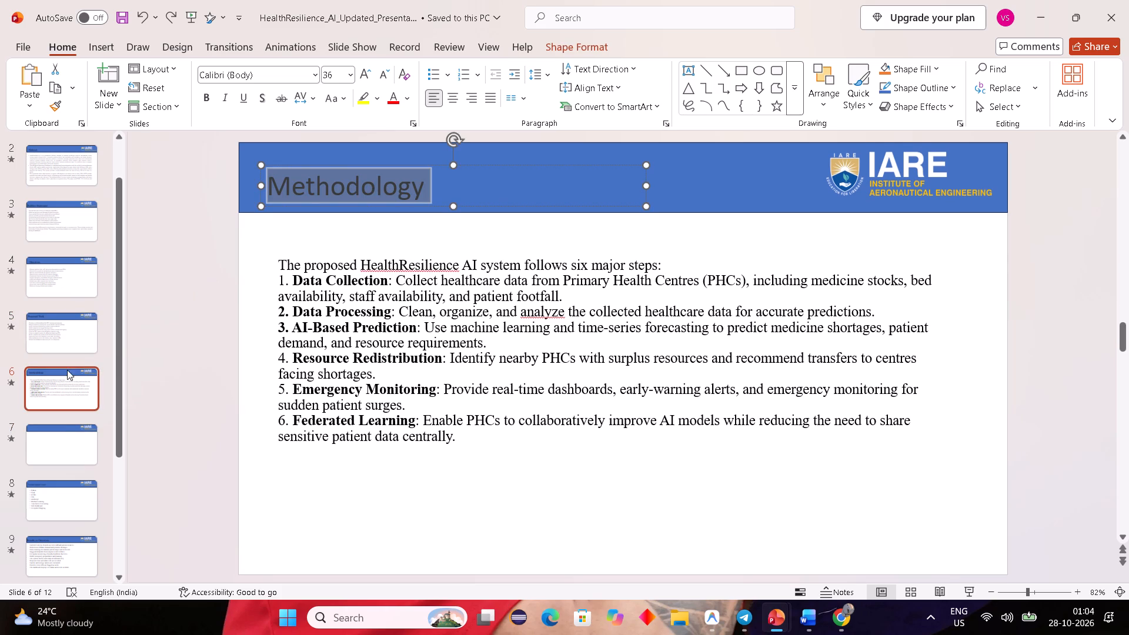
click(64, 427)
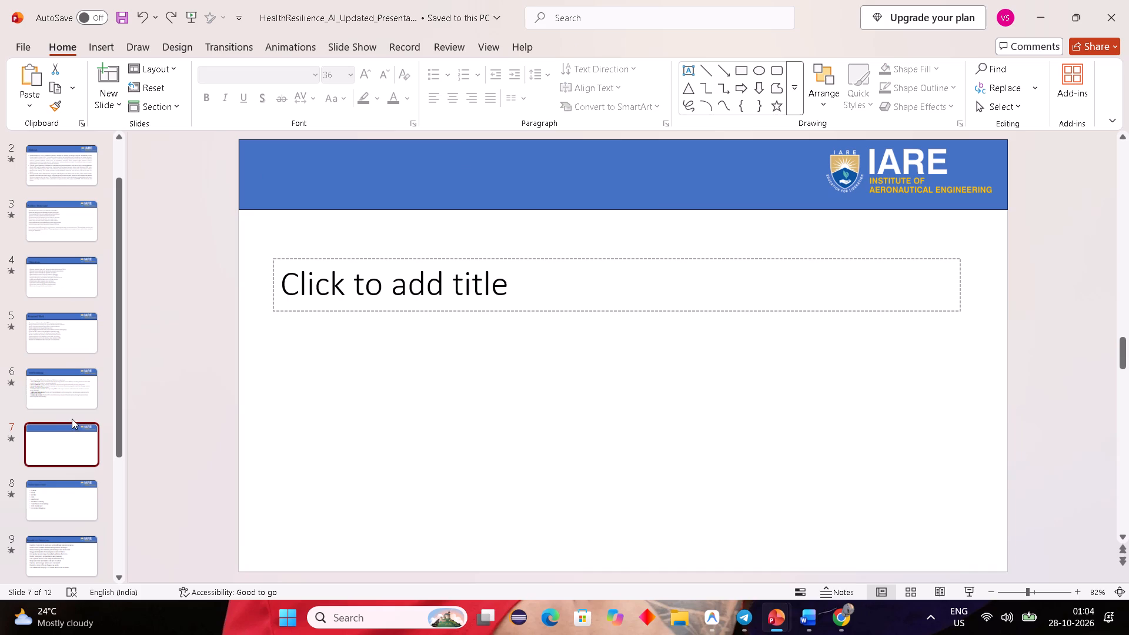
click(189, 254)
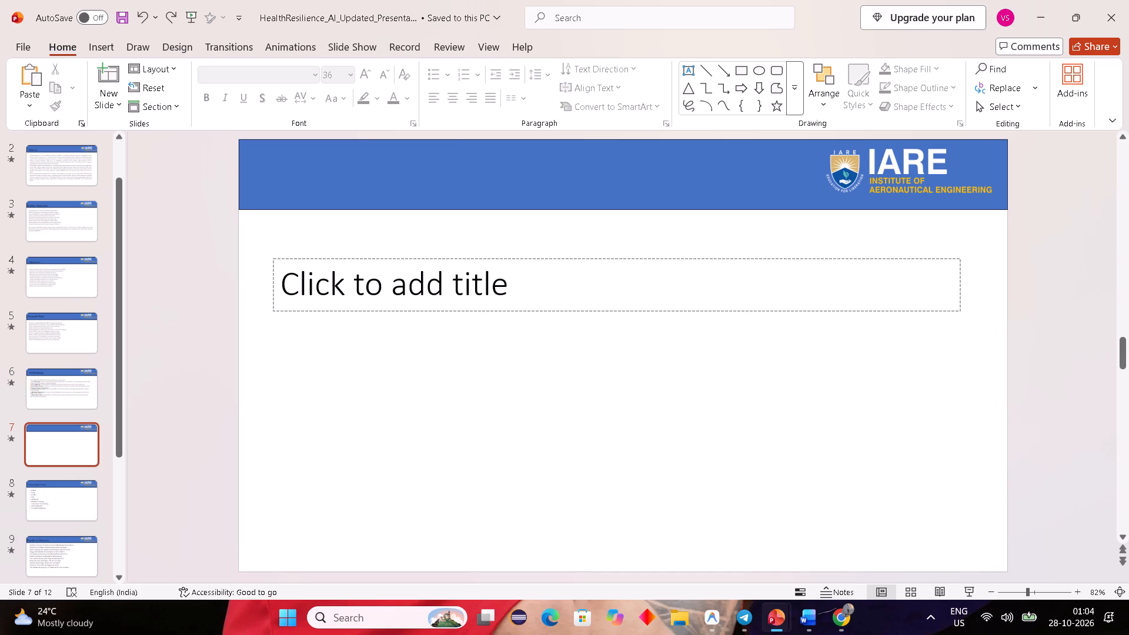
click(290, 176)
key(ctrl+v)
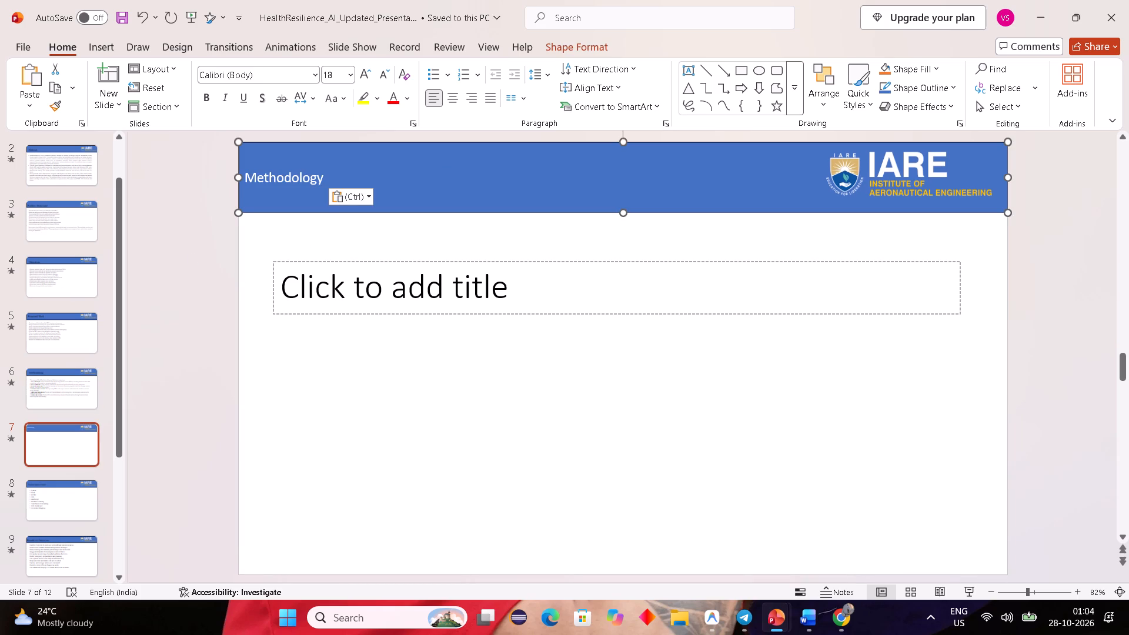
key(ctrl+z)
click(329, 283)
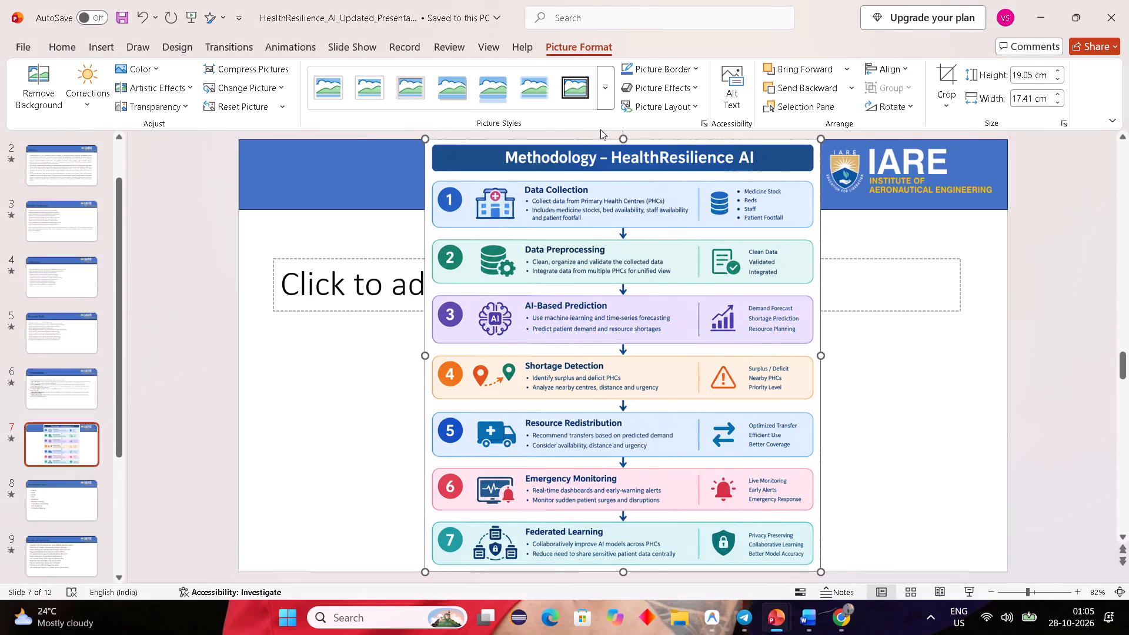
Resize the flowchart image to about 15 cm high by 21.1 cm wide and place it below the banner, against the slide's left edge.
drag(621, 141, 582, 232)
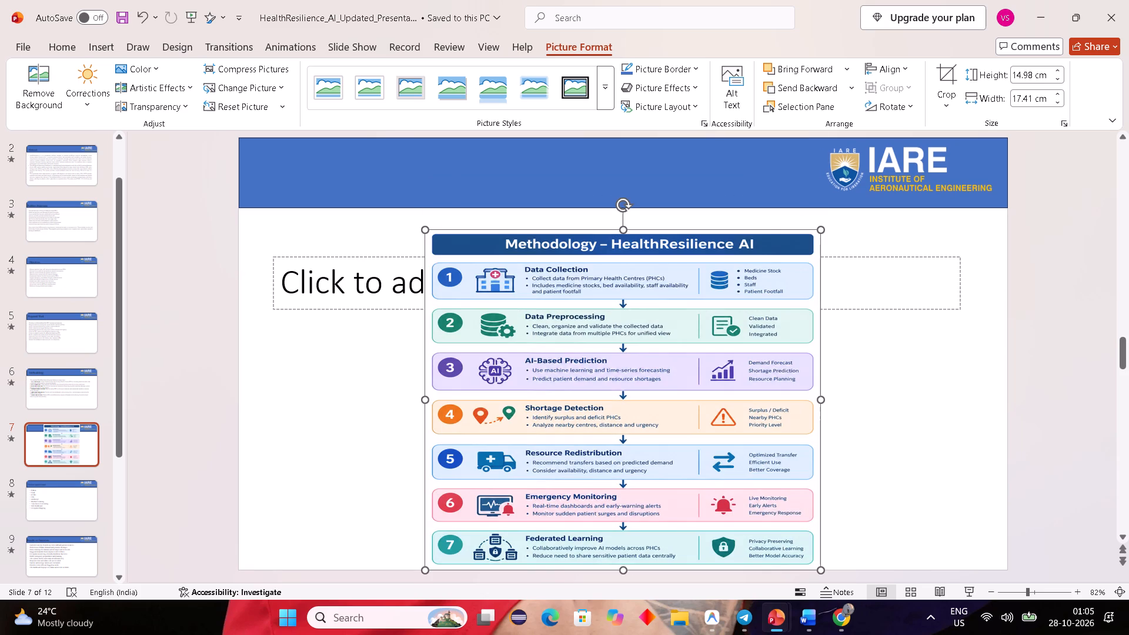
drag(427, 398, 368, 398)
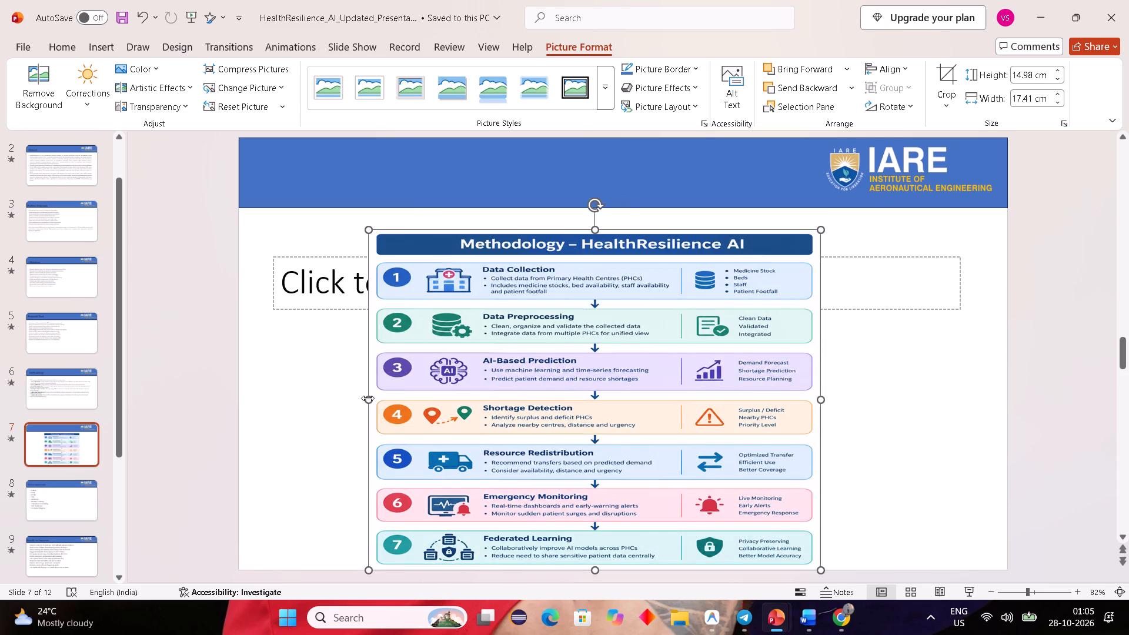
drag(824, 399, 848, 397)
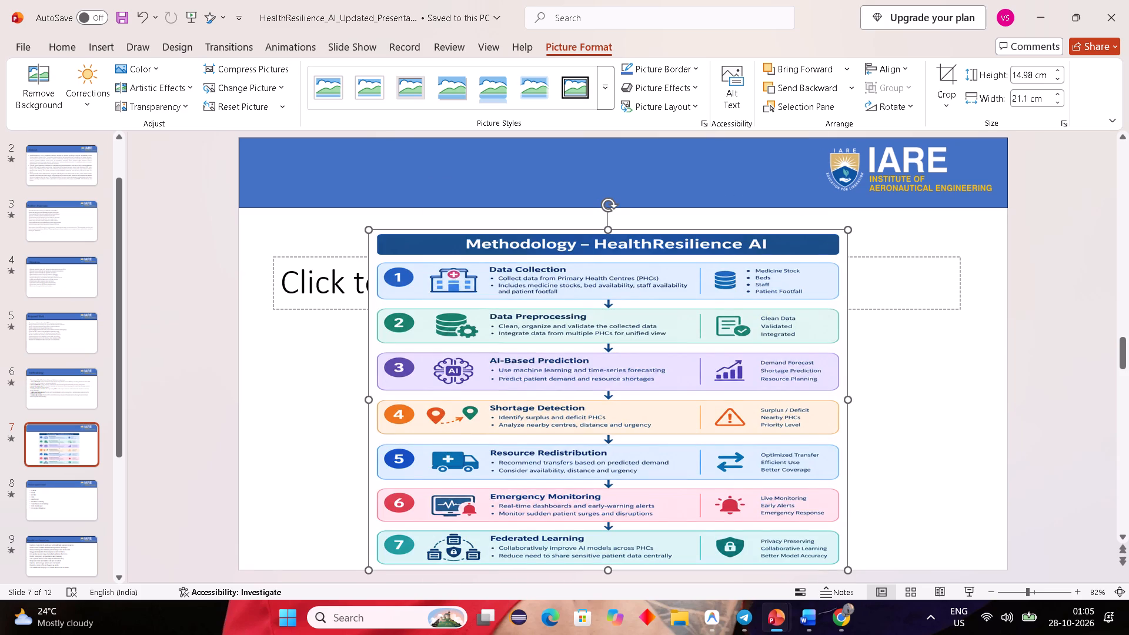
drag(612, 297, 503, 286)
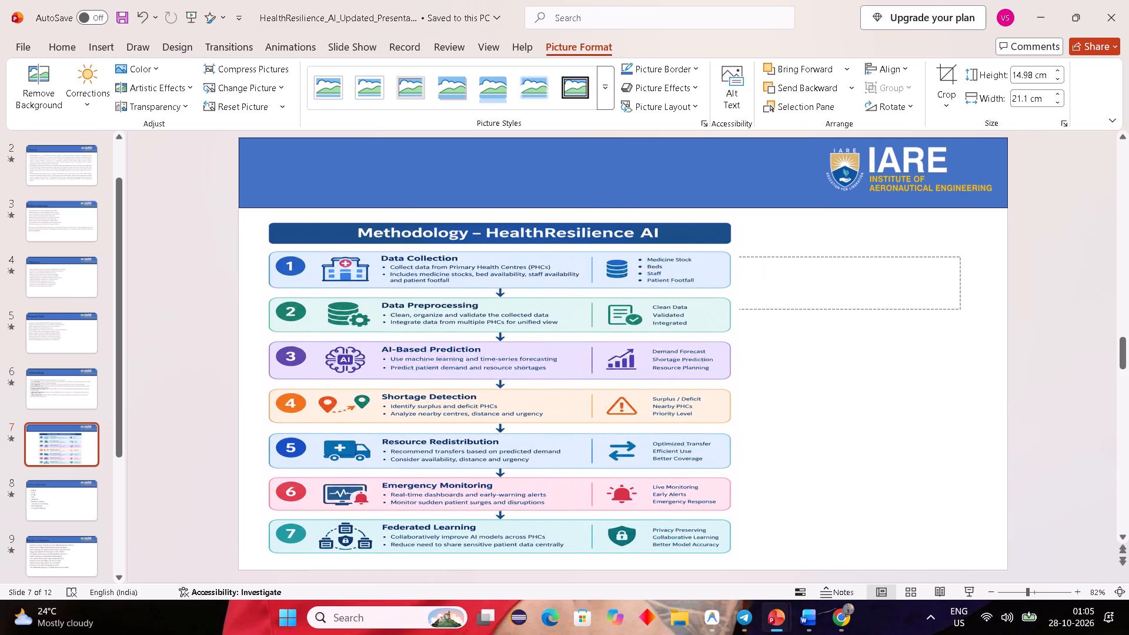
drag(503, 286, 482, 280)
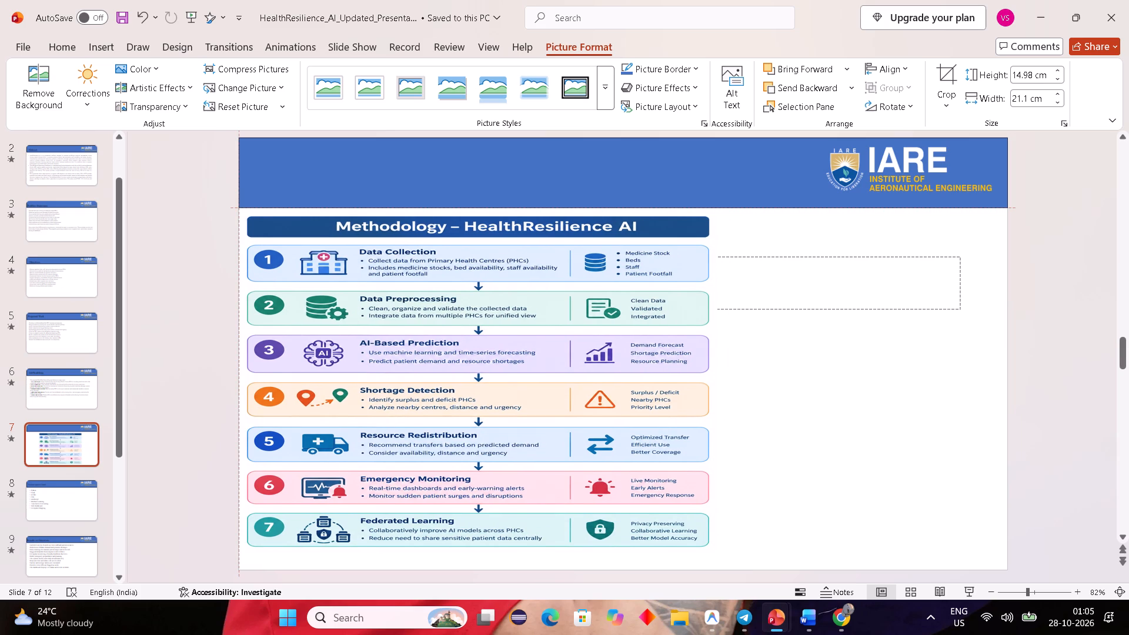
drag(482, 280, 557, 283)
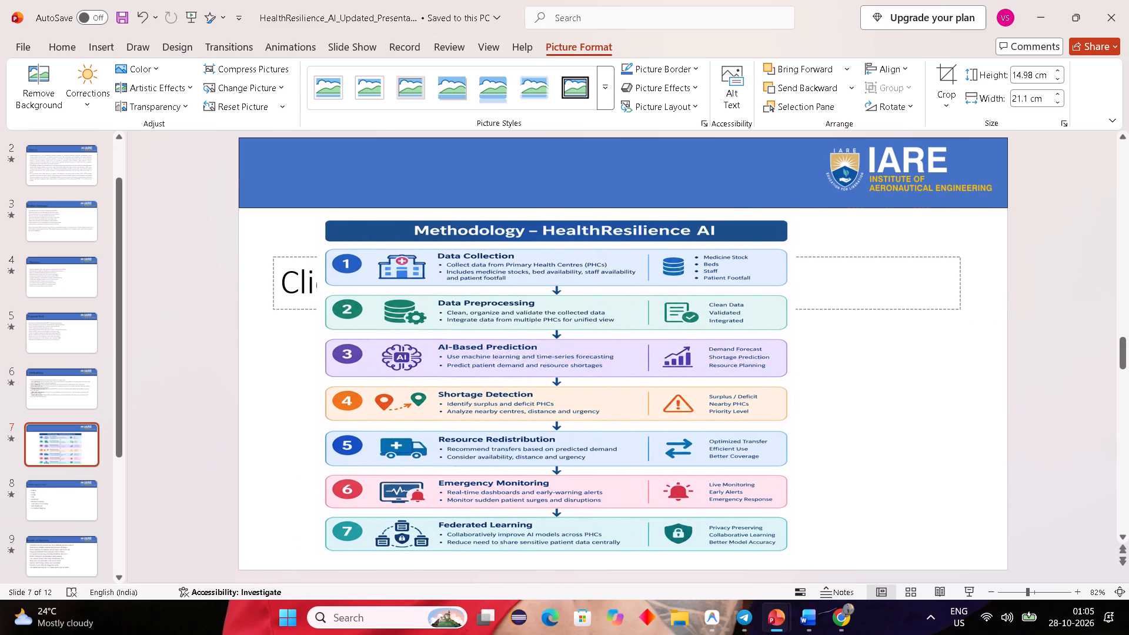
drag(557, 283, 483, 284)
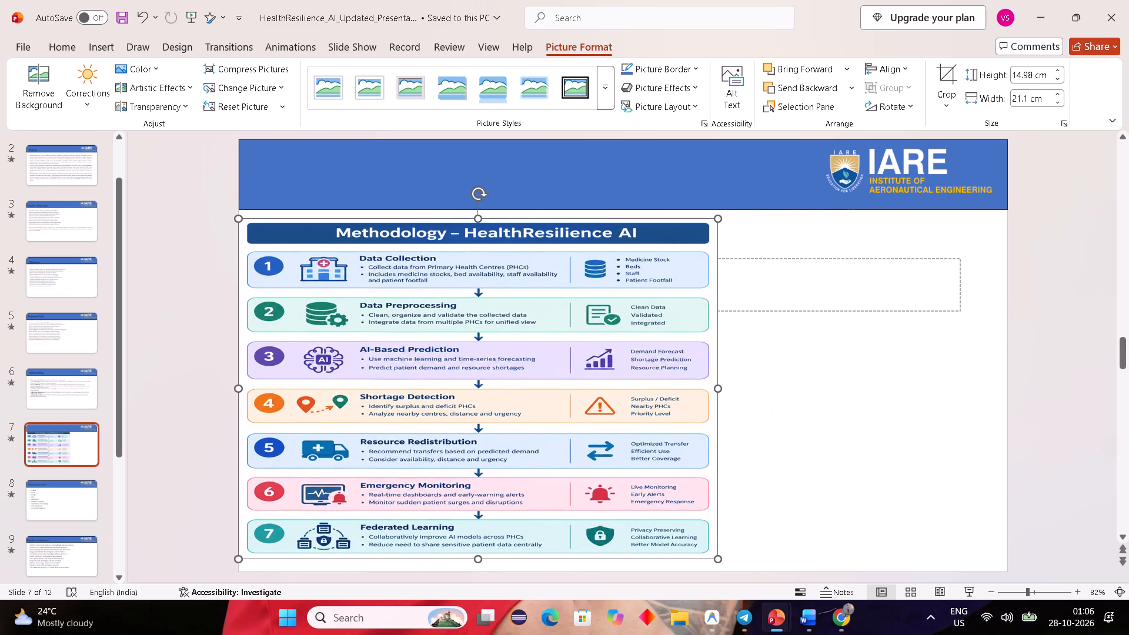
click(998, 328)
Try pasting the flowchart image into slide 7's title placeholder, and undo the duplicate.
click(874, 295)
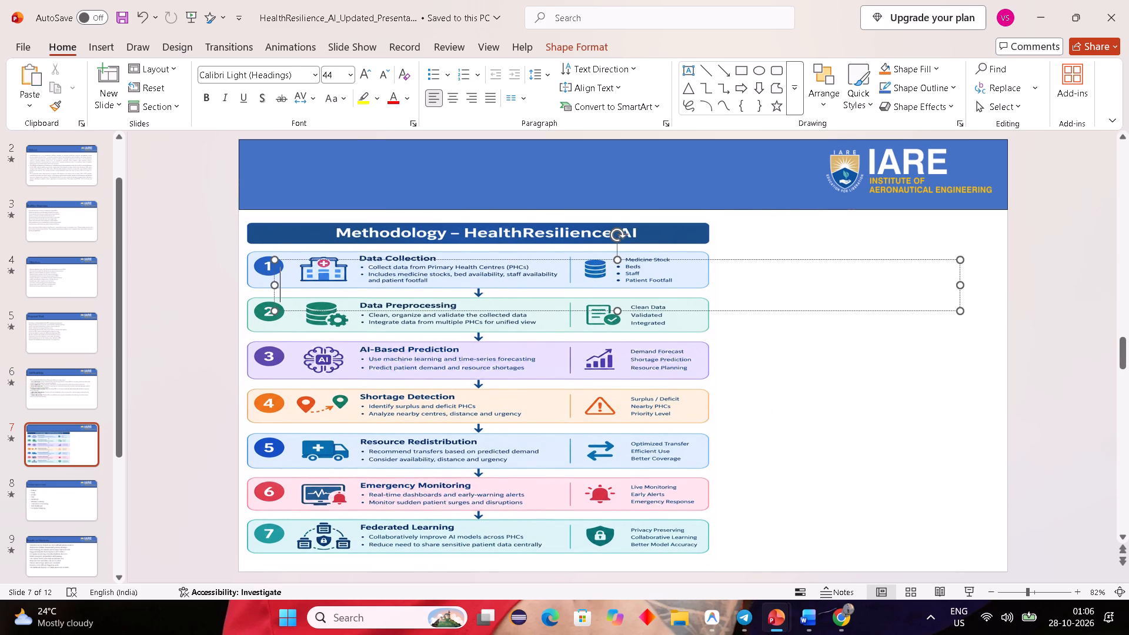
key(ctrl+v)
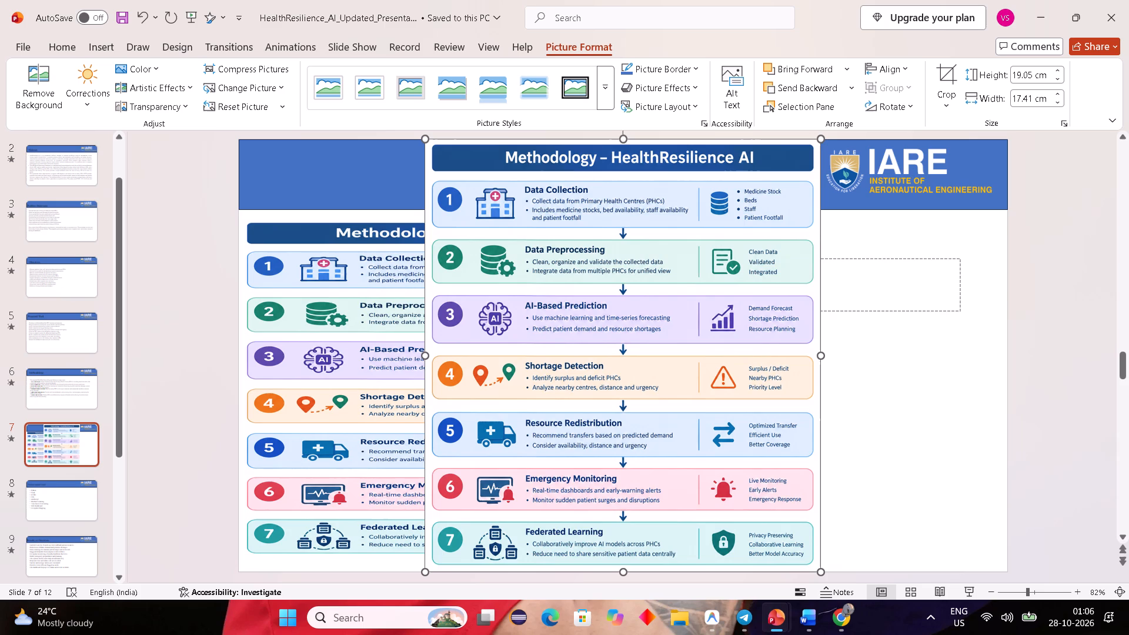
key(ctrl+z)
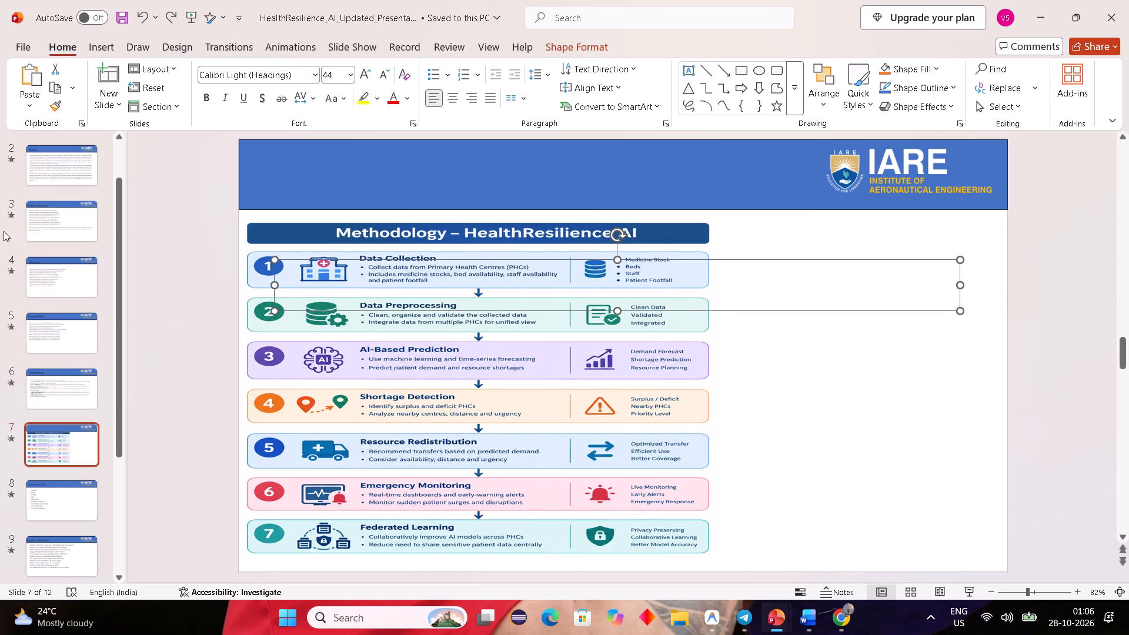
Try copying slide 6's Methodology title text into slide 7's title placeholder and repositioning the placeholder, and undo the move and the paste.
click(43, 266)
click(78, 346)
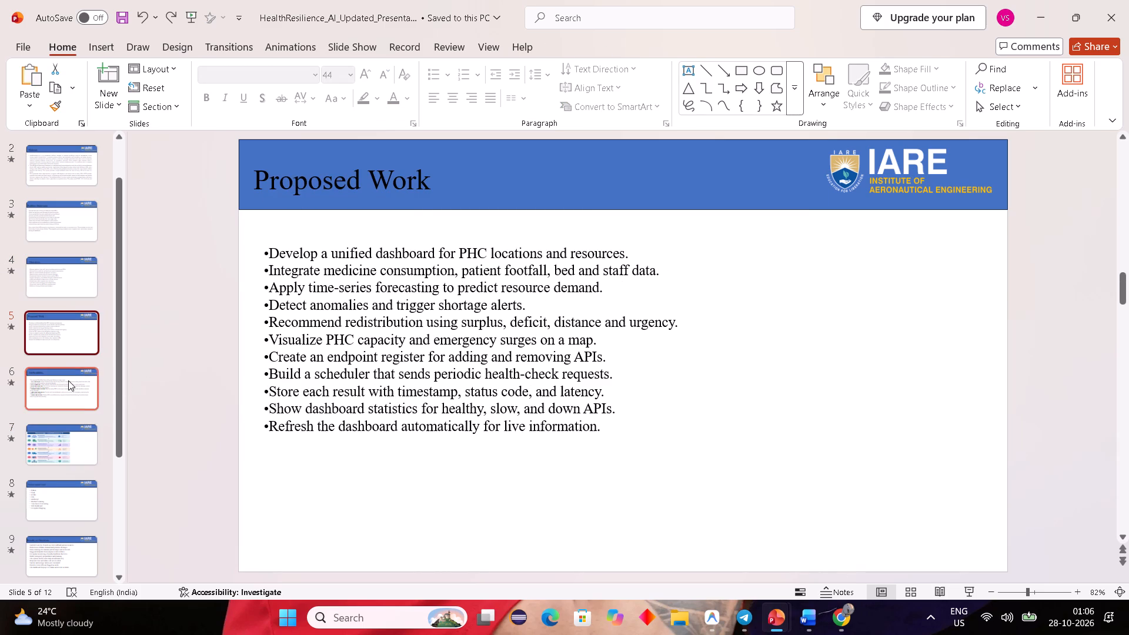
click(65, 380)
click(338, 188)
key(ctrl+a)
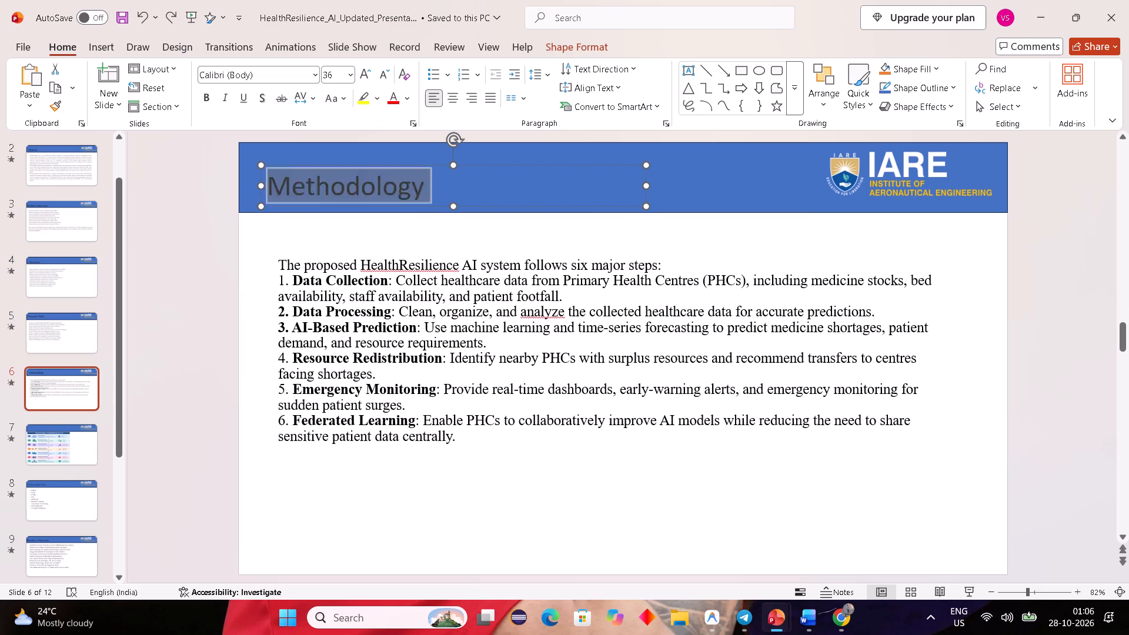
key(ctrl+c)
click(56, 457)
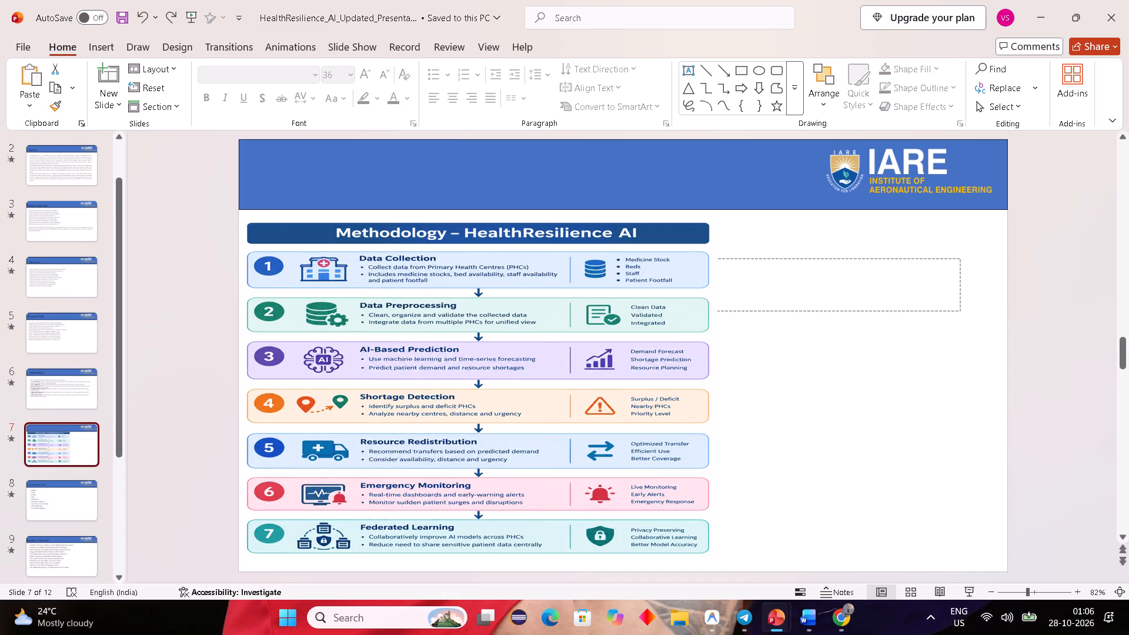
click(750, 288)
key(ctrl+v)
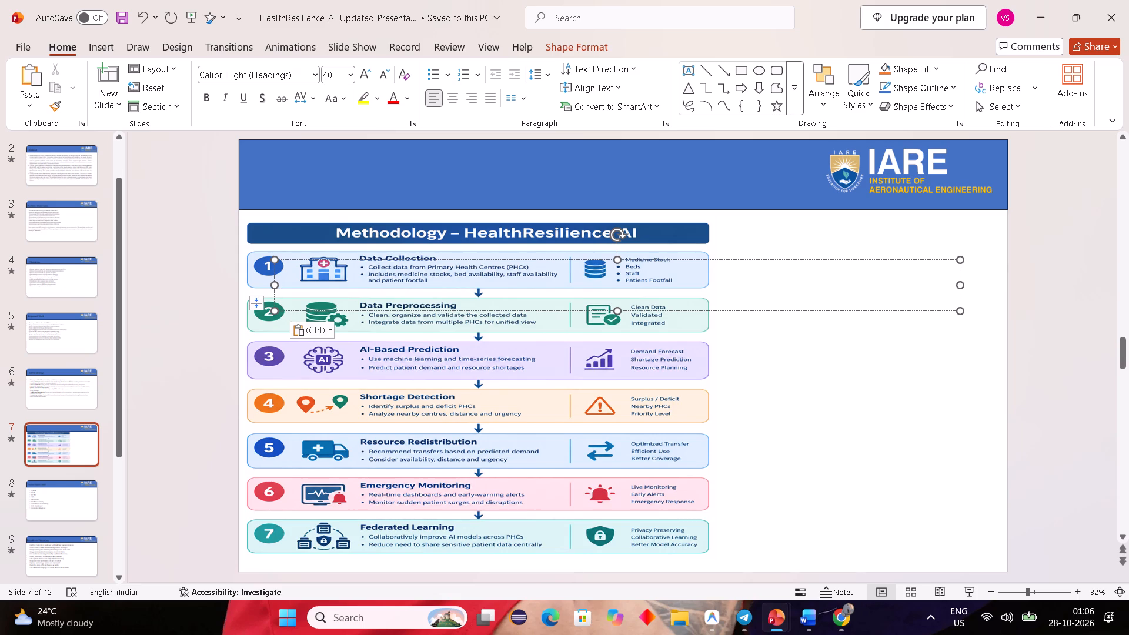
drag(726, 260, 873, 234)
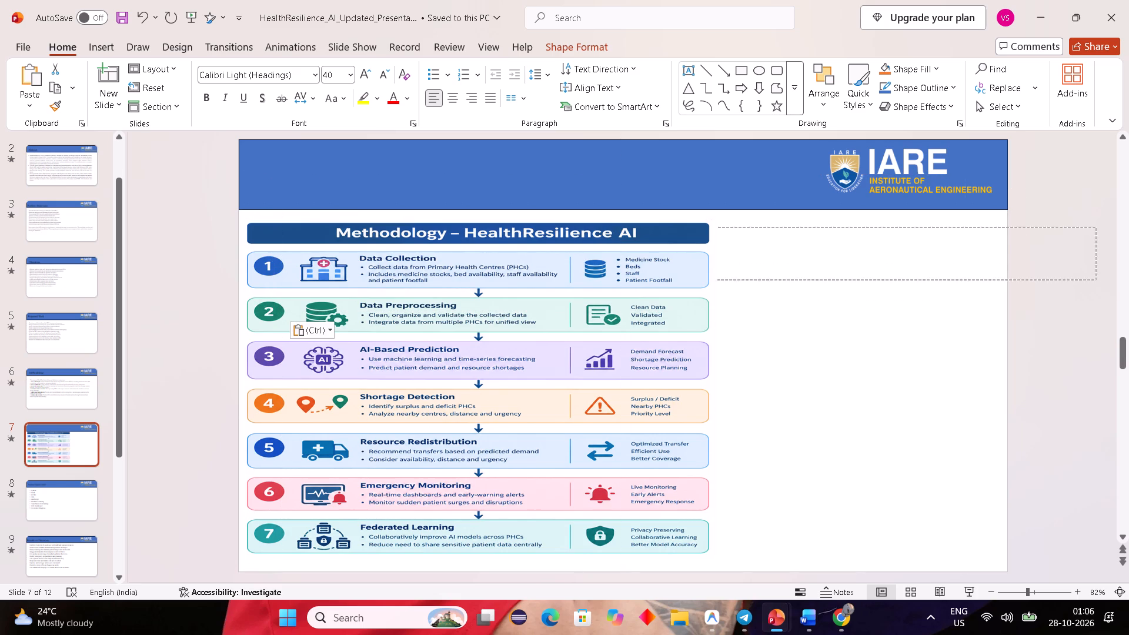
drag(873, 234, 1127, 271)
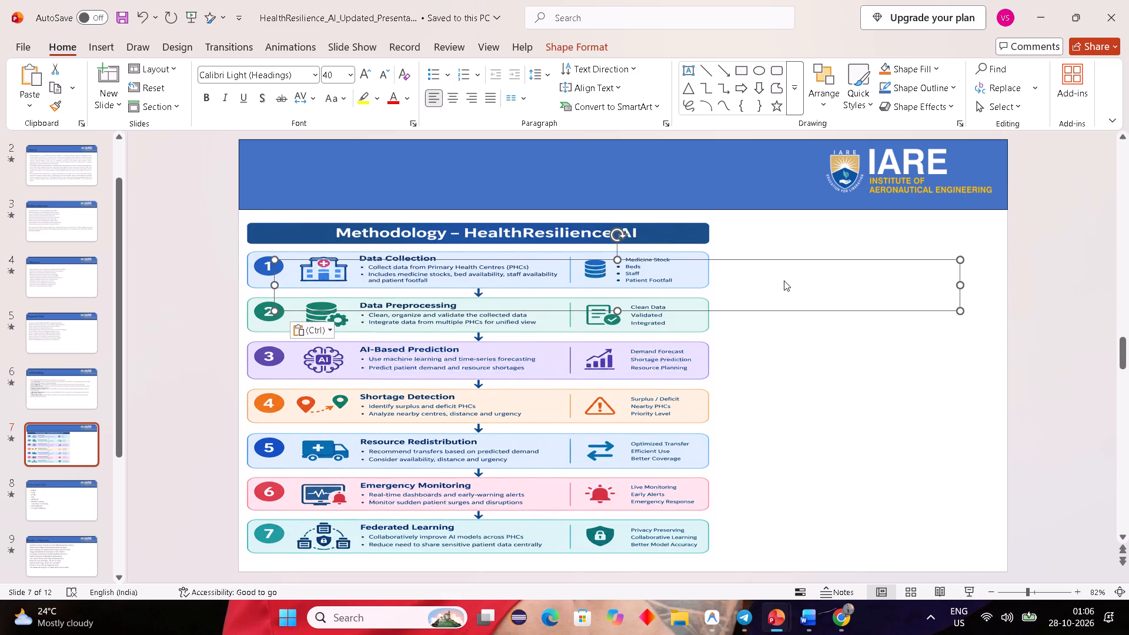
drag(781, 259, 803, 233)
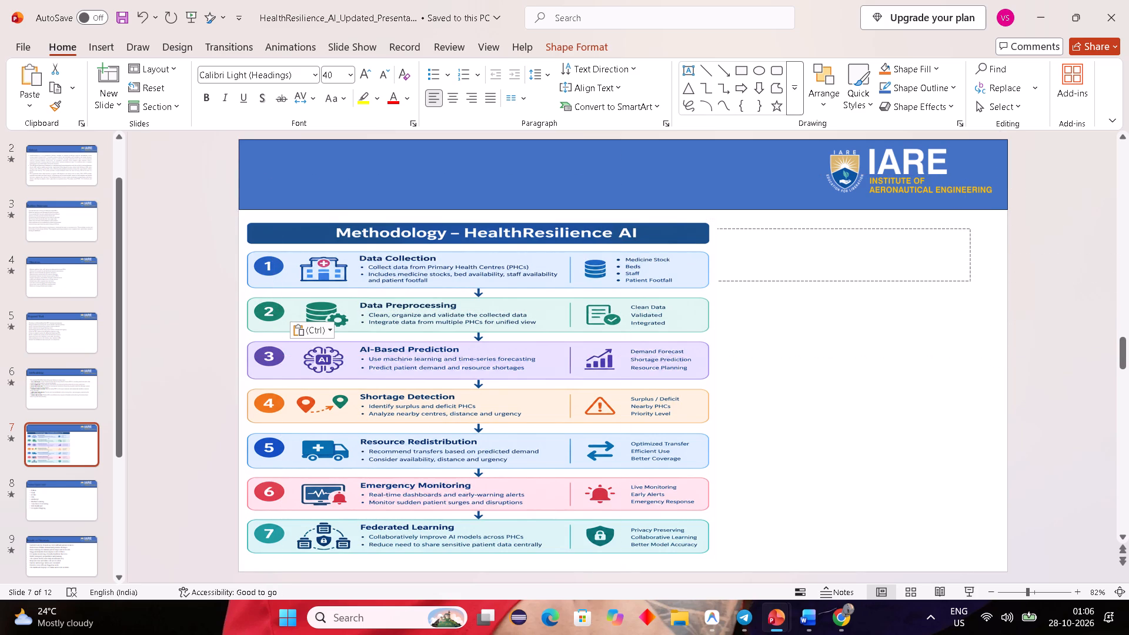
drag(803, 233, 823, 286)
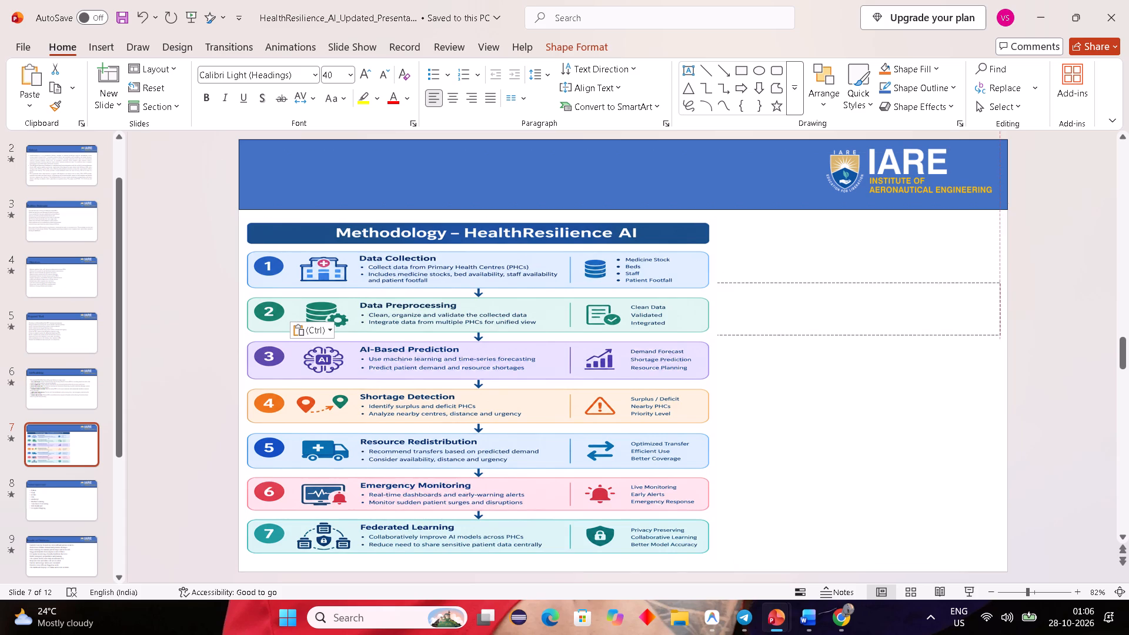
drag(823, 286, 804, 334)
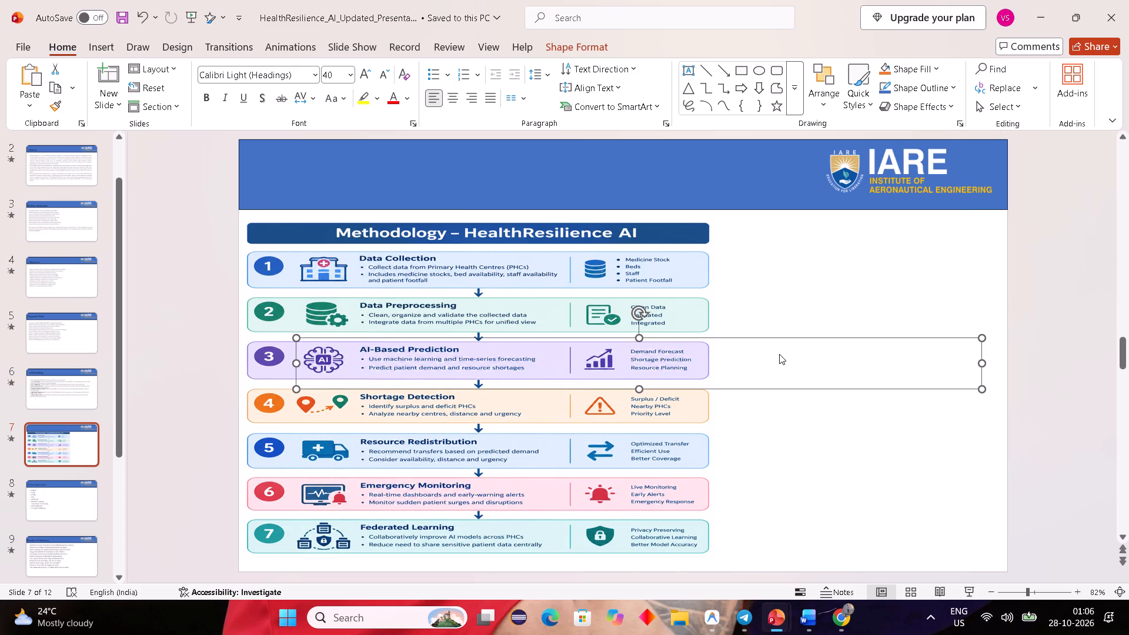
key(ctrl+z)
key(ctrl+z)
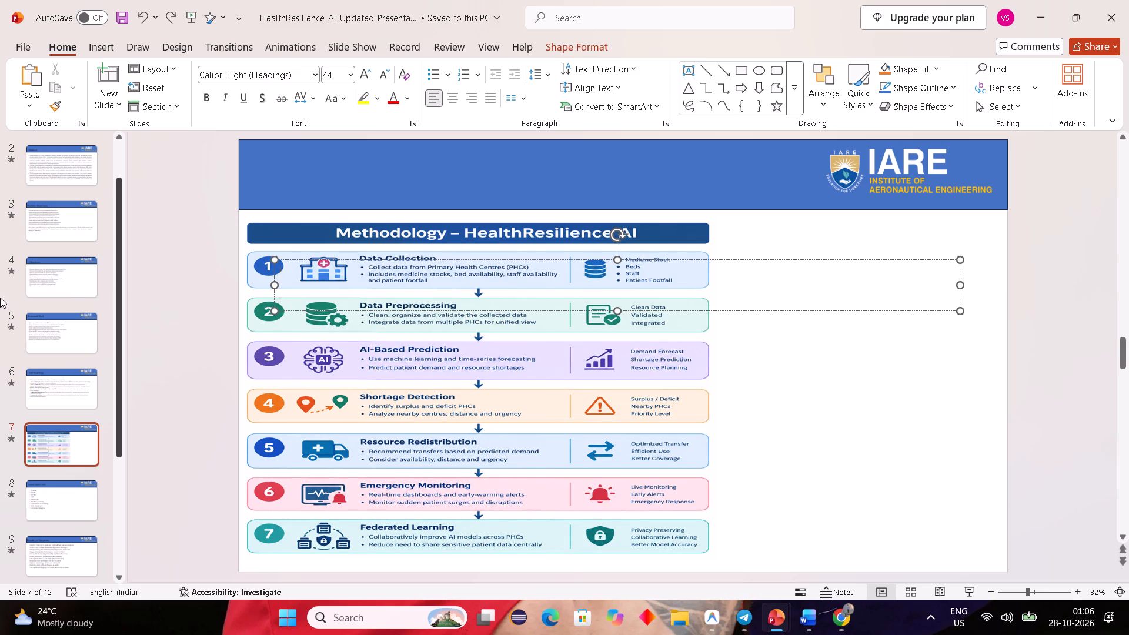
Copy slide 6's blue banner shape onto slide 7 and align it exactly over the existing banner.
click(62, 376)
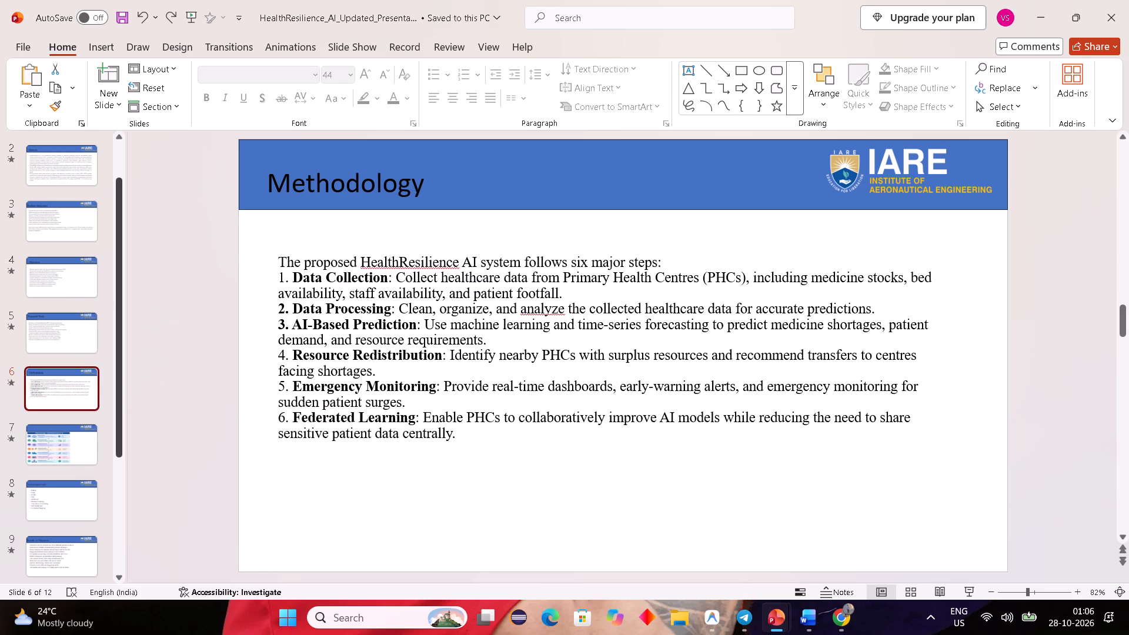
click(260, 182)
right_click(260, 182)
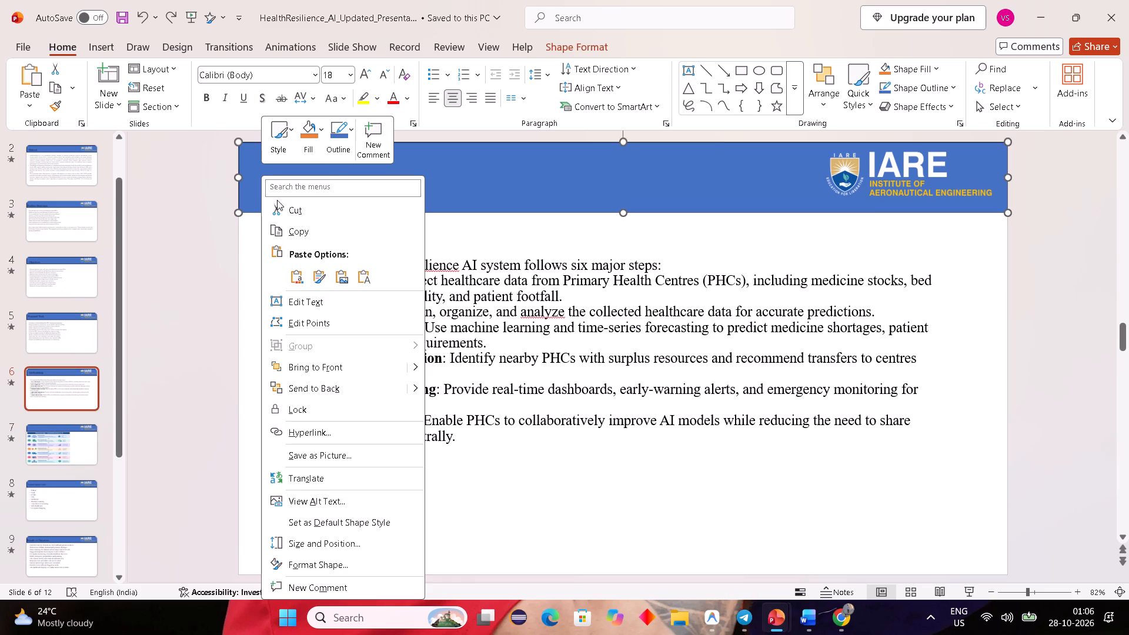
click(286, 228)
click(47, 442)
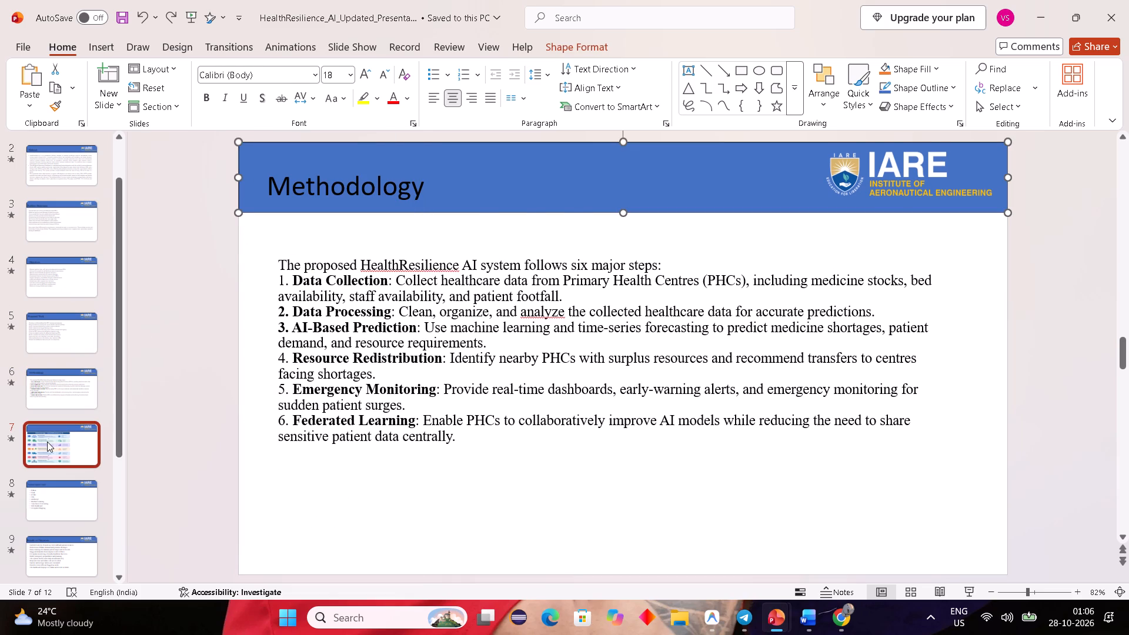
key(ctrl+v)
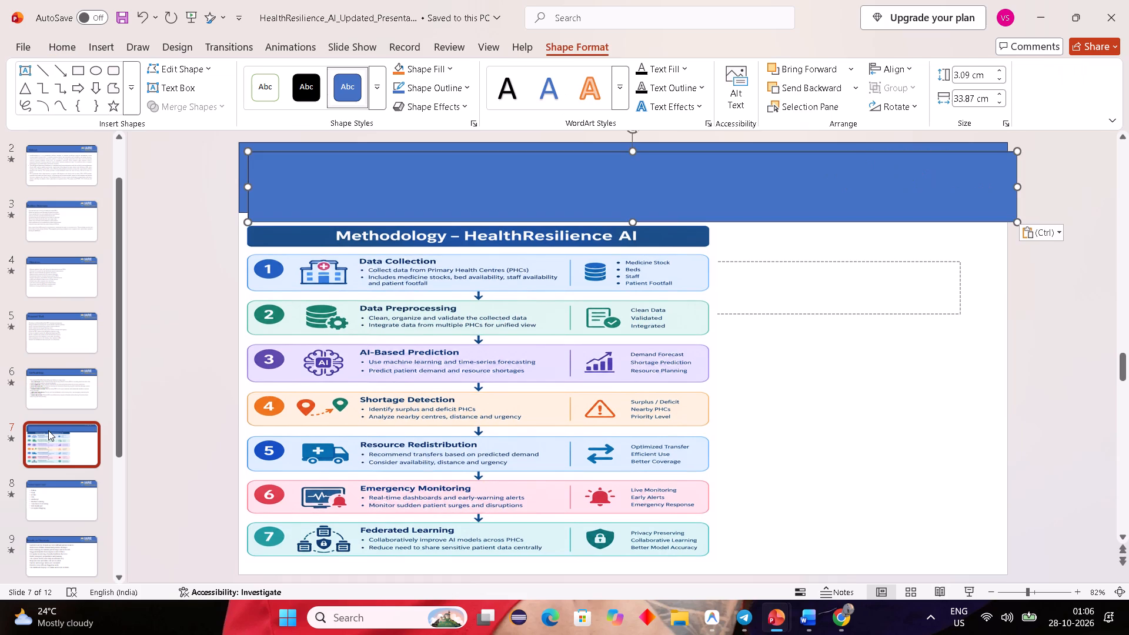
drag(313, 195, 298, 185)
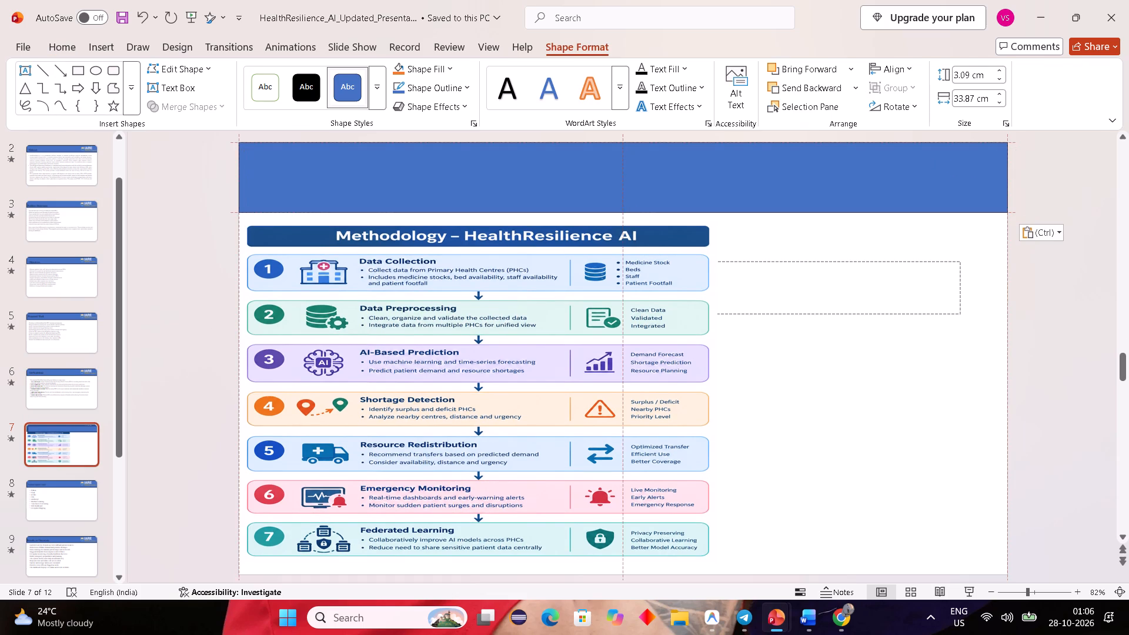
drag(298, 185, 304, 185)
click(304, 185)
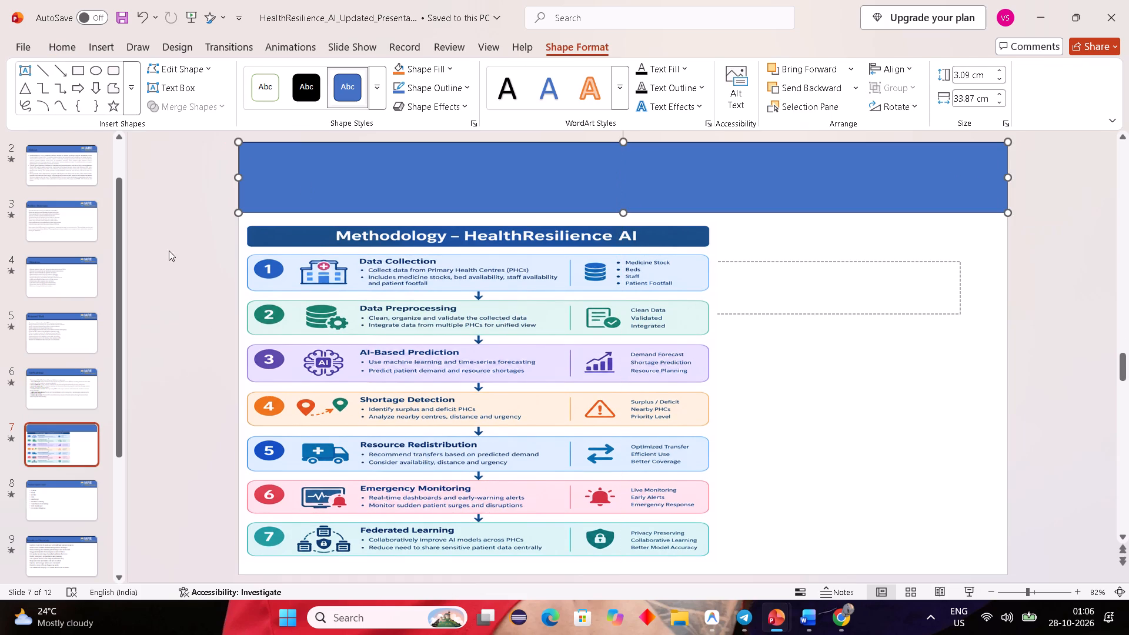
Copy all of slide 6's objects, including the banner, Methodology title, IARE logo and body text.
click(52, 368)
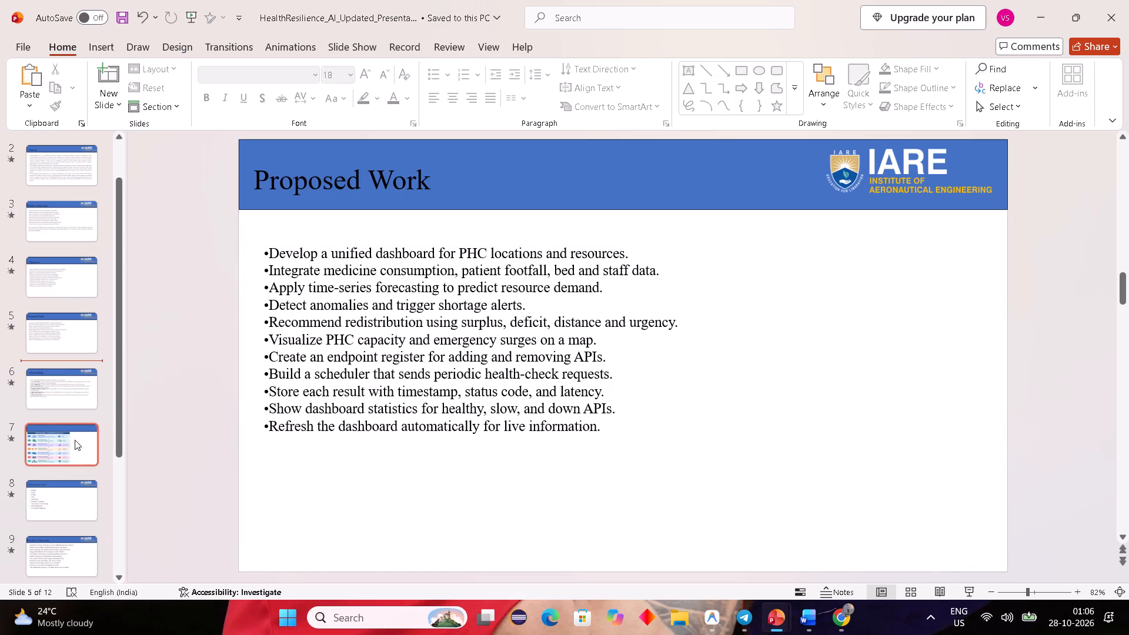
click(70, 448)
click(61, 393)
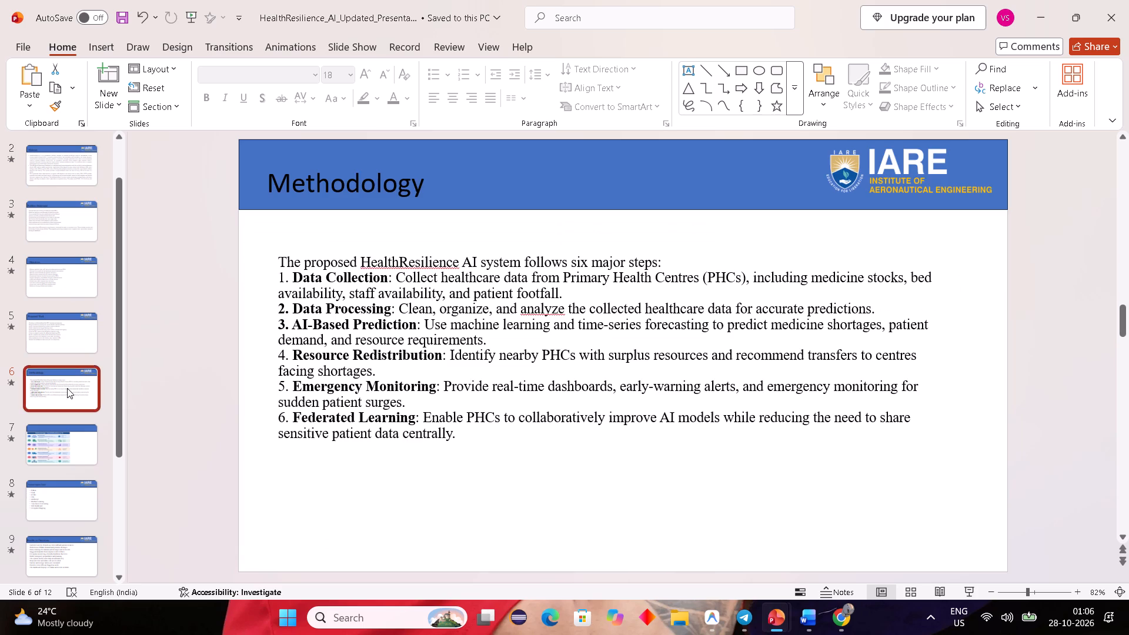
click(844, 173)
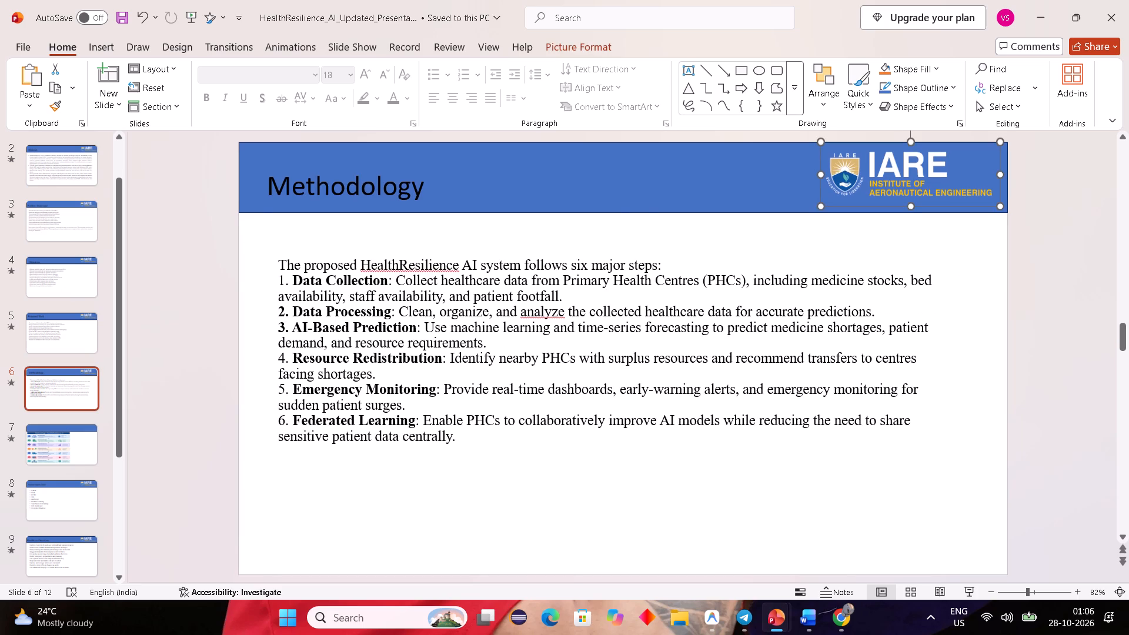
key(ctrl+a)
key(ctrl+c)
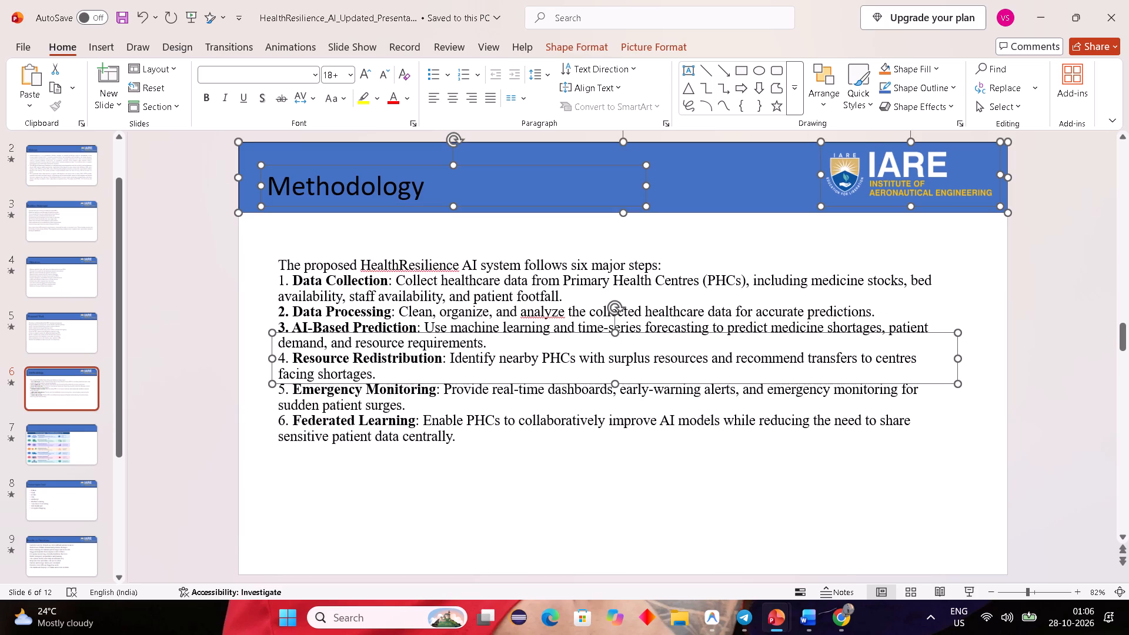
Delete slide 7's lower duplicate banner and its IARE logo, keeping the other blue banner aligned along the slide's top edge.
click(55, 442)
drag(320, 179, 322, 264)
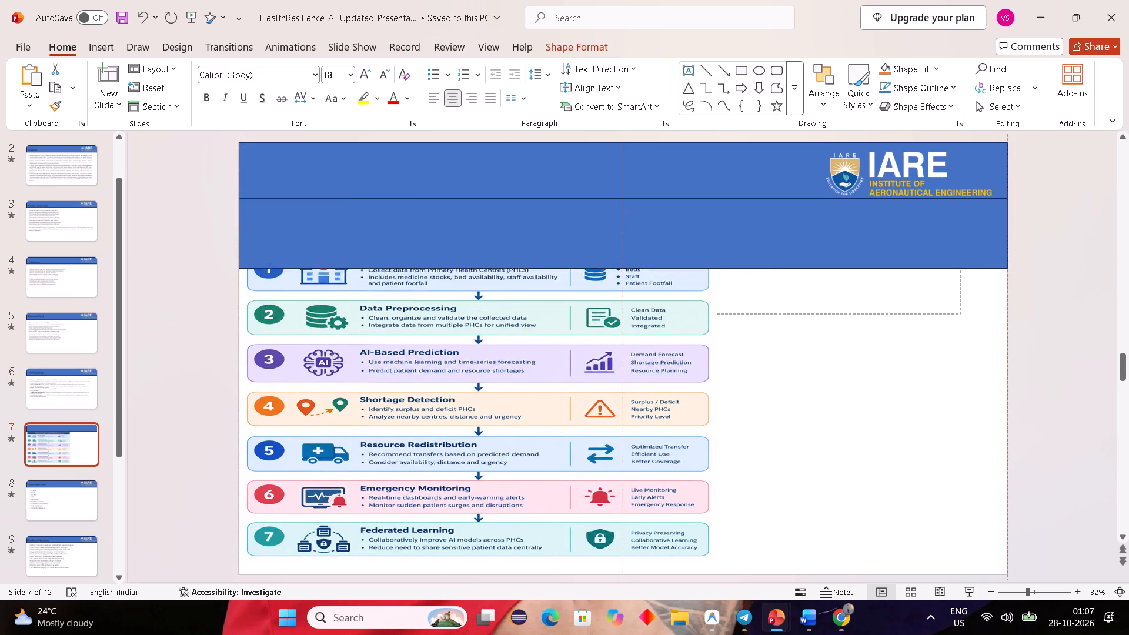
drag(322, 264, 325, 316)
click(328, 179)
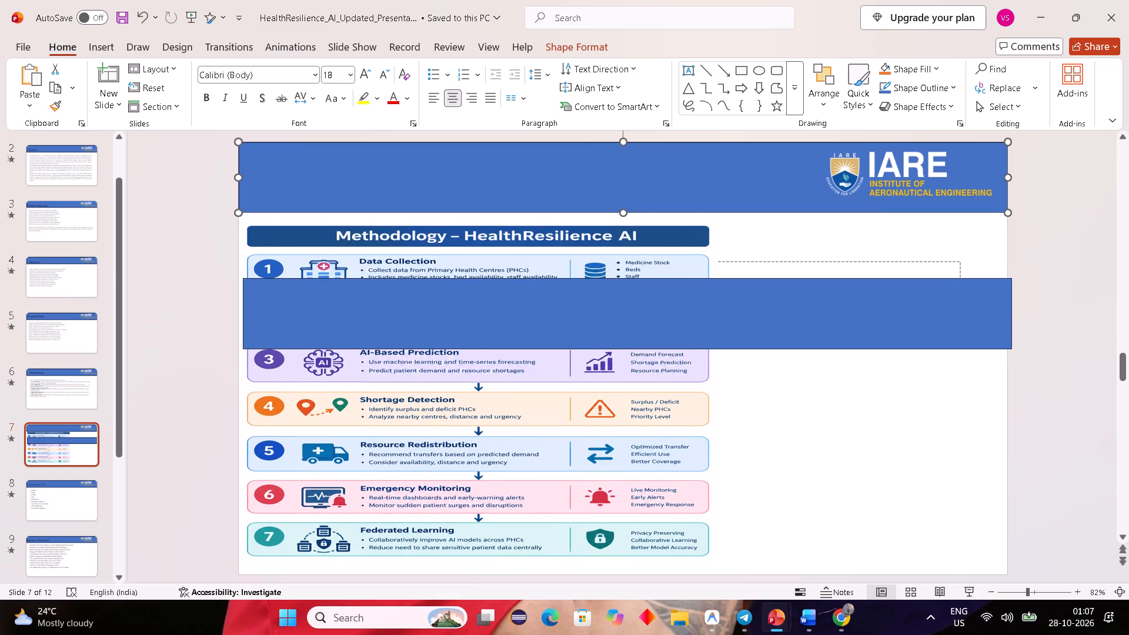
key(Delete)
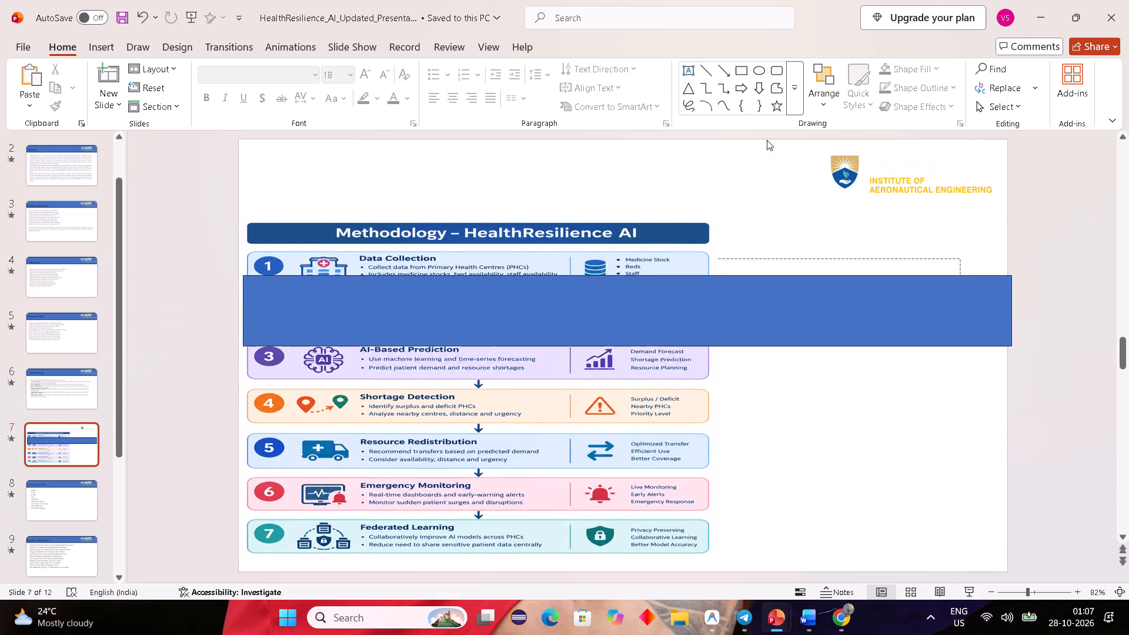
click(881, 168)
key(Delete)
drag(761, 308, 731, 200)
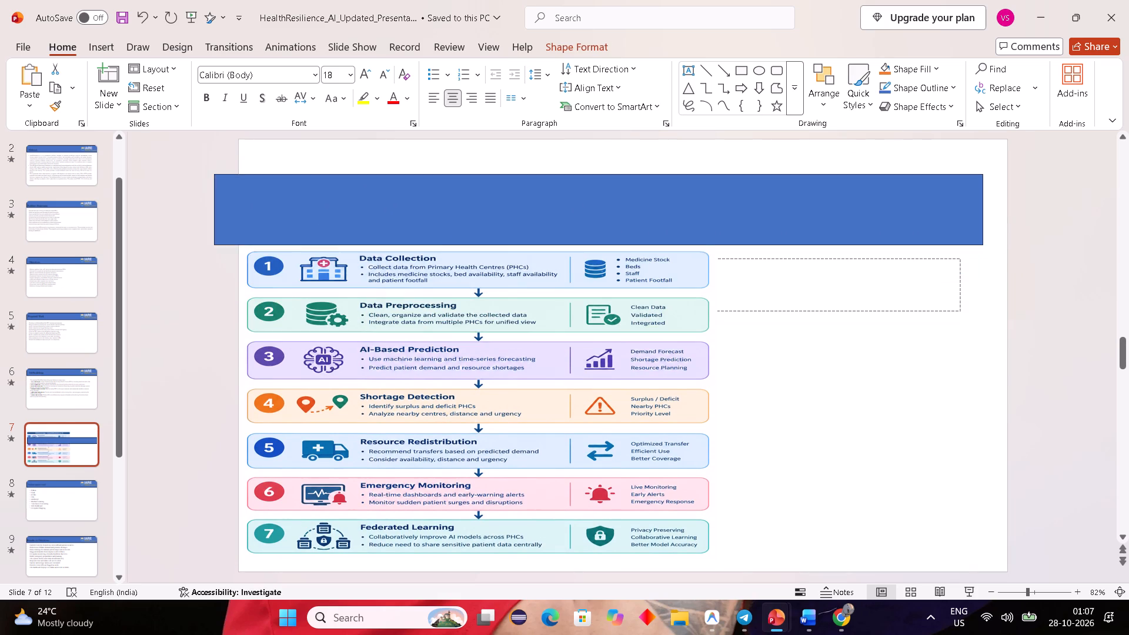
drag(731, 200, 758, 173)
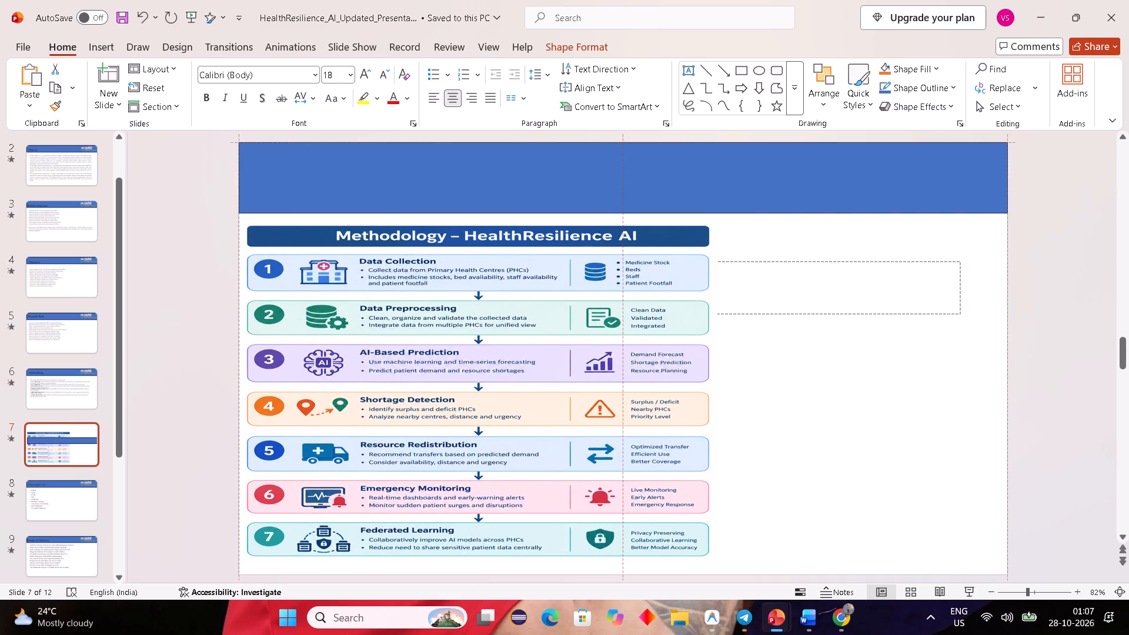
Paste the copied slide 6 objects onto slide 7 and clear the pasted body text covering the flowchart.
key(ctrl+v)
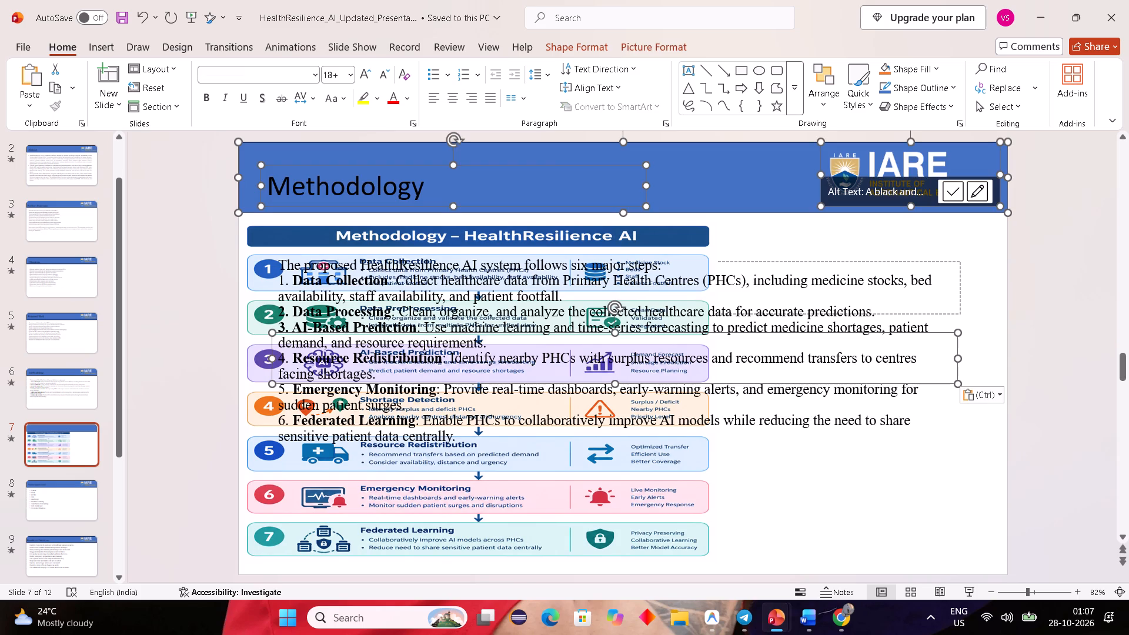
click(480, 186)
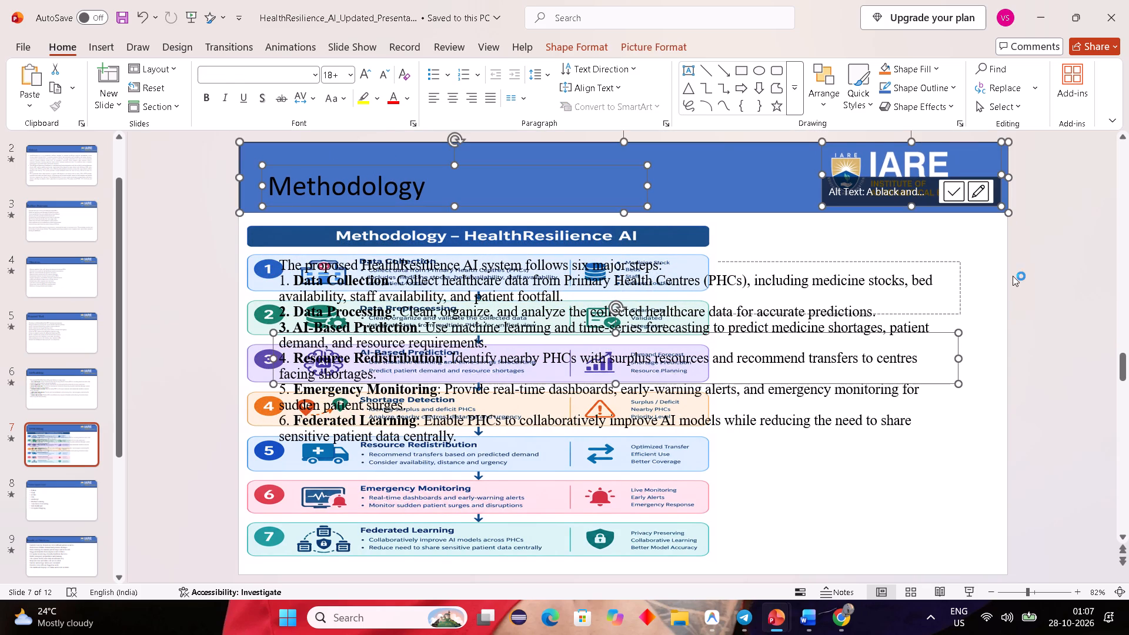
click(1043, 274)
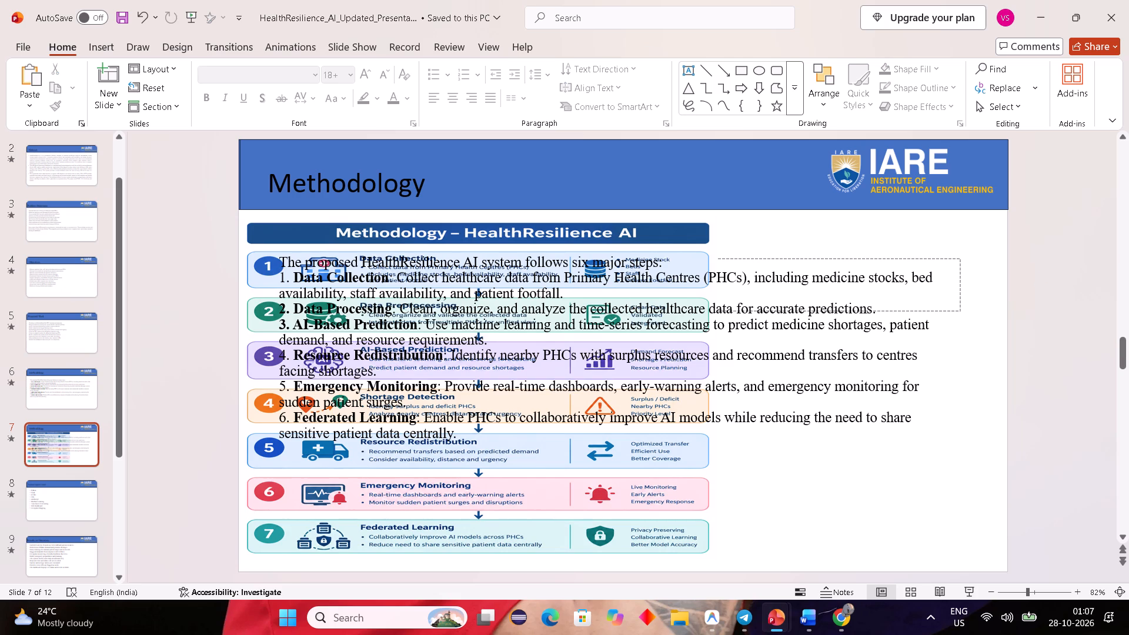
click(857, 281)
key(Delete)
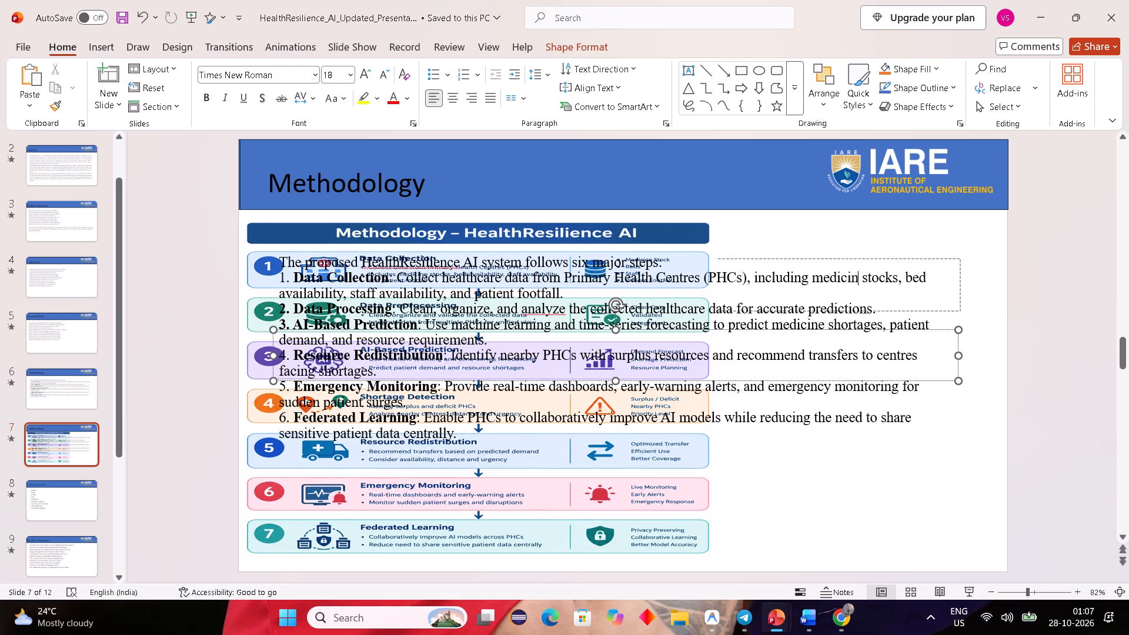
key(ctrl+a)
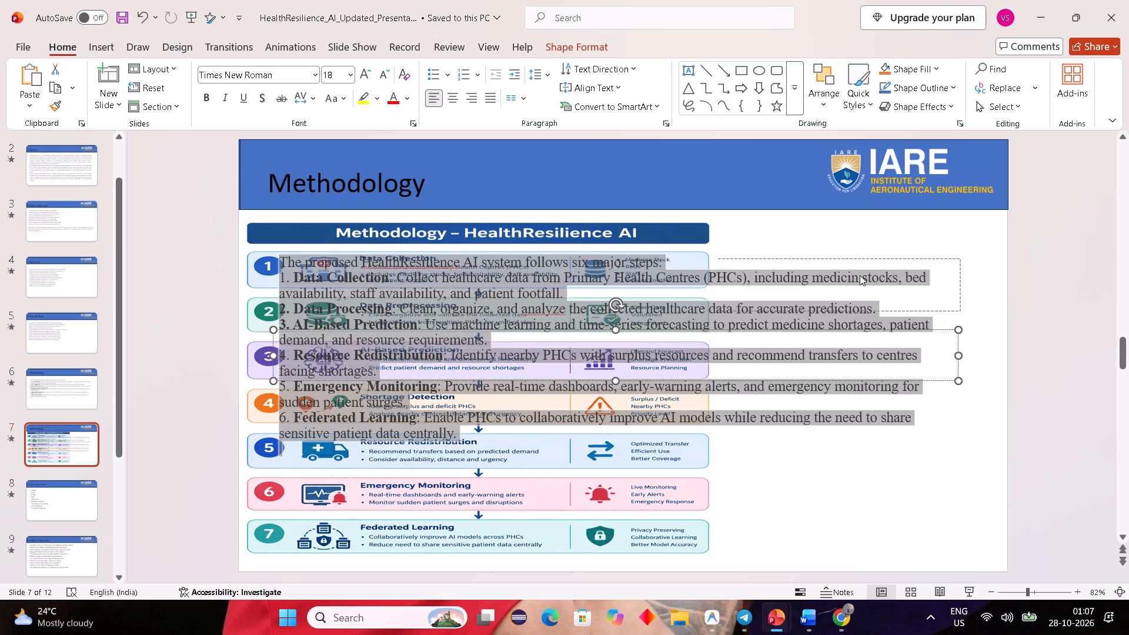
key(Delete)
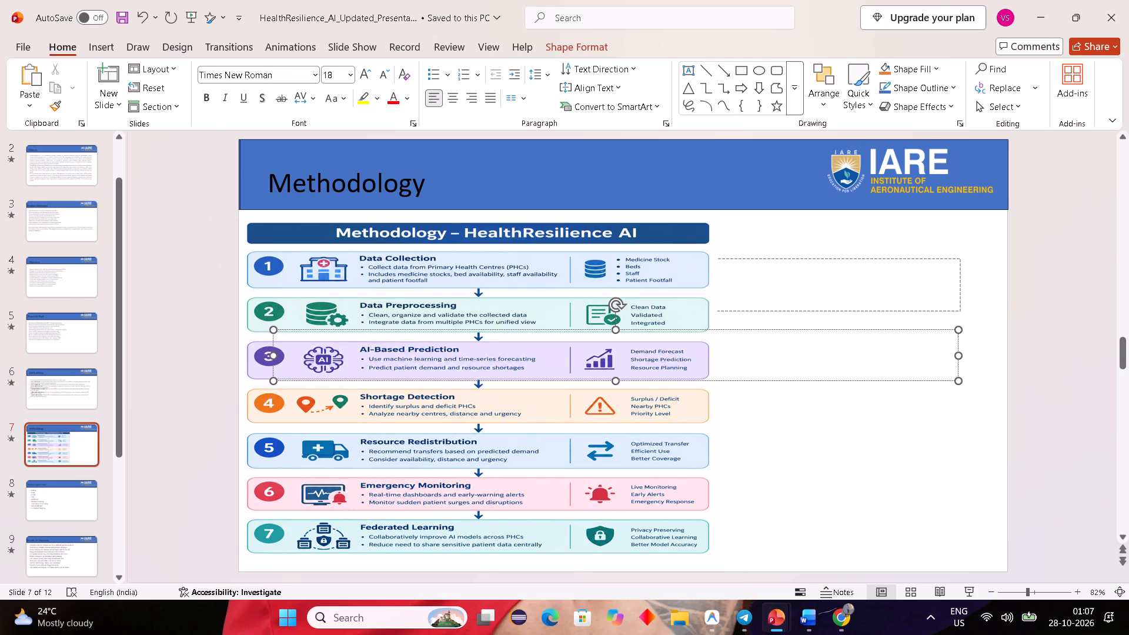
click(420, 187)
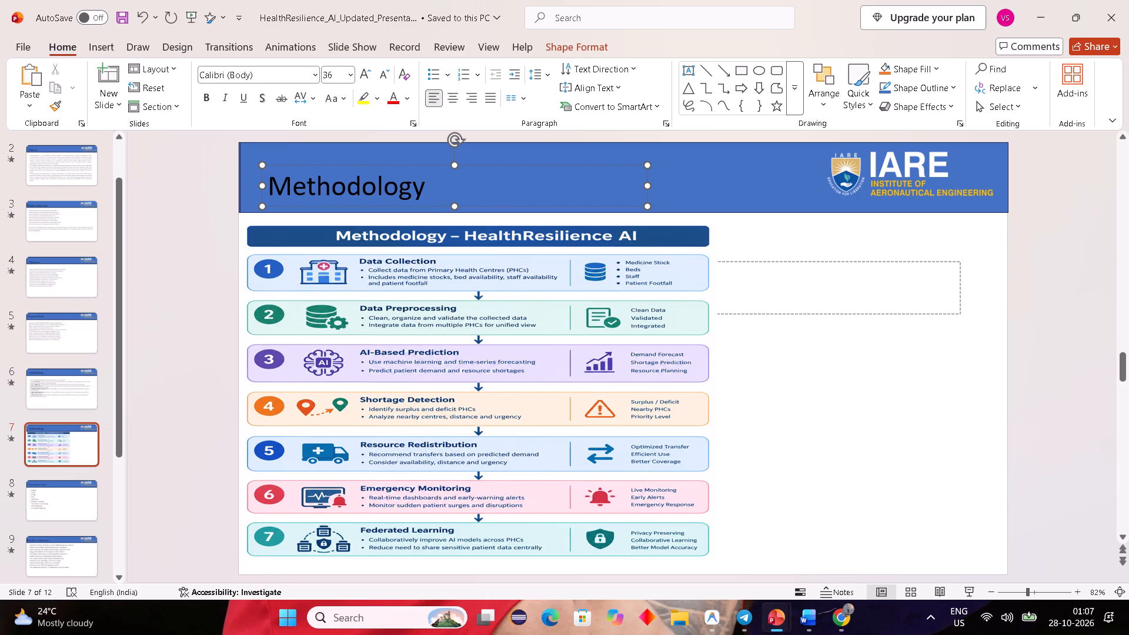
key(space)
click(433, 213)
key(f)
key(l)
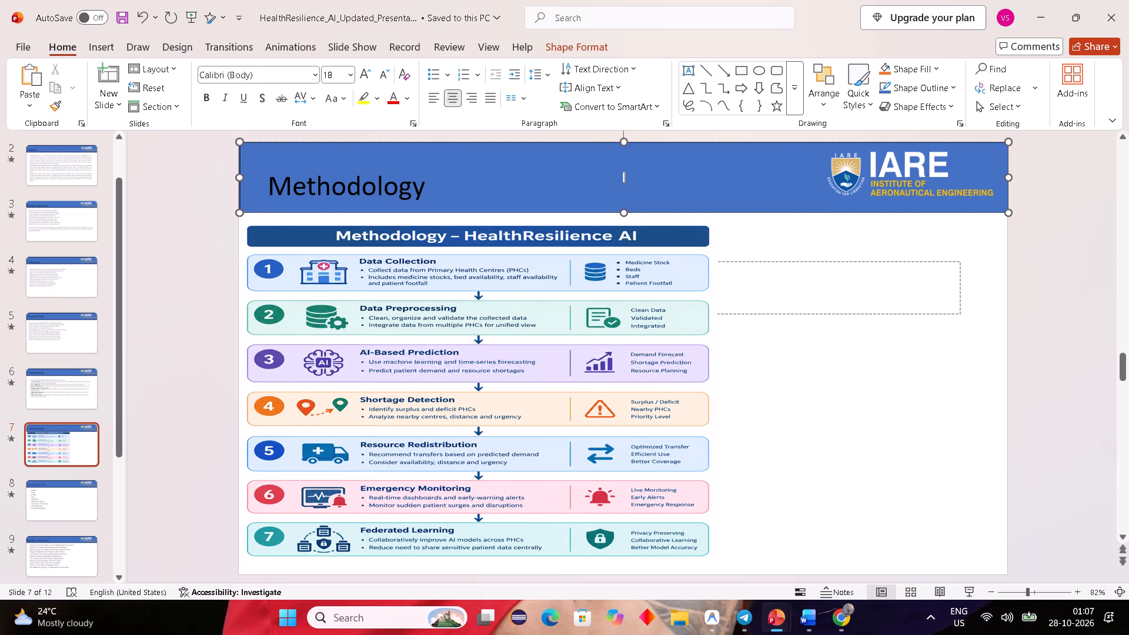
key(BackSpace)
Change slide 7's banner title to "Methodology flowchart".
click(405, 186)
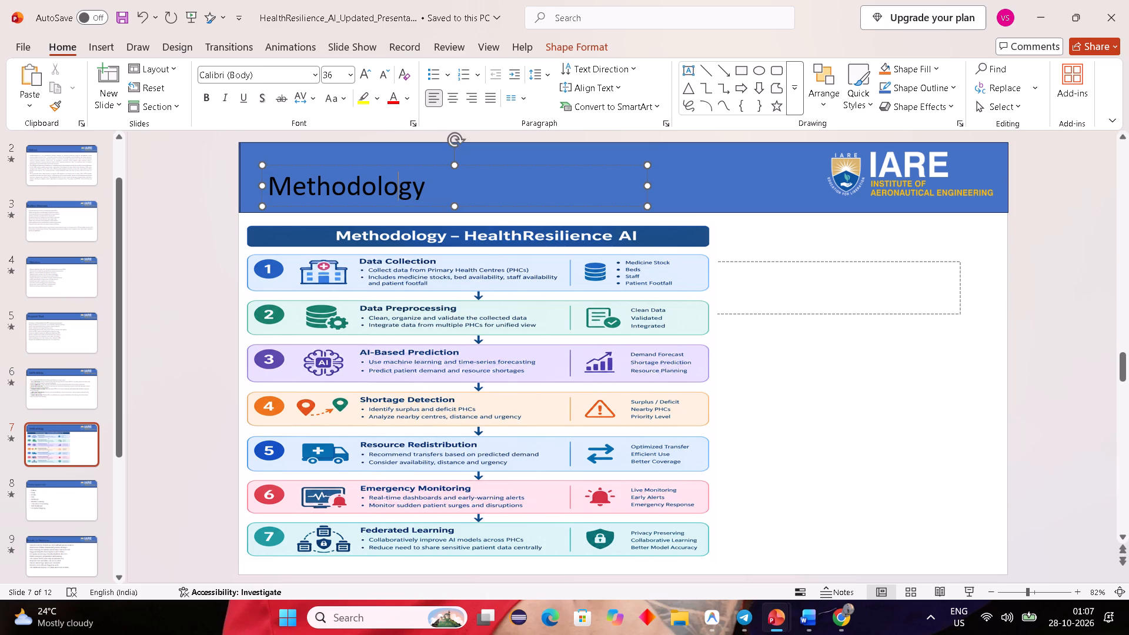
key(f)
key(BackSpace)
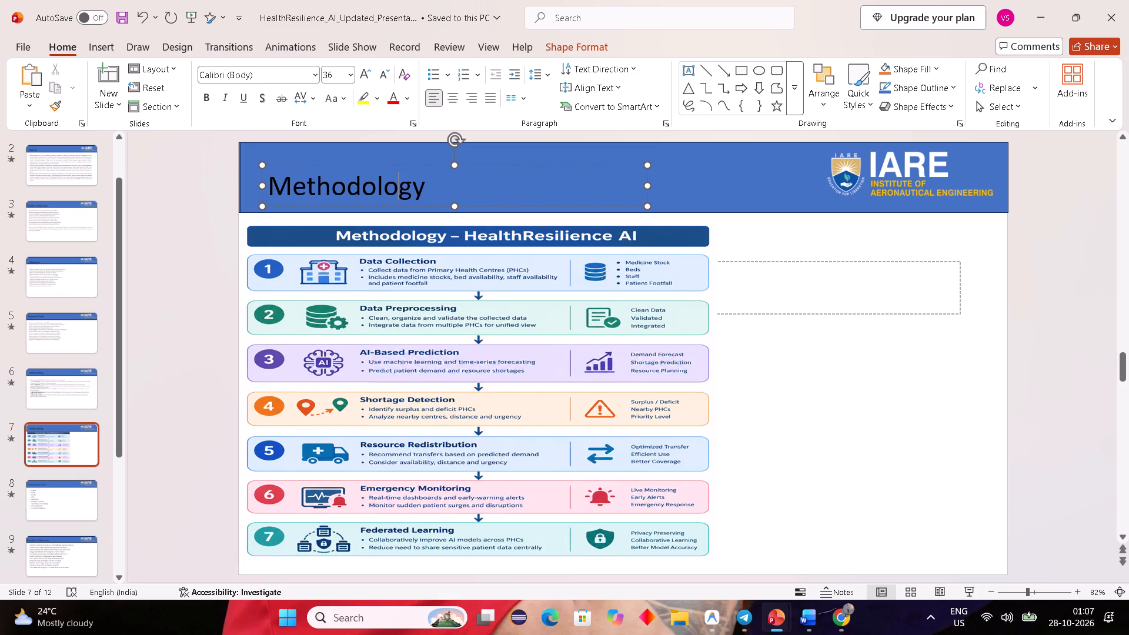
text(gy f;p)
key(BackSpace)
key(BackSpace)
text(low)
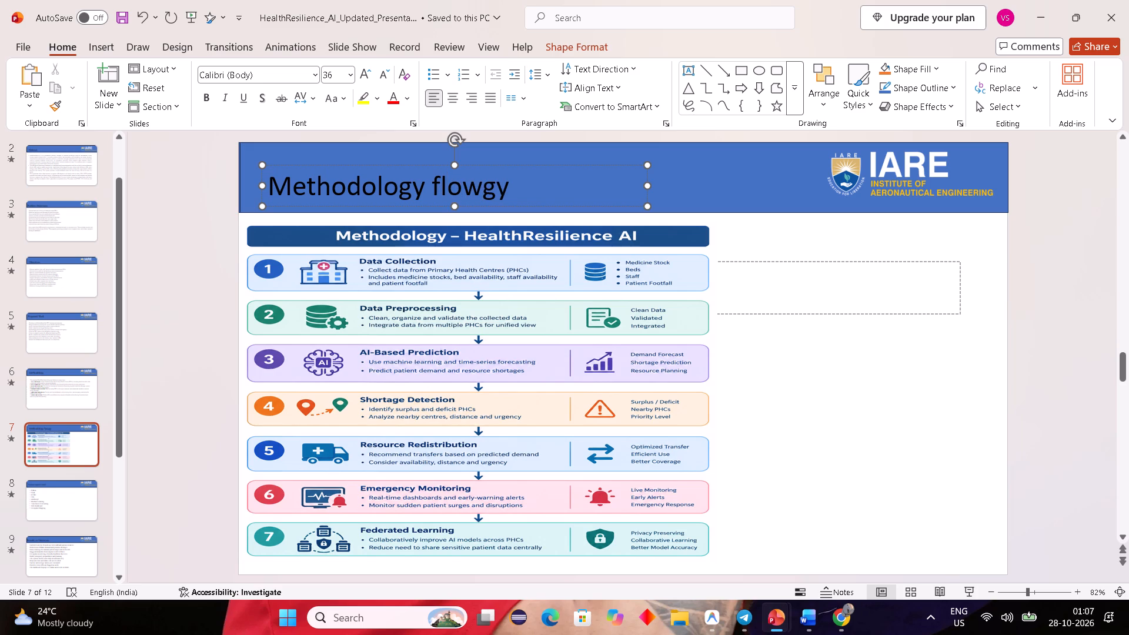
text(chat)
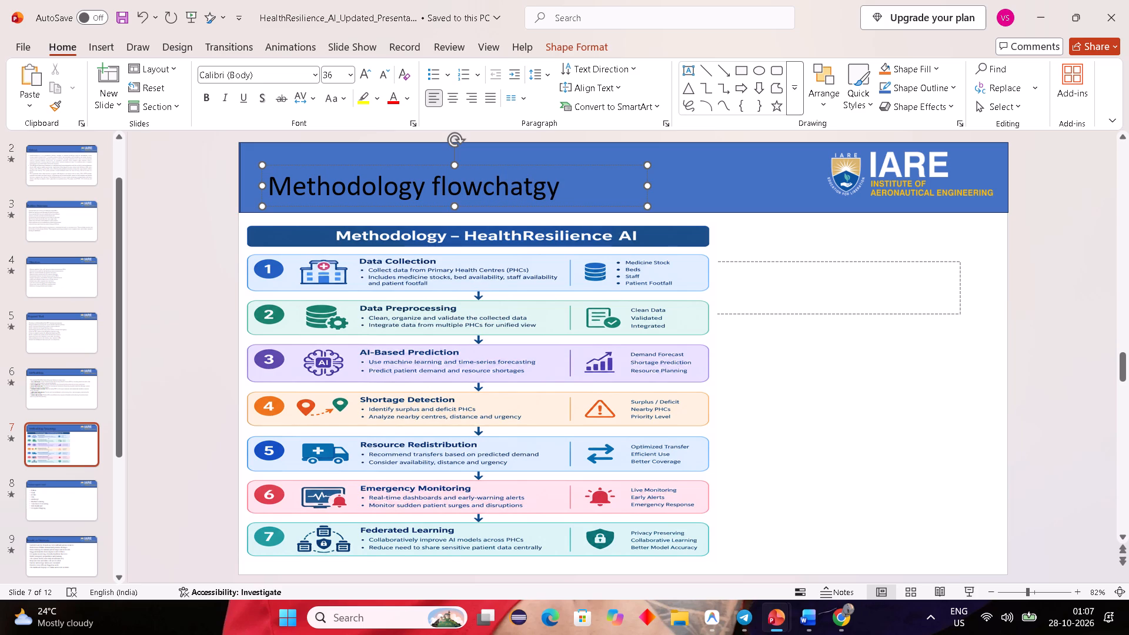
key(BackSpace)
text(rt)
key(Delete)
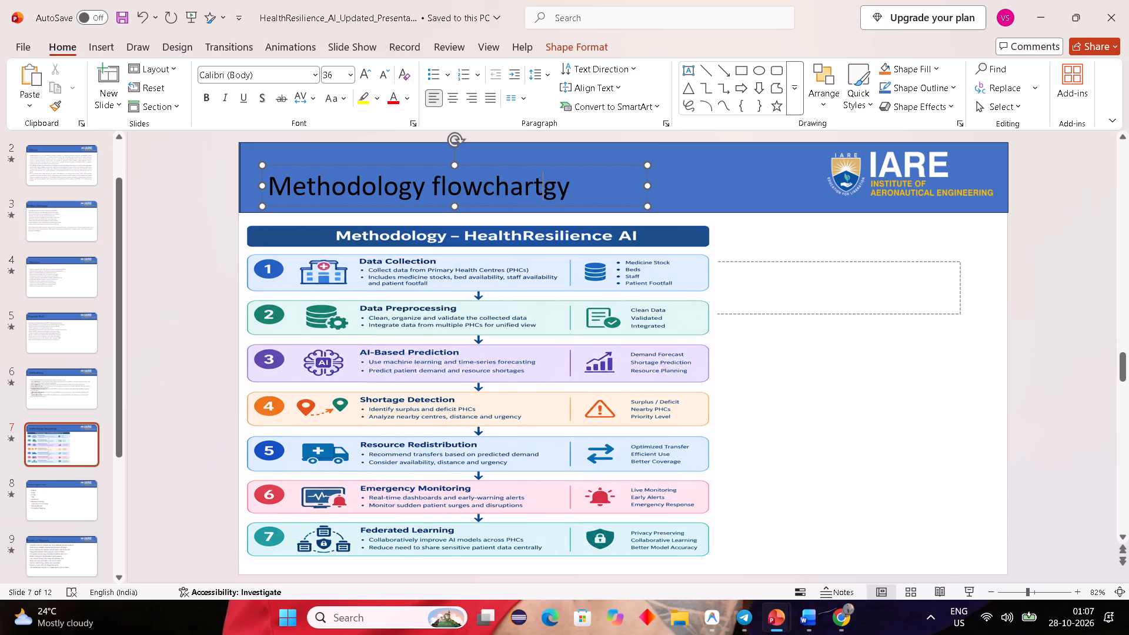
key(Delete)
click(144, 326)
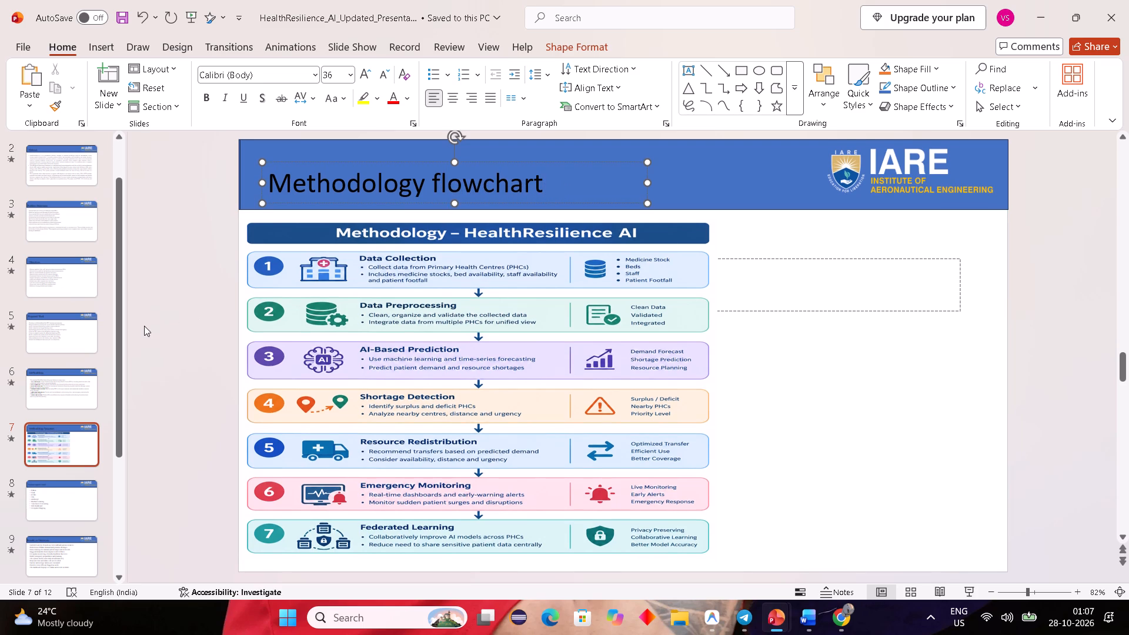
On slide 1, extend the name and roll number text box downward so it encloses both lines.
click(78, 327)
click(81, 261)
click(81, 232)
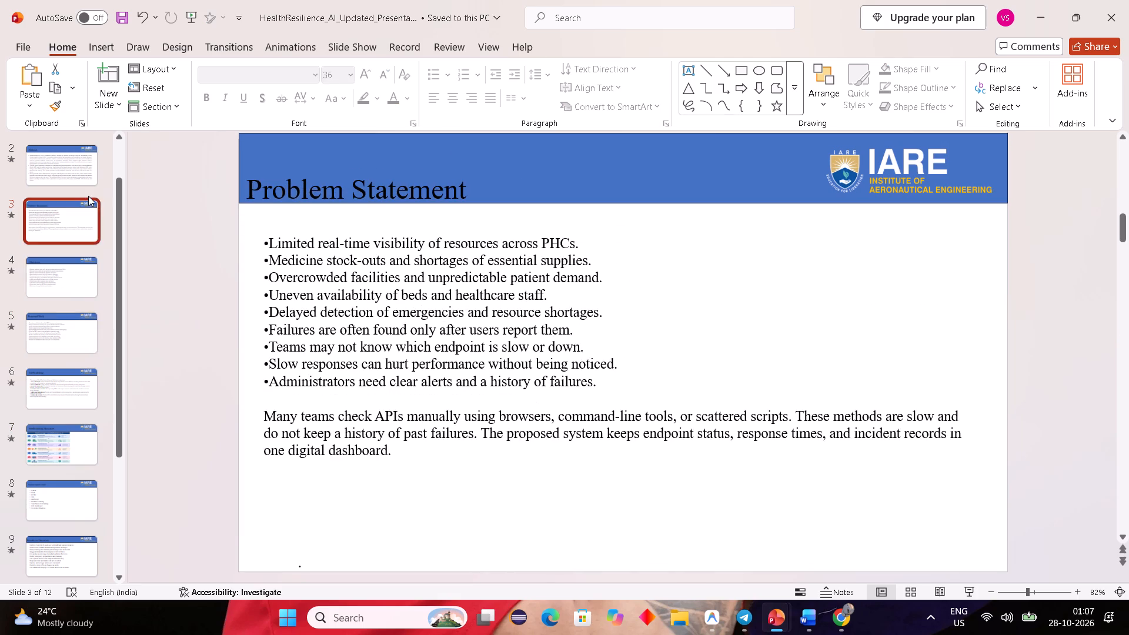
click(88, 196)
scroll(86, 206, up, 3)
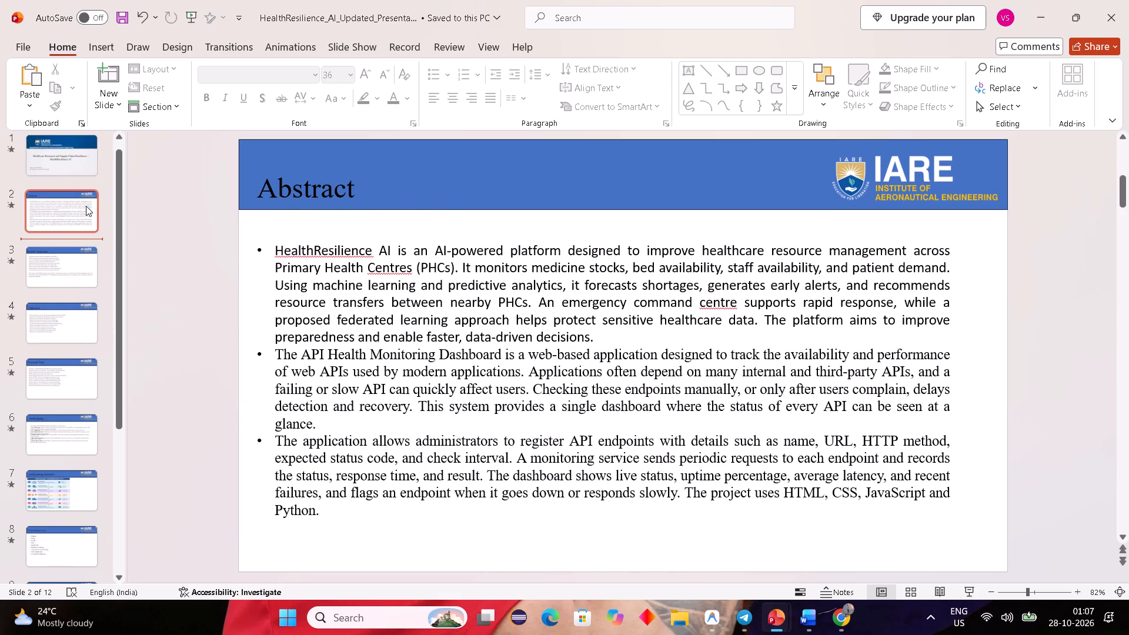
click(75, 173)
click(381, 490)
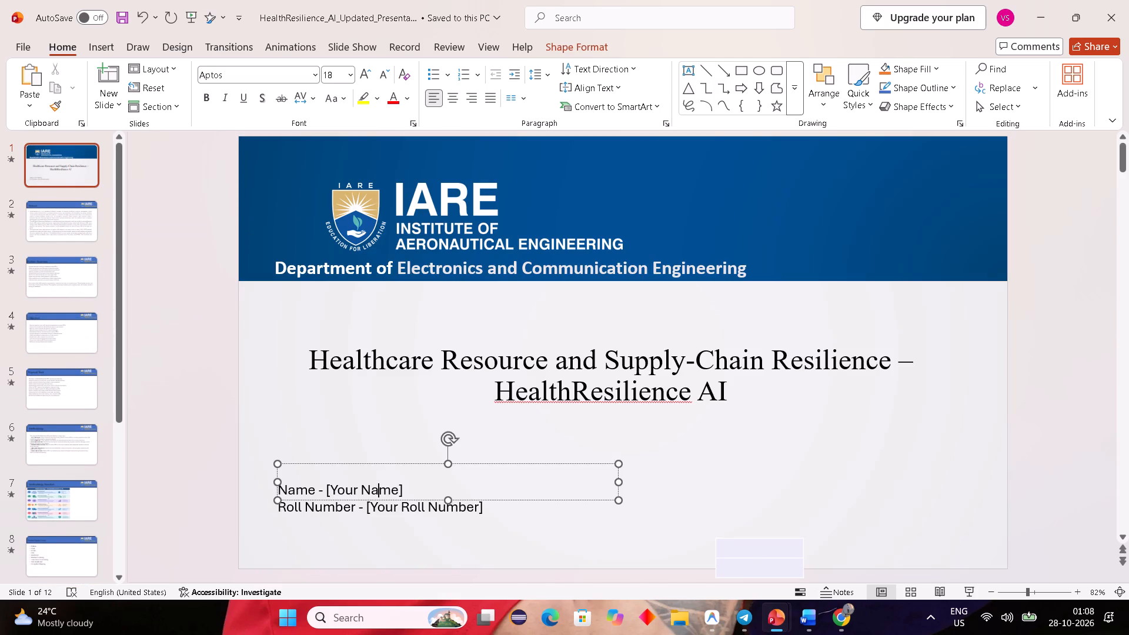
drag(449, 501, 449, 530)
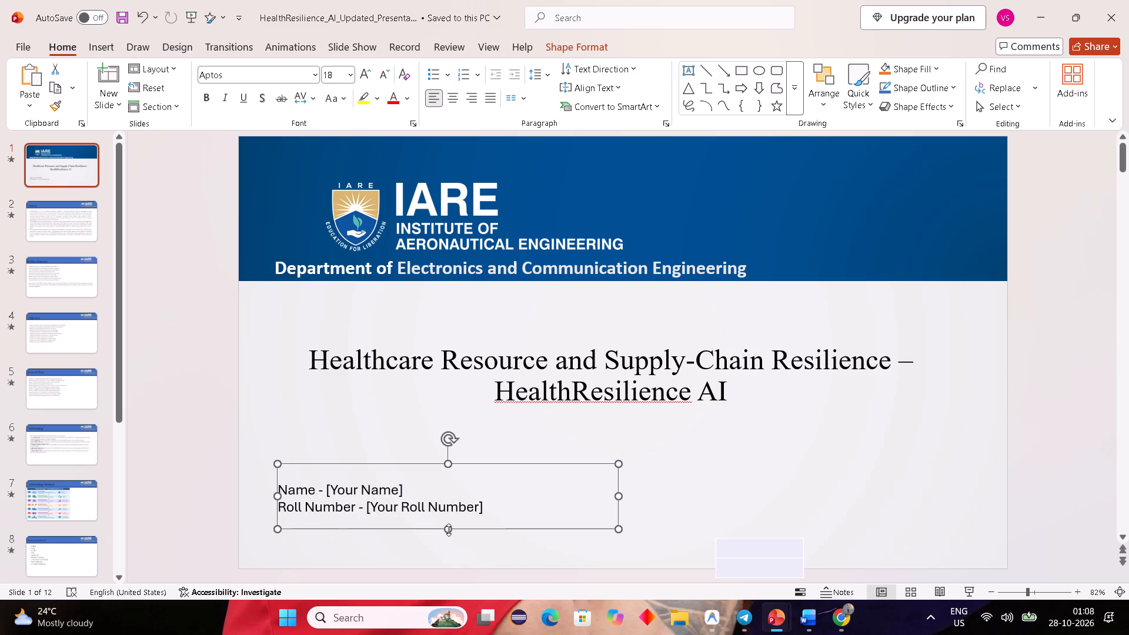
Replace the name placeholder in slide 1's details text box with the first student's name in capitals.
click(397, 490)
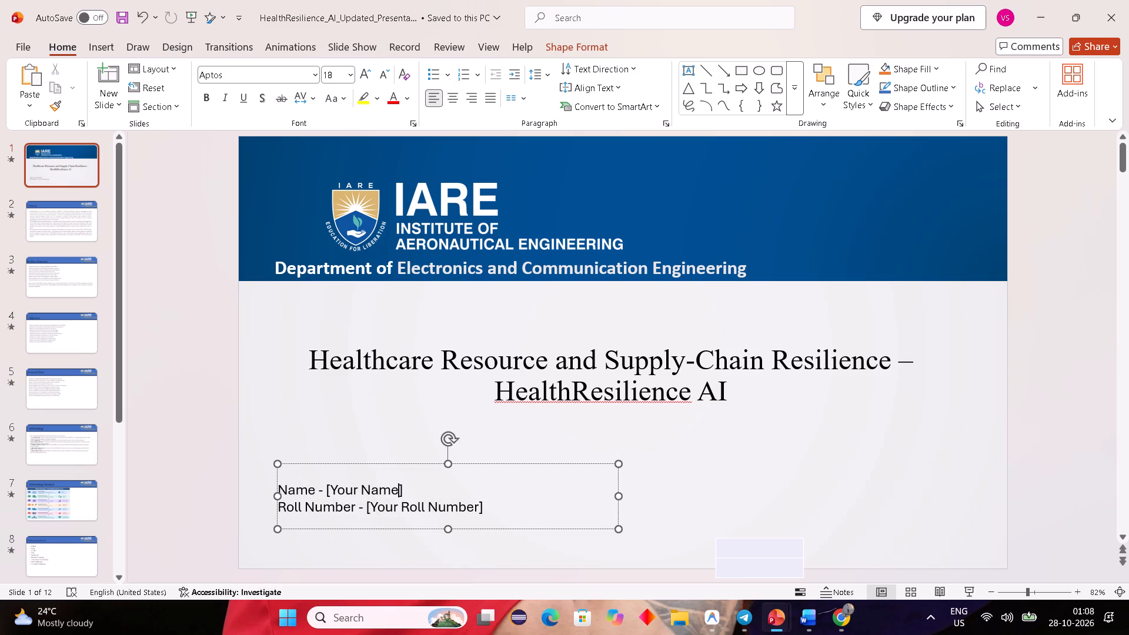
key(BackSpace)
key(BackSpace)
key(BackSpace)
key(BackSpace)
key(BackSpace)
key(BackSpace)
key(BackSpace)
key(BackSpace)
key(BackSpace)
key(BackSpace)
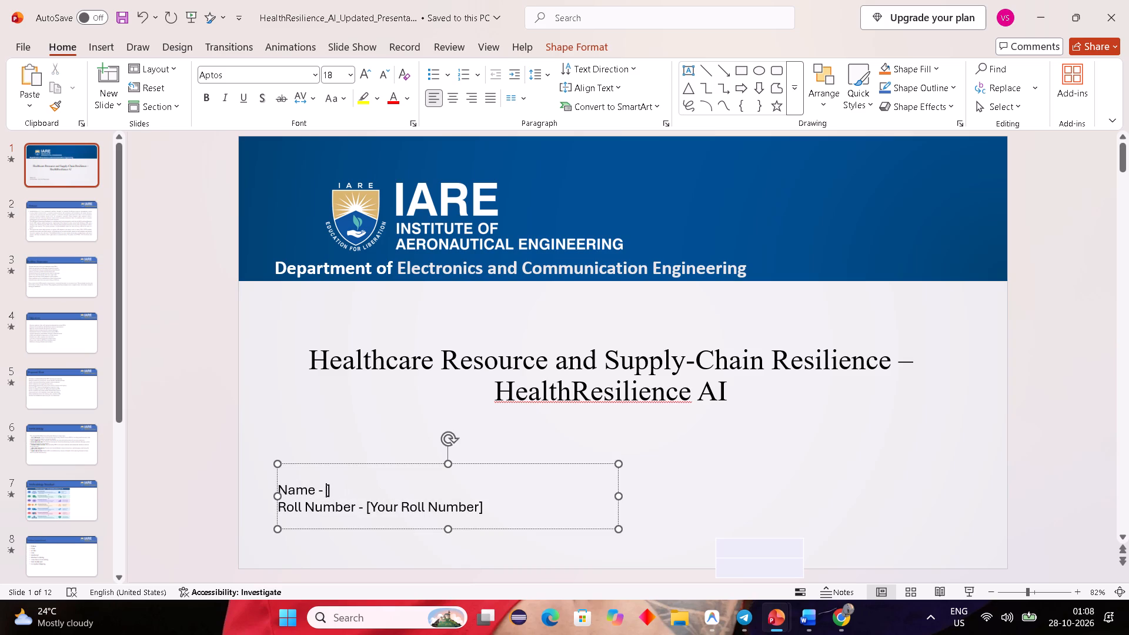
key(Right)
key(BackSpace)
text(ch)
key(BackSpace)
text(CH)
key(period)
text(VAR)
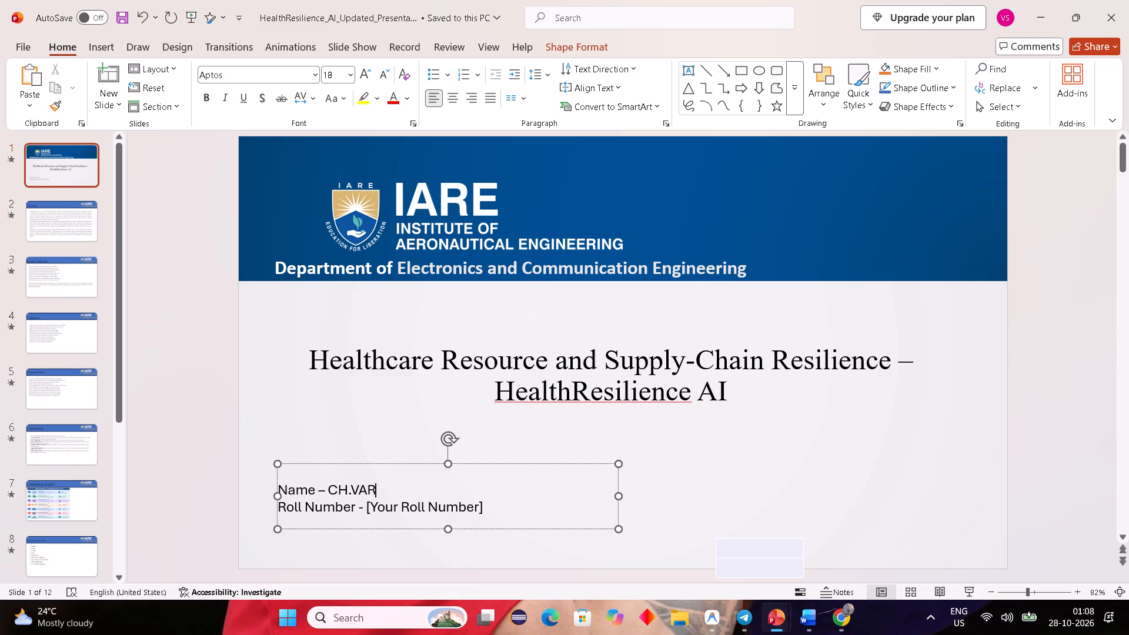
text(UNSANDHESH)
Add the second student's name in capitals after a comma on slide 1's Name line.
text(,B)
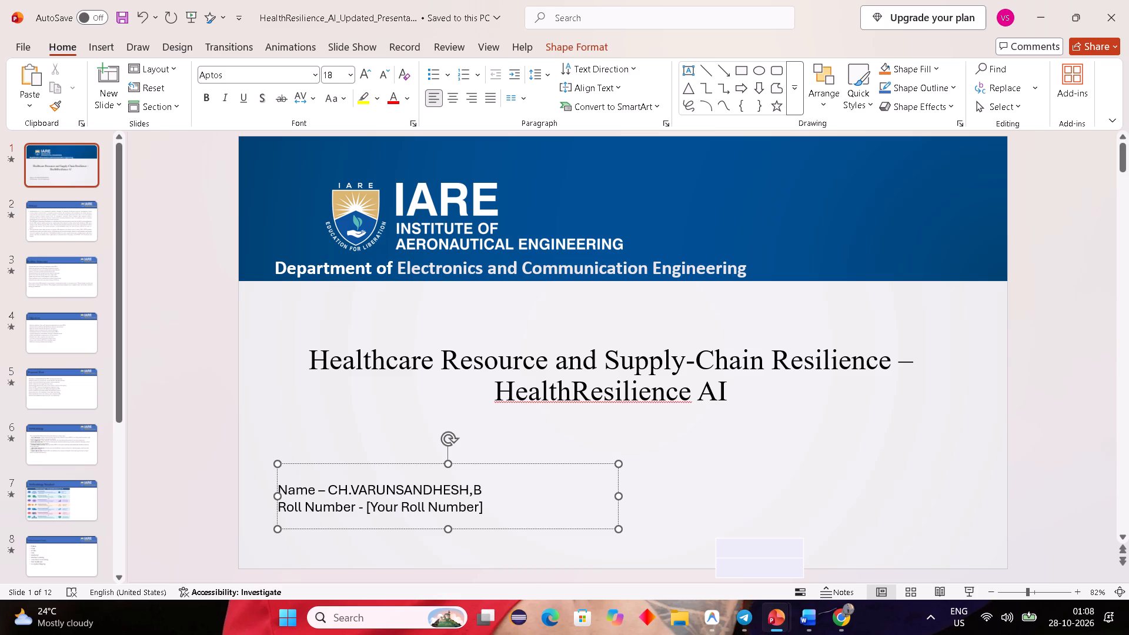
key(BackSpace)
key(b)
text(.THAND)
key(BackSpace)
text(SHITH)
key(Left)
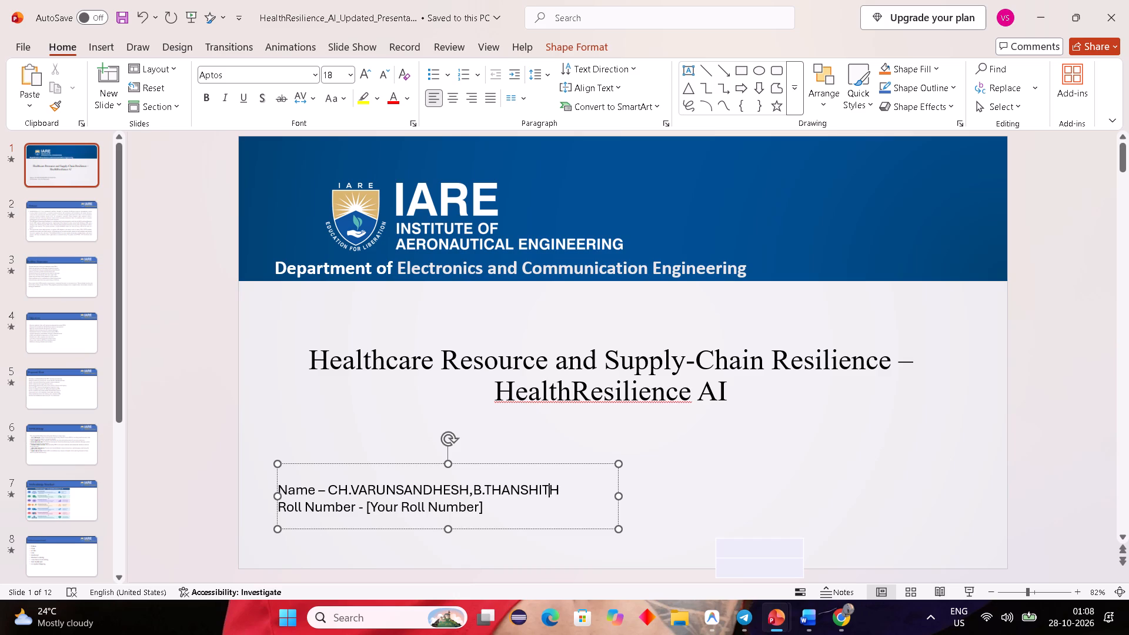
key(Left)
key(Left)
Replace the roll number placeholder on slide 1 with the first student's roll number.
click(484, 510)
key(BackSpace)
key(BackSpace)
key(BackSpace)
key(BackSpace)
key(BackSpace)
key(BackSpace)
key(BackSpace)
key(BackSpace)
key(BackSpace)
key(BackSpace)
key(BackSpace)
key(BackSpace)
key(BackSpace)
key(BackSpace)
key(BackSpace)
key(BackSpace)
key(BackSpace)
key(BackSpace)
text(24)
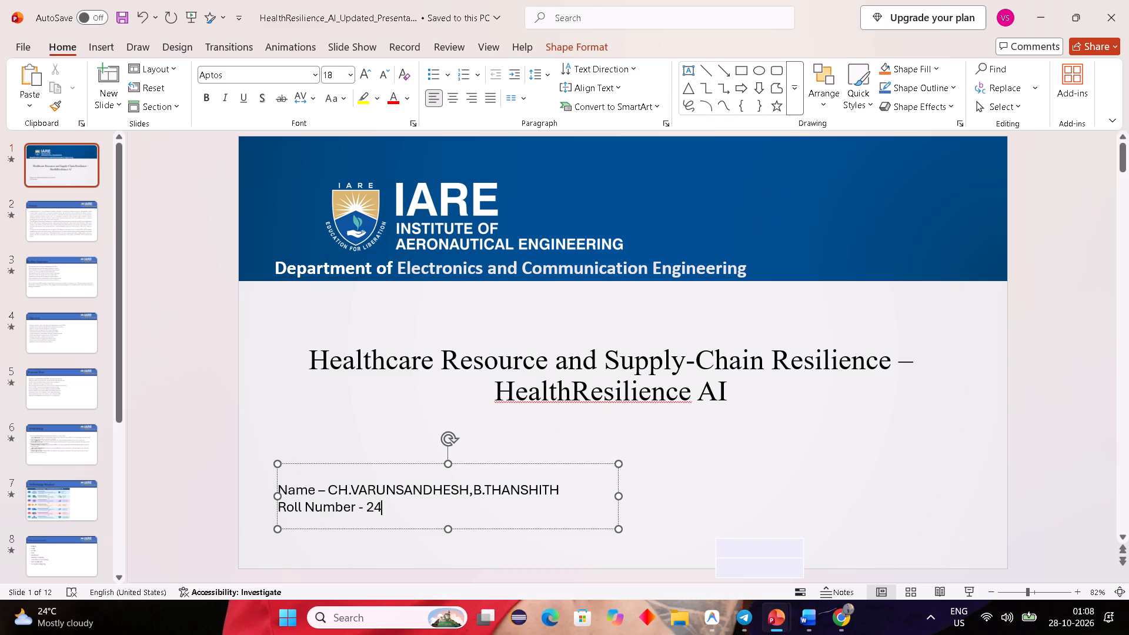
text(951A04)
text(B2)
Add the second student's complete roll number after a comma on slide 1's Roll Number line.
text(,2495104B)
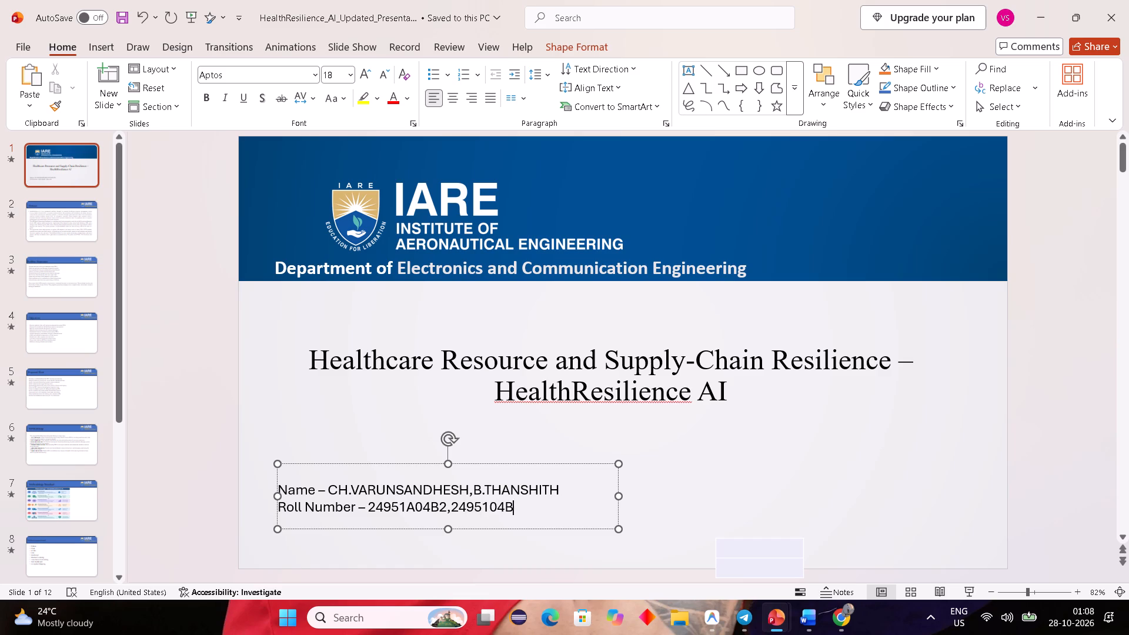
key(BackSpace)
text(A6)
click(489, 507)
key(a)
click(199, 376)
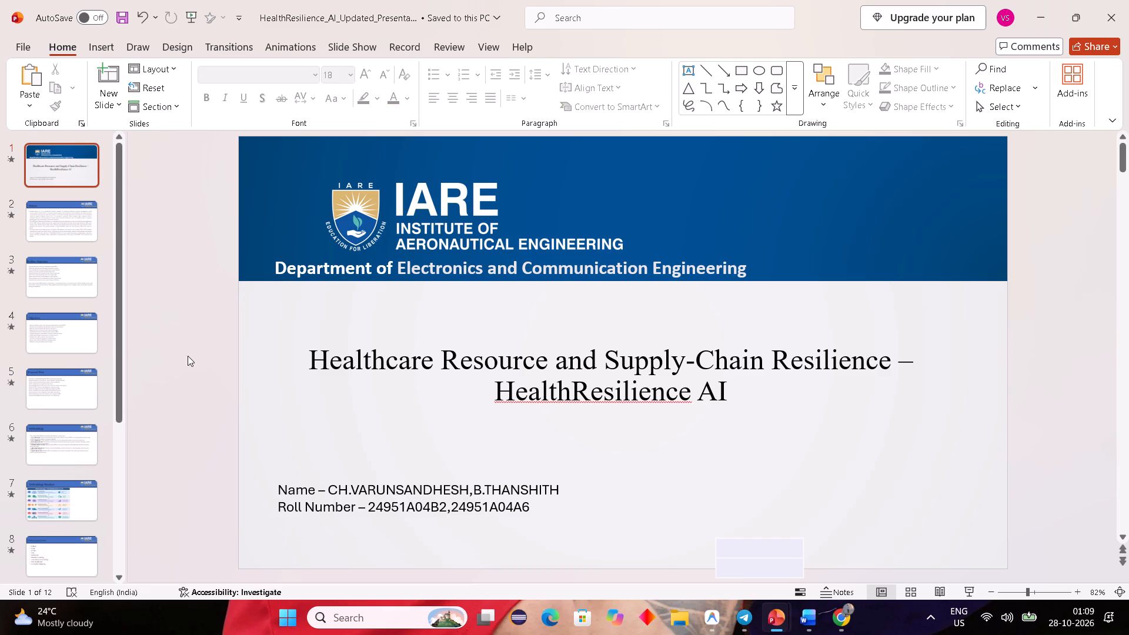
scroll(187, 348, down, 5)
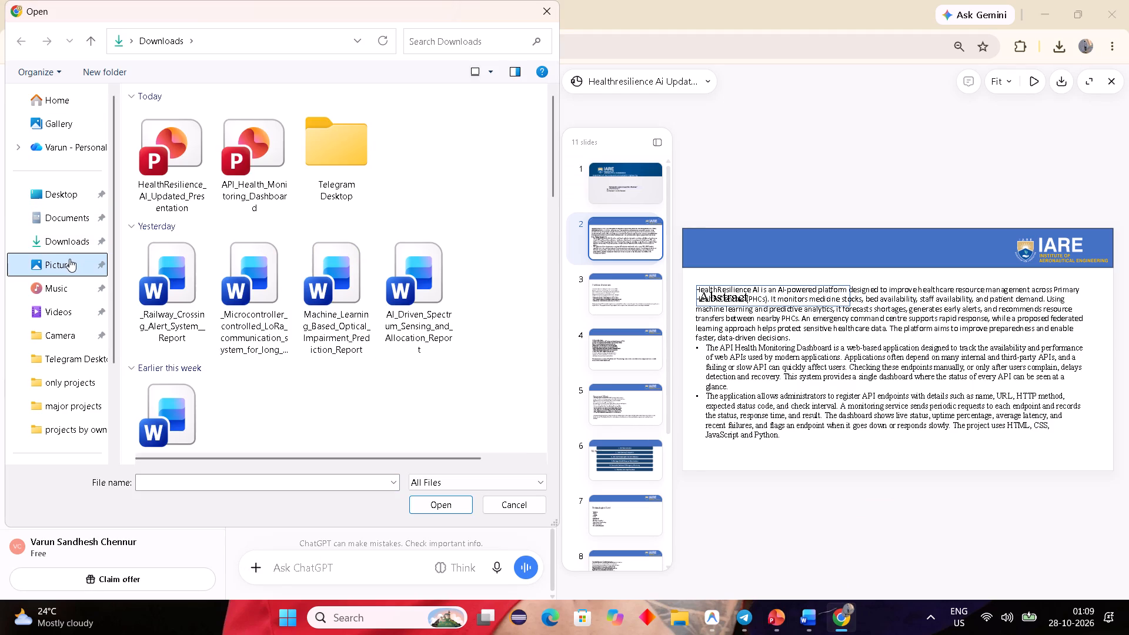
click(403, 146)
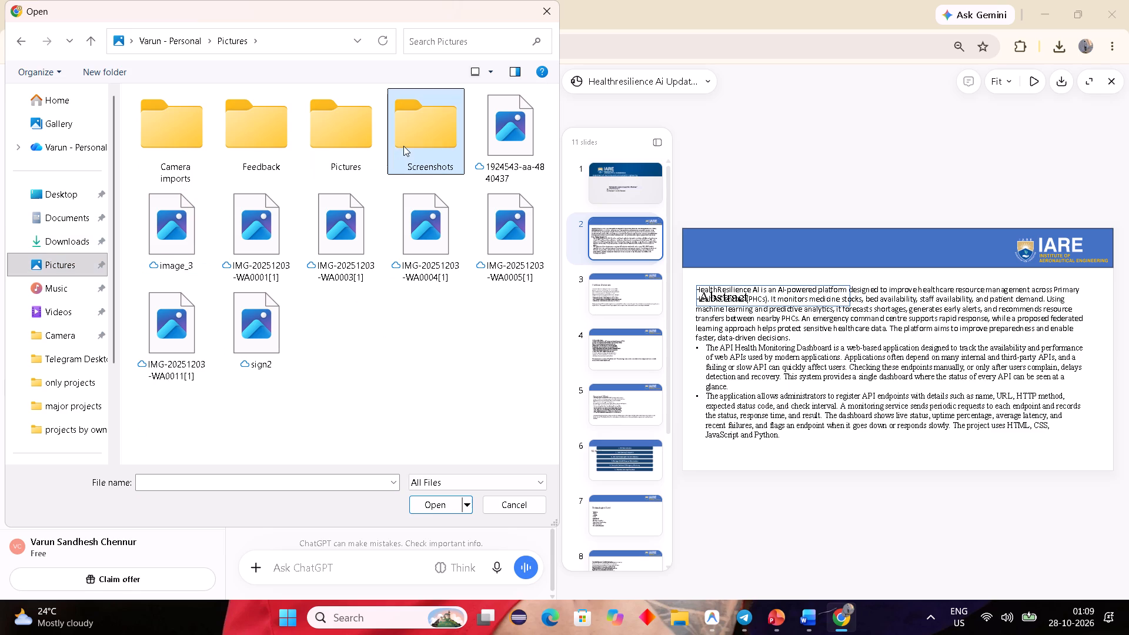
click(434, 509)
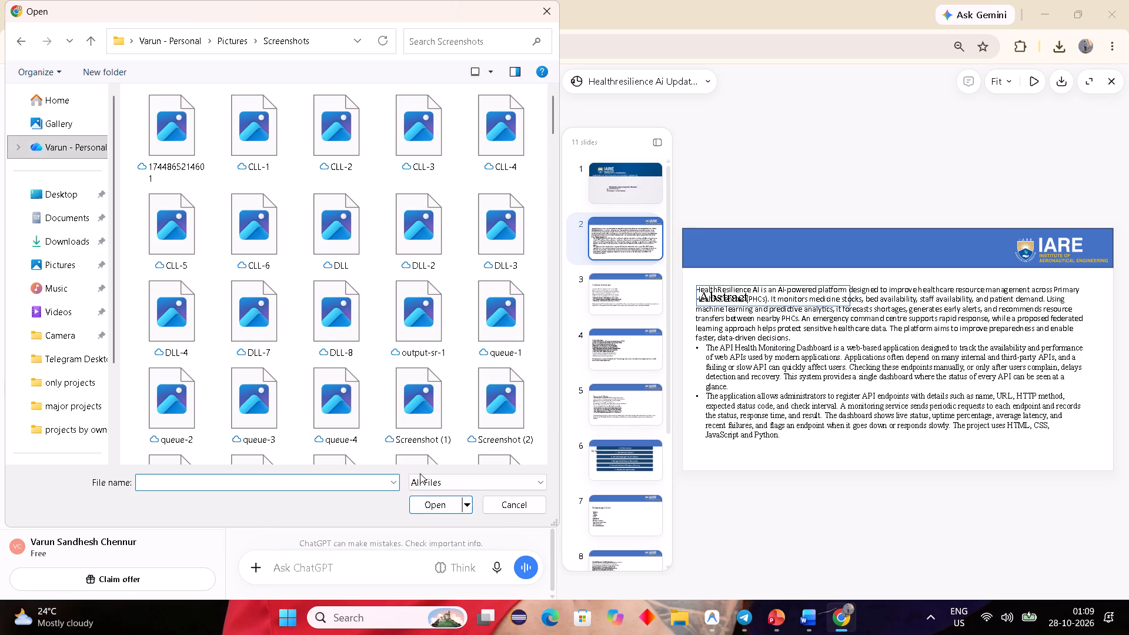
Check the file properties of the first image in the Screenshots folder.
double_click(156, 138)
right_click(156, 138)
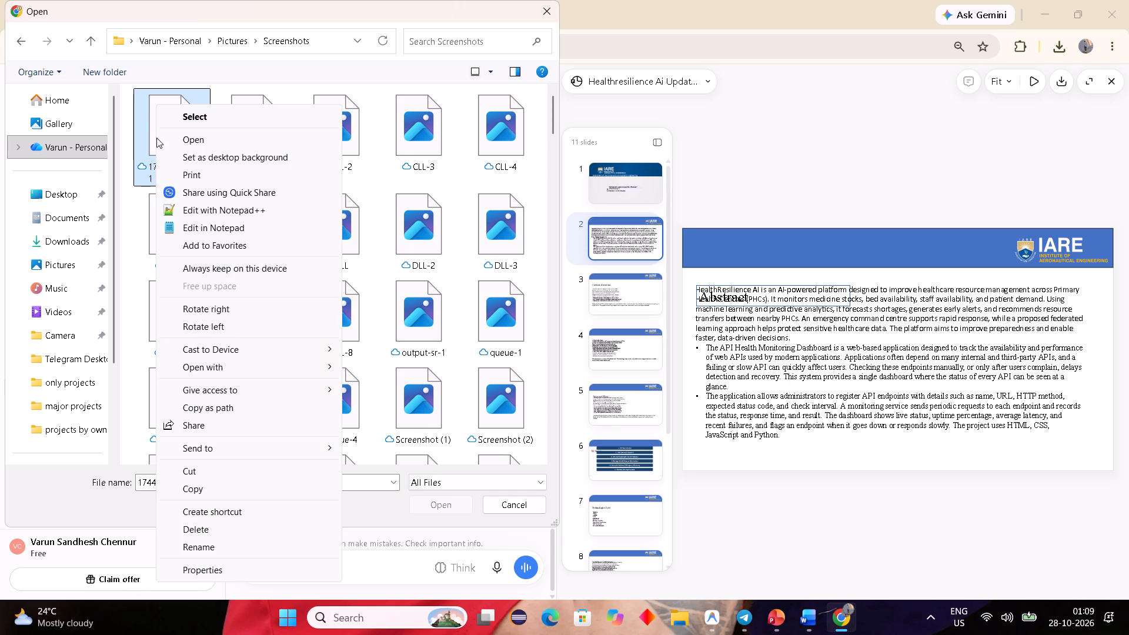
click(213, 566)
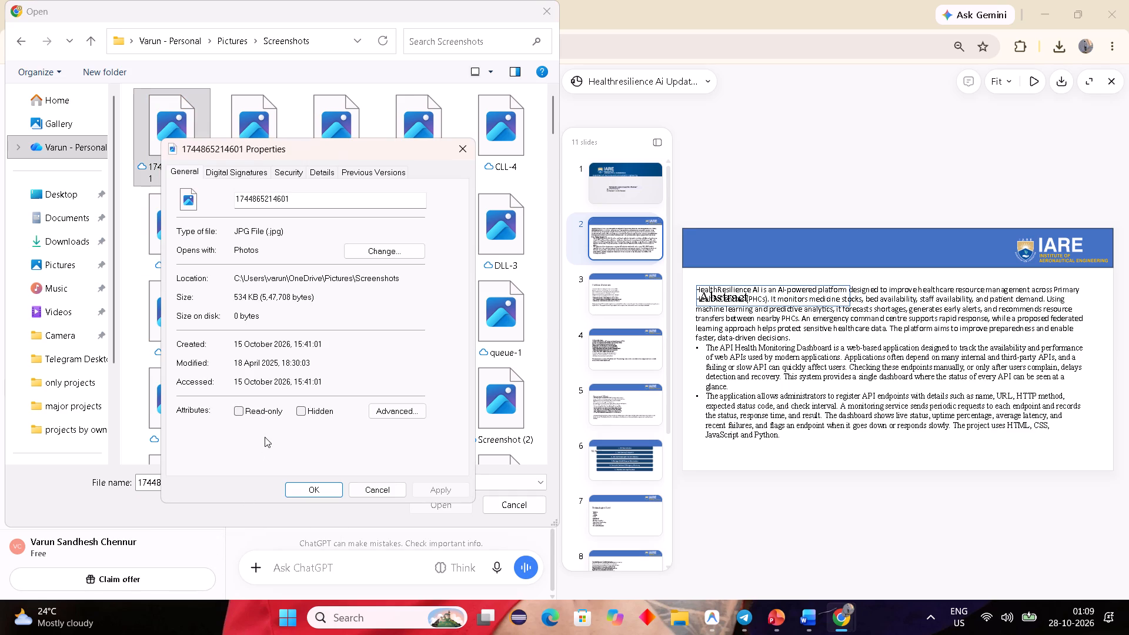
click(389, 488)
Show the Screenshots folder's files in the Details view and look through them for the screenshot to attach.
scroll(318, 367, down, 6)
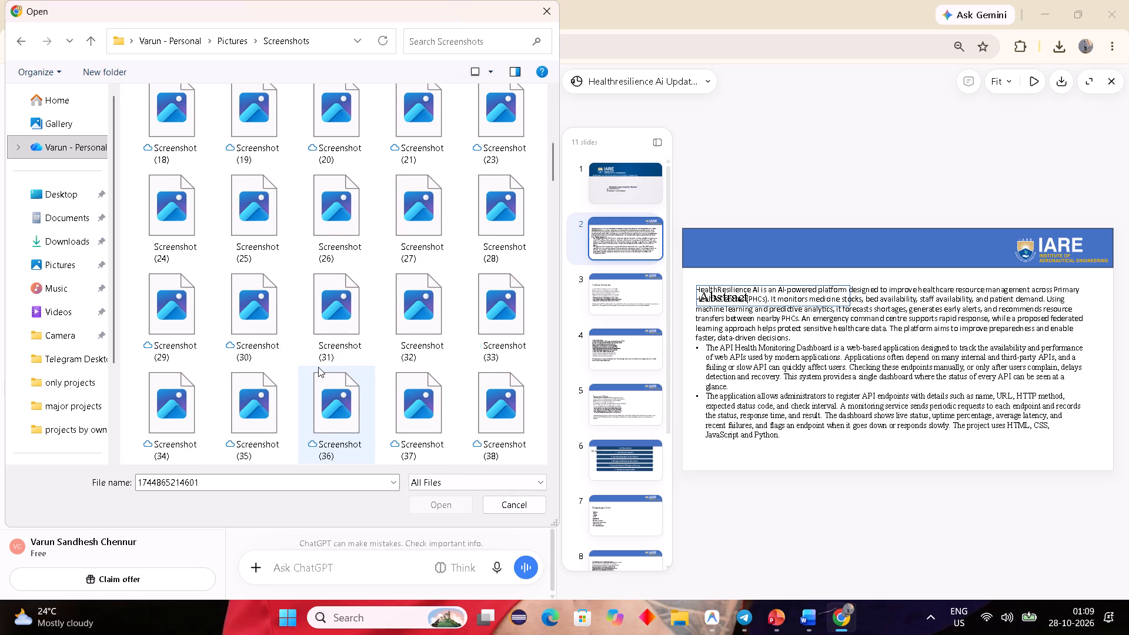
scroll(318, 367, down, 20)
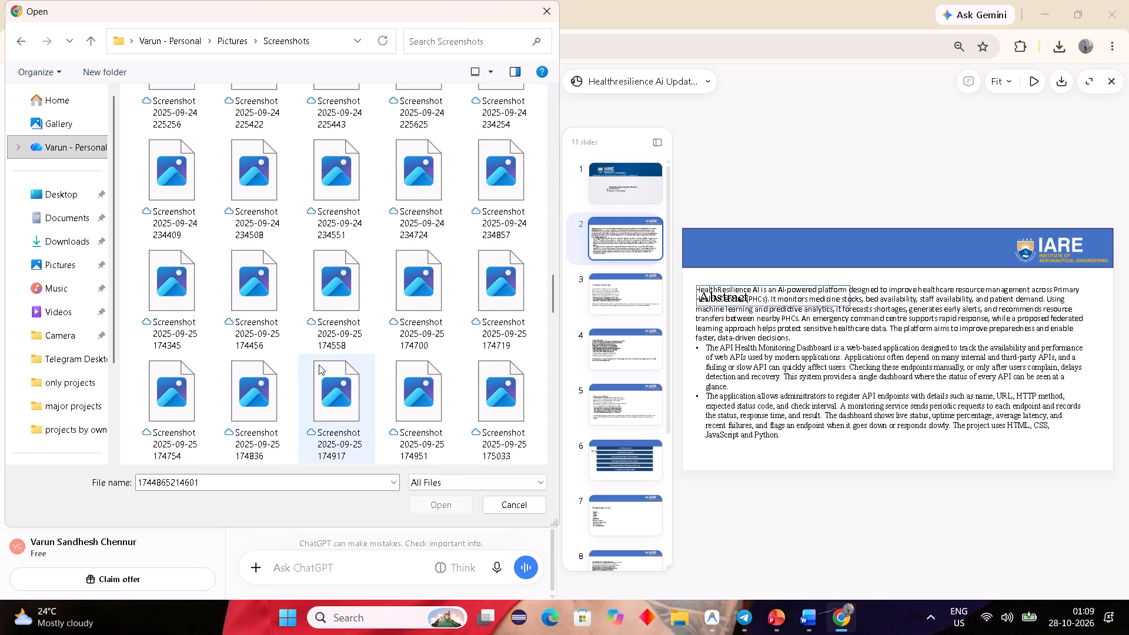
click(476, 65)
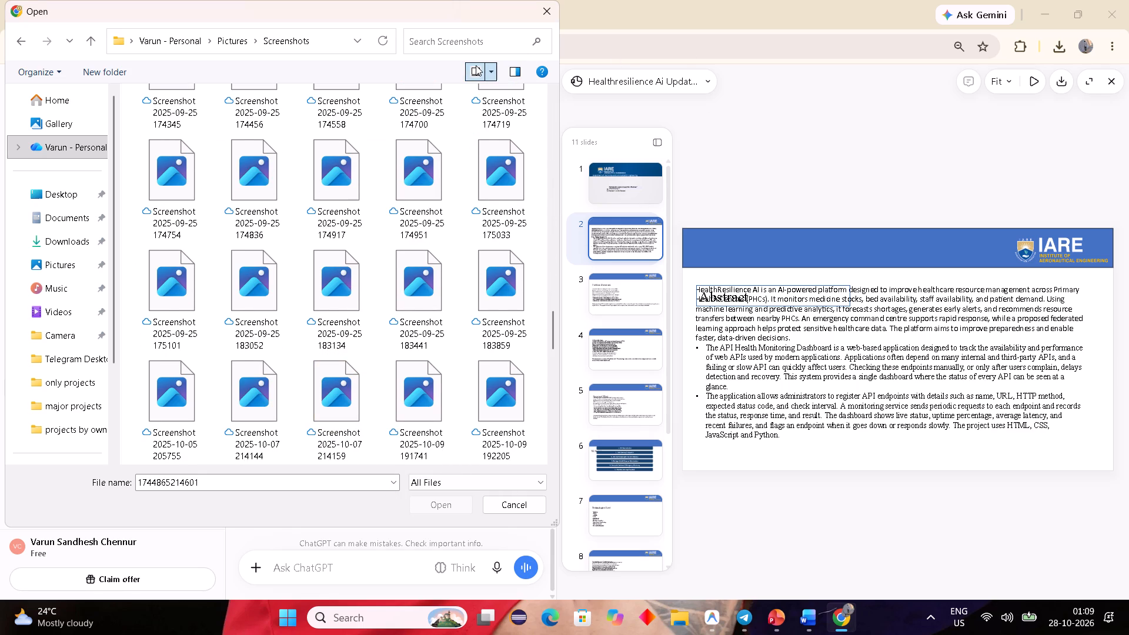
click(477, 69)
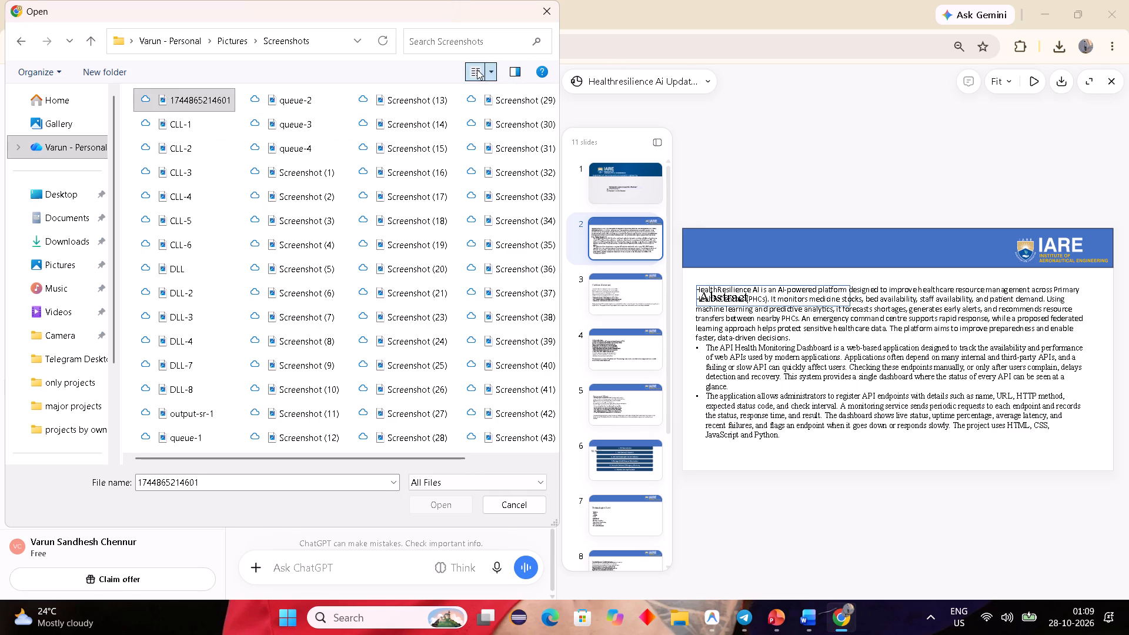
scroll(402, 222, down, 4)
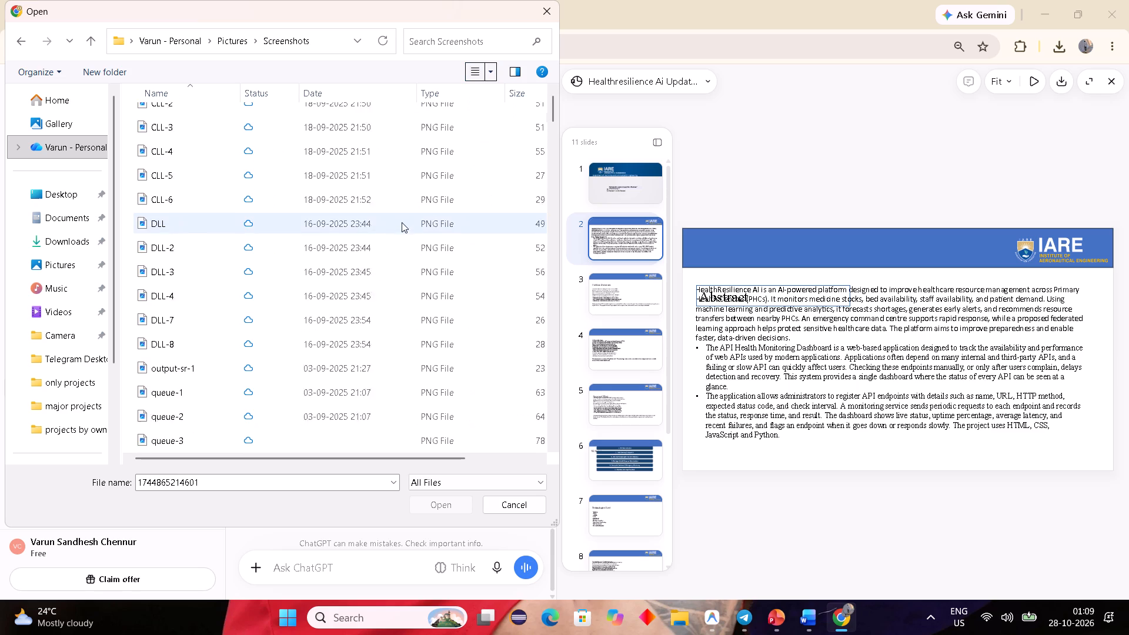
scroll(402, 222, down, 12)
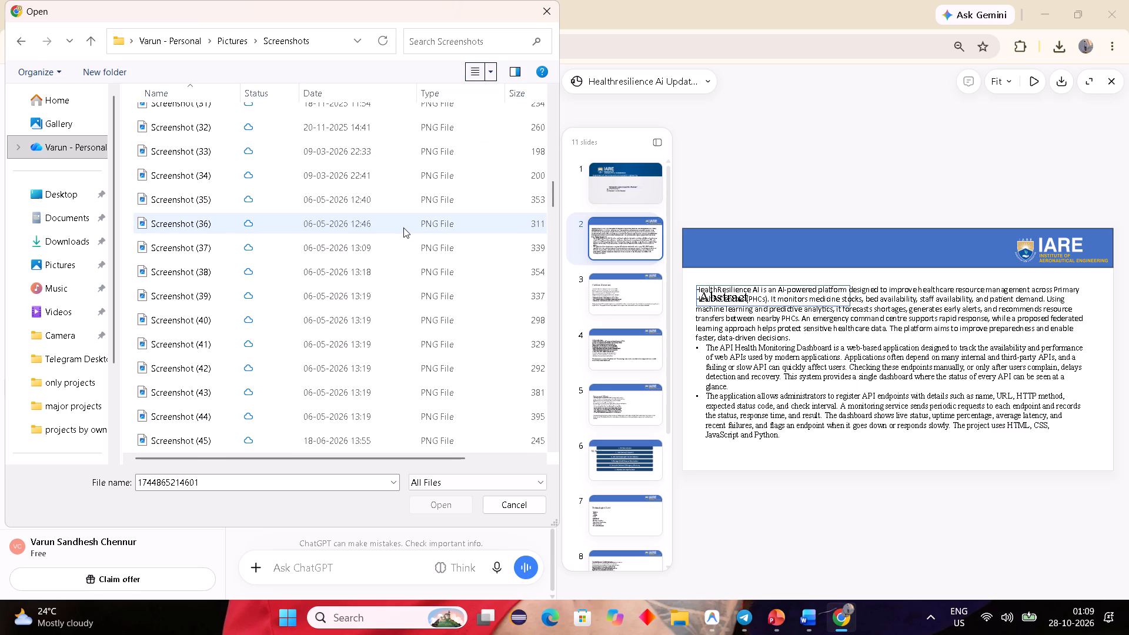
scroll(403, 228, up, 3)
scroll(407, 225, down, 15)
scroll(410, 228, down, 6)
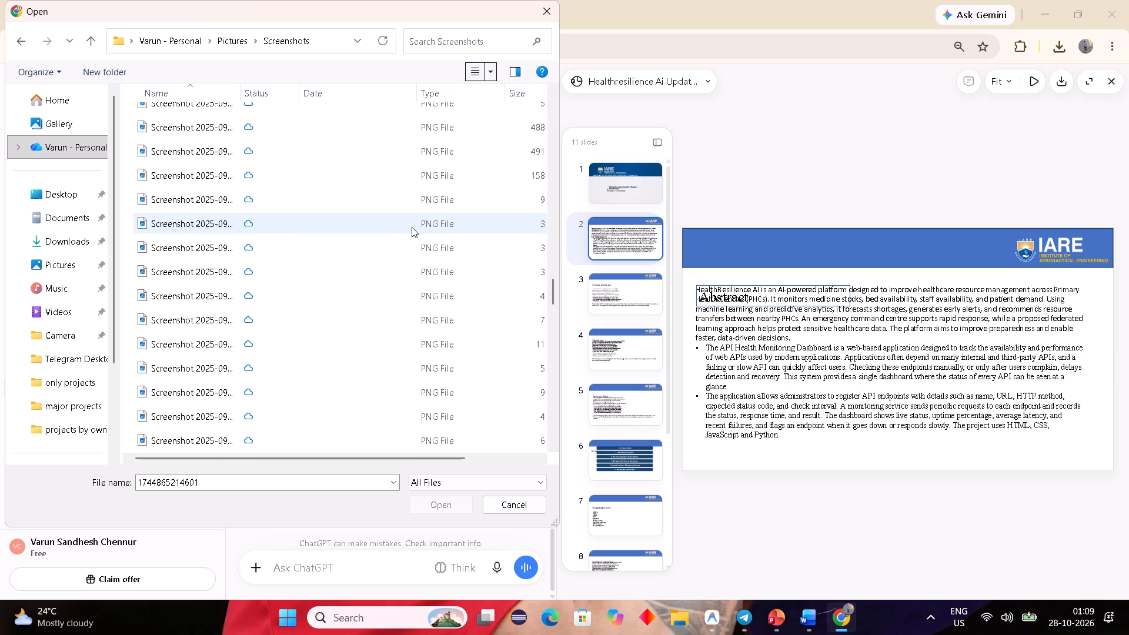
scroll(412, 227, down, 4)
click(486, 78)
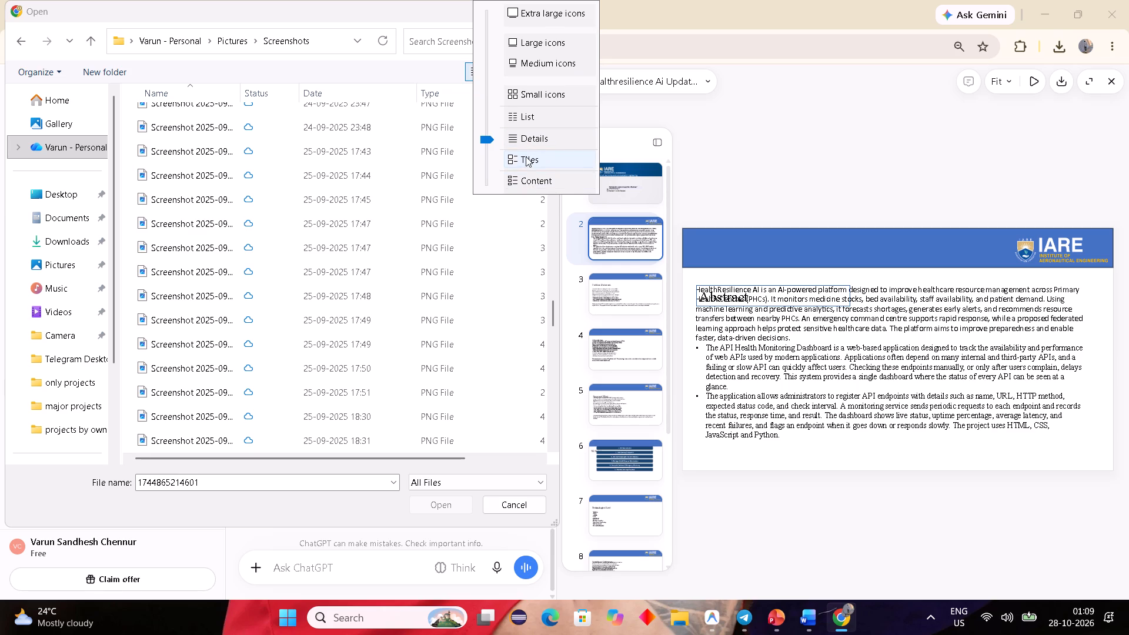
click(522, 135)
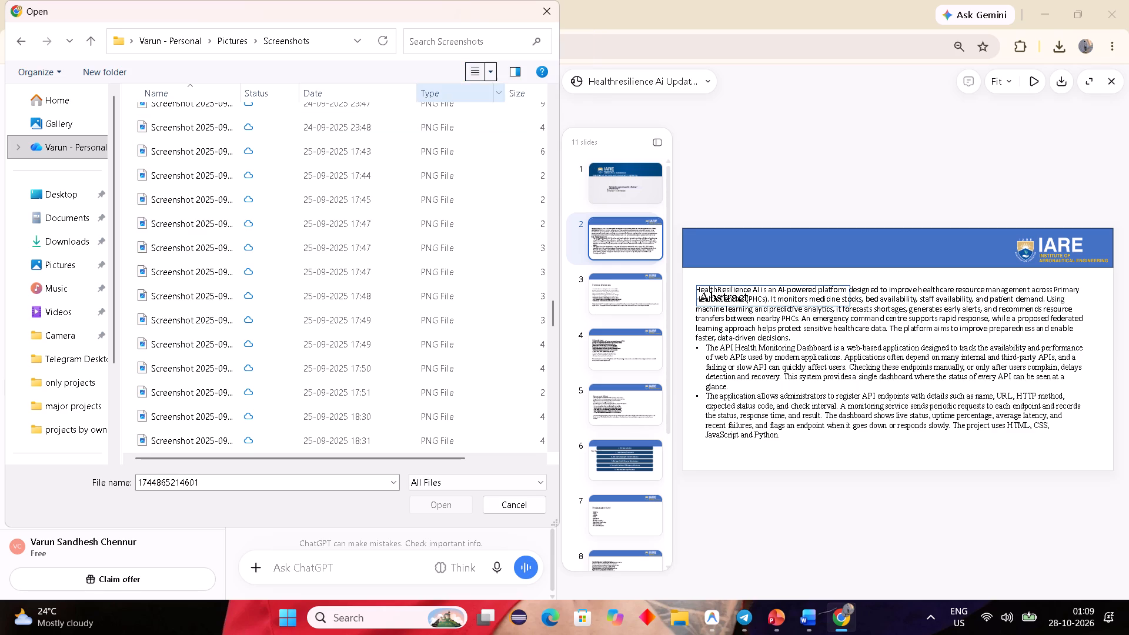
Sort the Screenshots folder by date, newest first, and examine the most recent files.
click(356, 94)
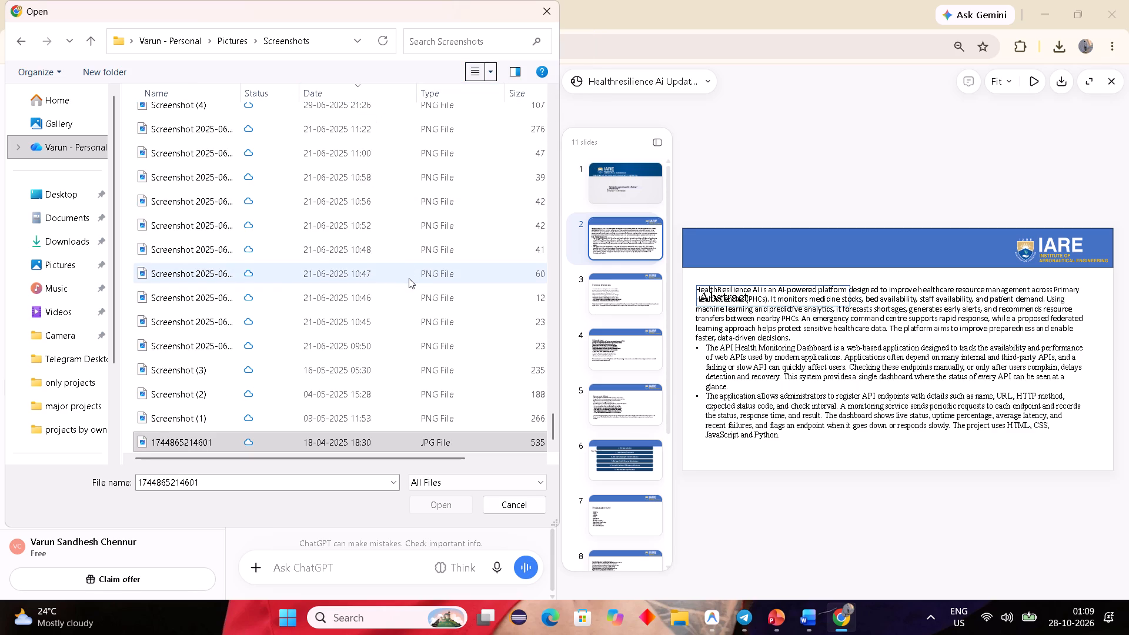
scroll(409, 279, up, 10)
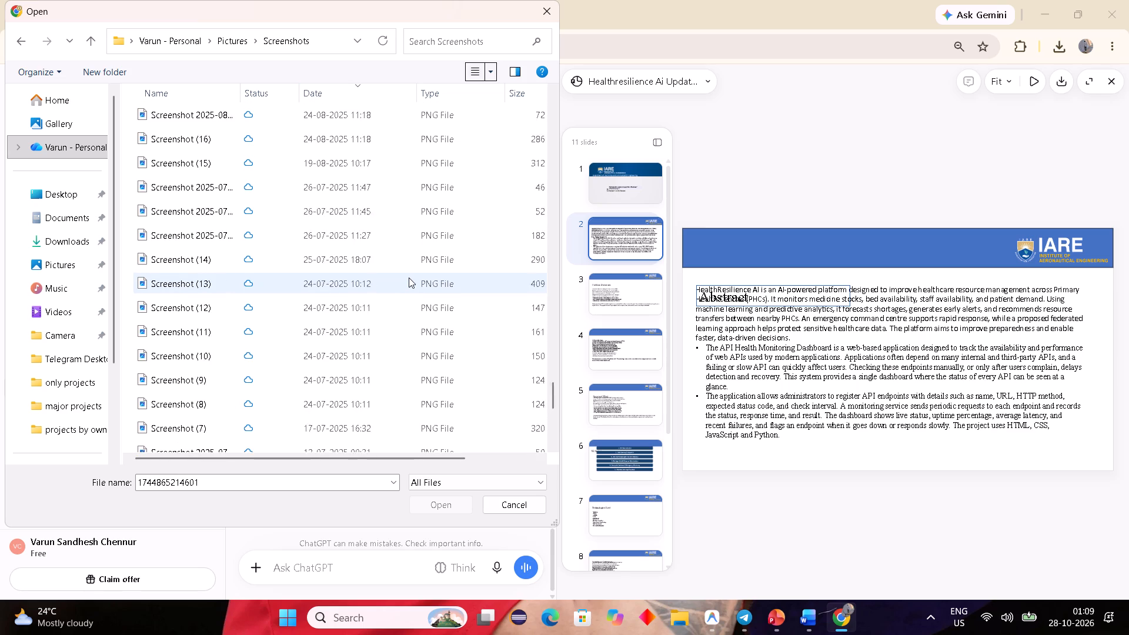
scroll(409, 276, up, 10)
scroll(409, 275, up, 19)
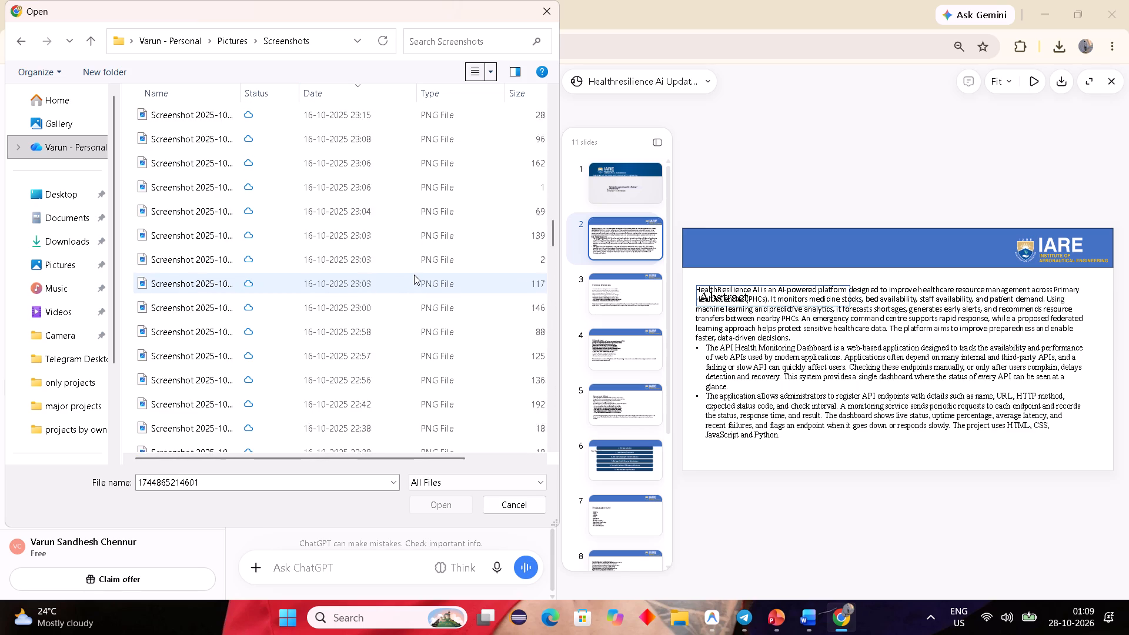
scroll(414, 275, up, 20)
scroll(414, 275, up, 5)
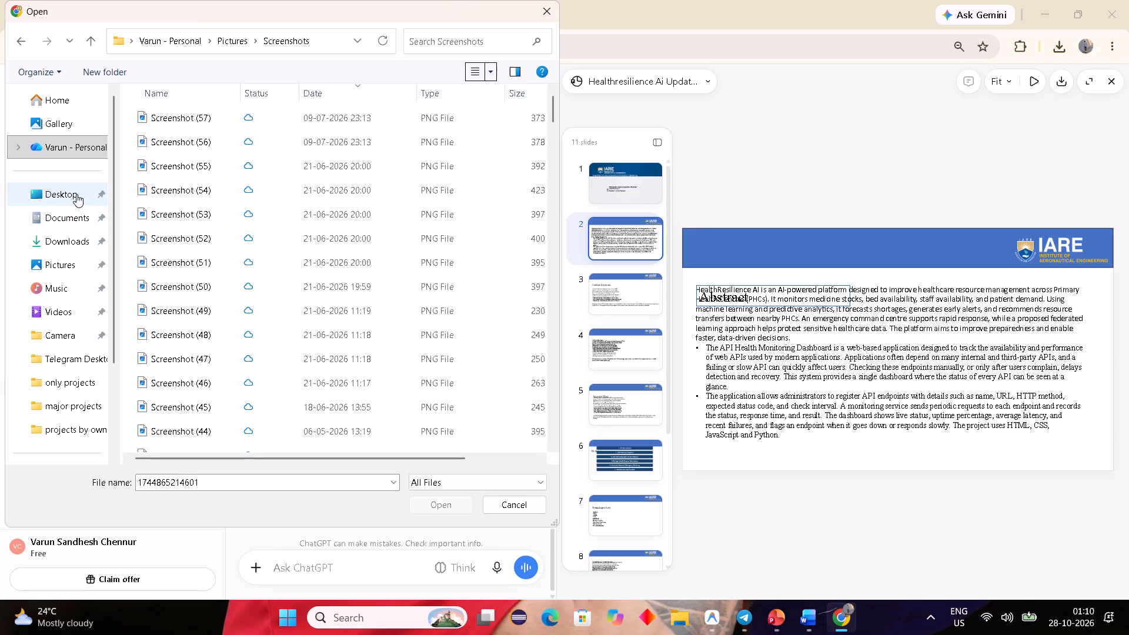
Open the Screenshots folder inside the nested Pictures folder and sort its files by date, newest first.
click(74, 263)
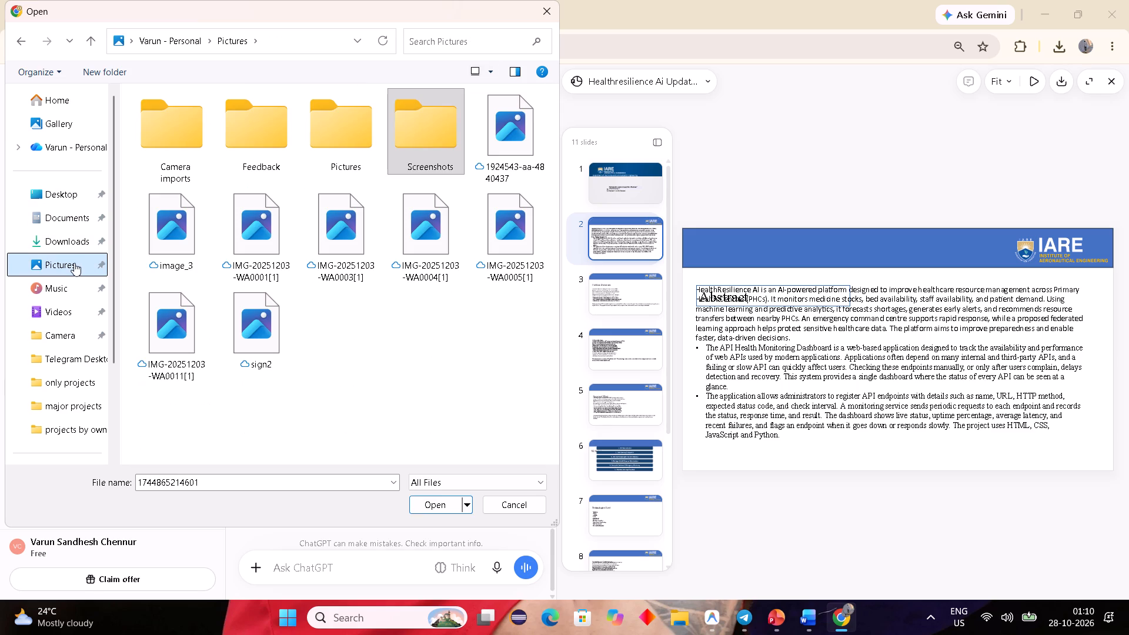
double_click(335, 146)
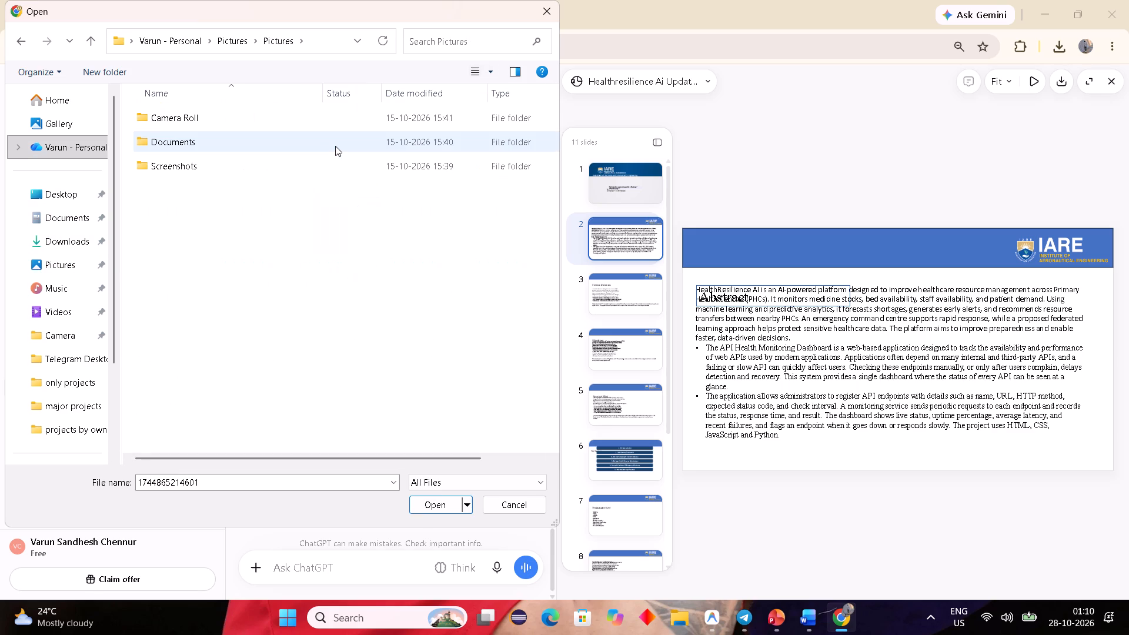
double_click(206, 167)
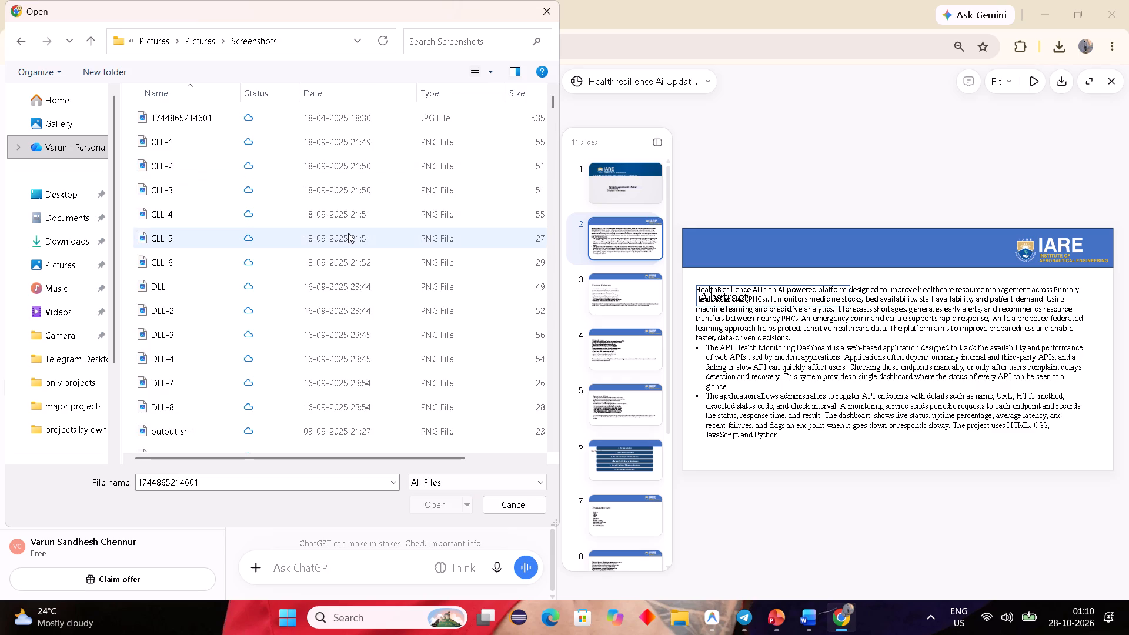
click(326, 98)
click(332, 98)
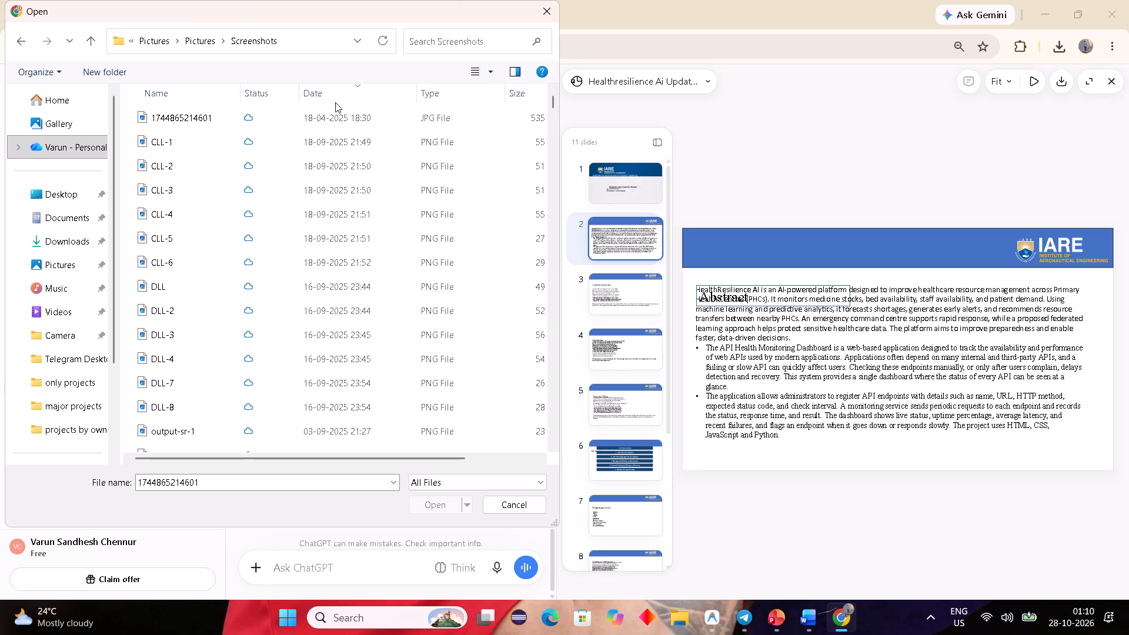
click(335, 102)
click(330, 95)
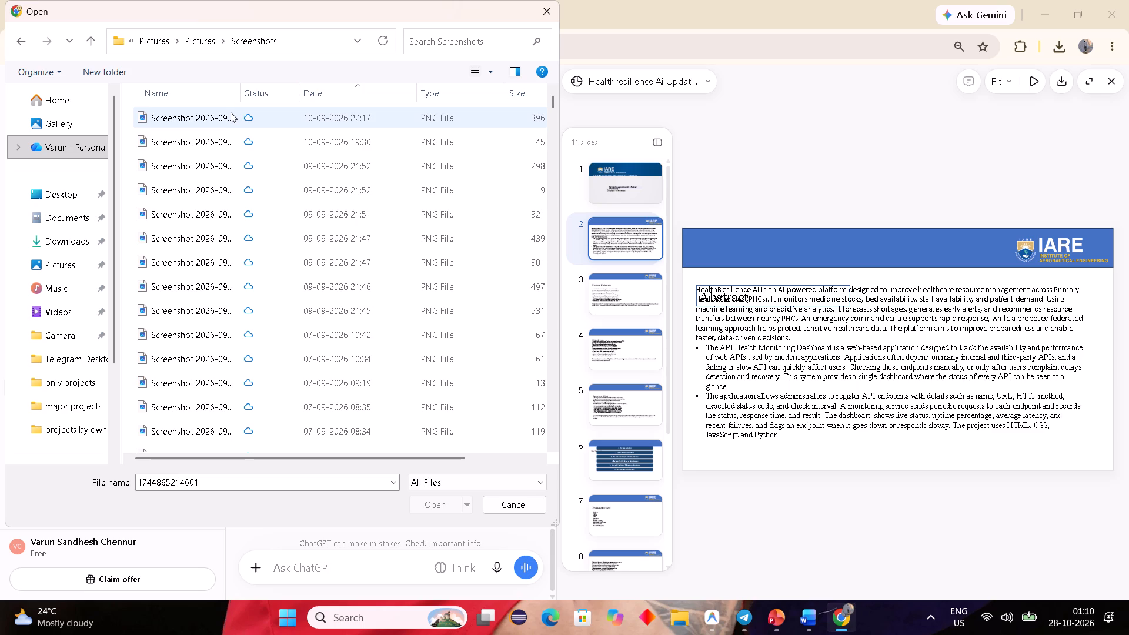
Look in the Desktop folder for the screenshot and go back to the Pictures folder.
click(69, 198)
click(71, 265)
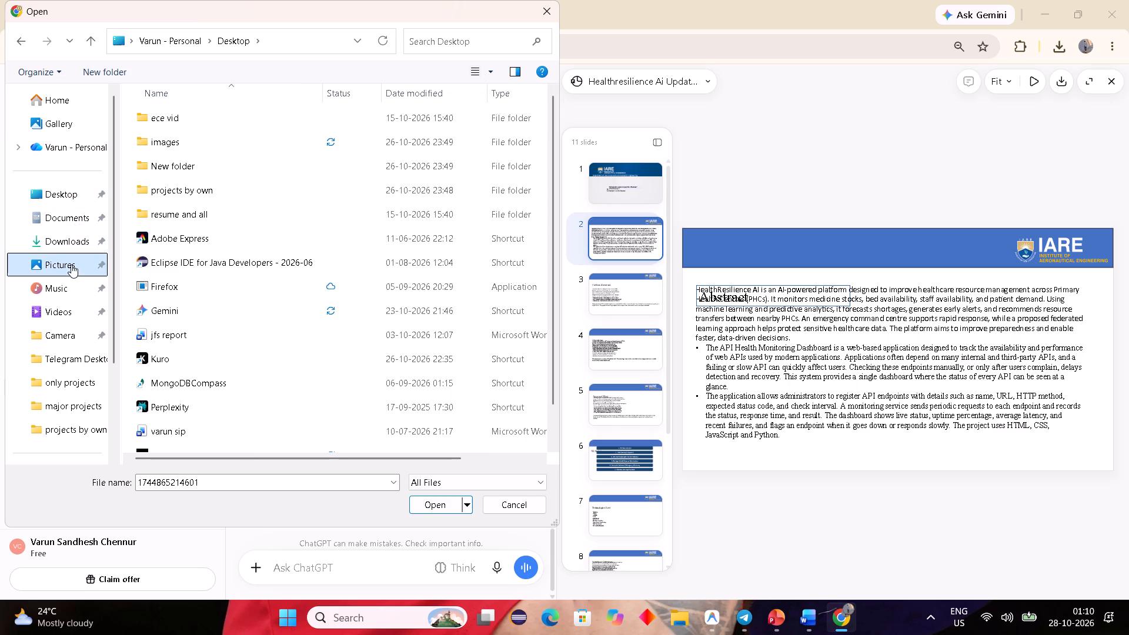